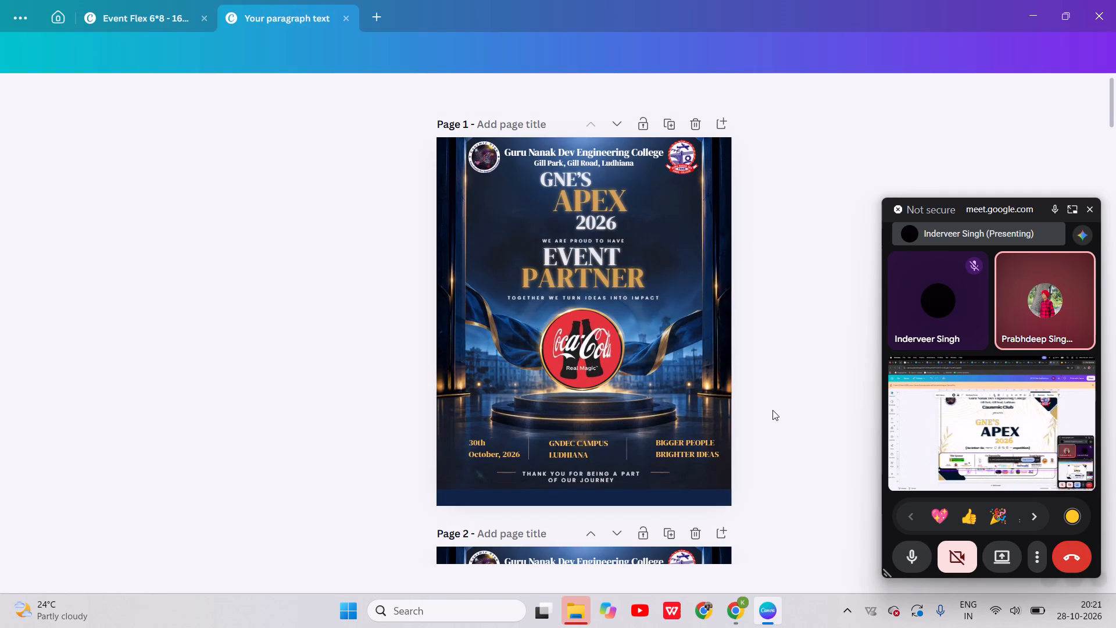
Look through the APEX 2026 Event Partner poster pages to check which sponsor logos are placed.
scroll(772, 410, "up", 2)
scroll(754, 448, "down", 5)
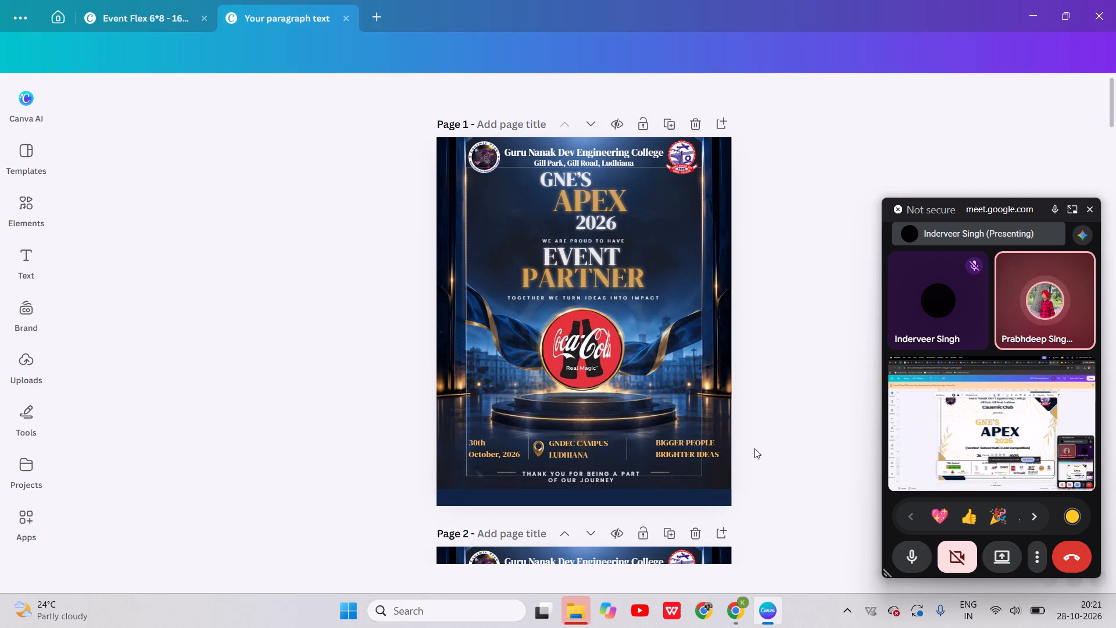
scroll(754, 448, "down", 6)
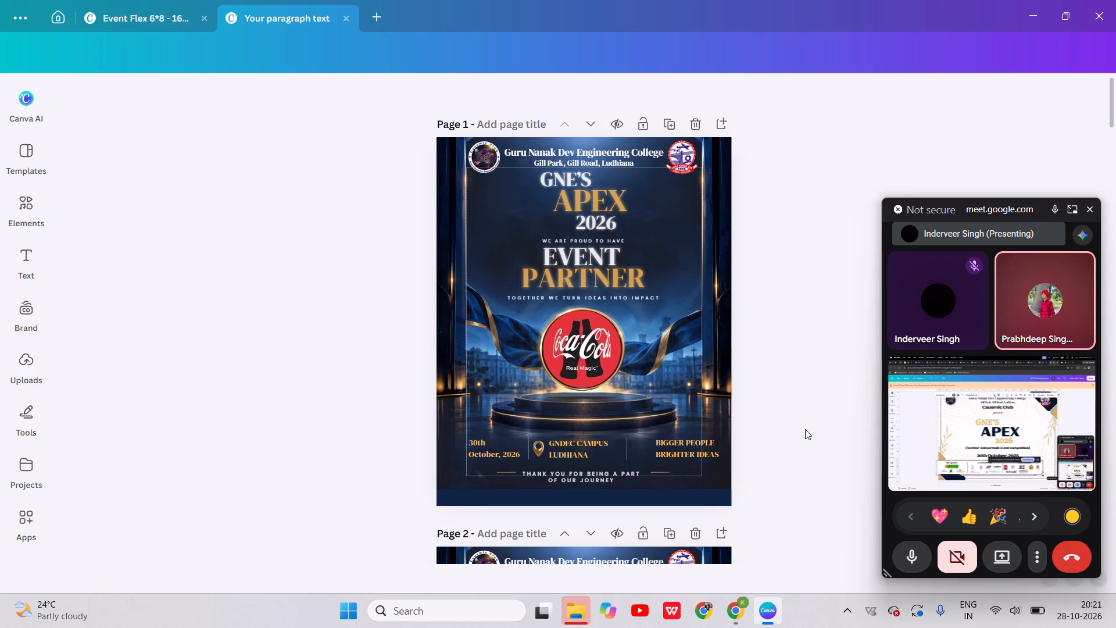
scroll(805, 429, "down", 1)
scroll(805, 429, "up", 7)
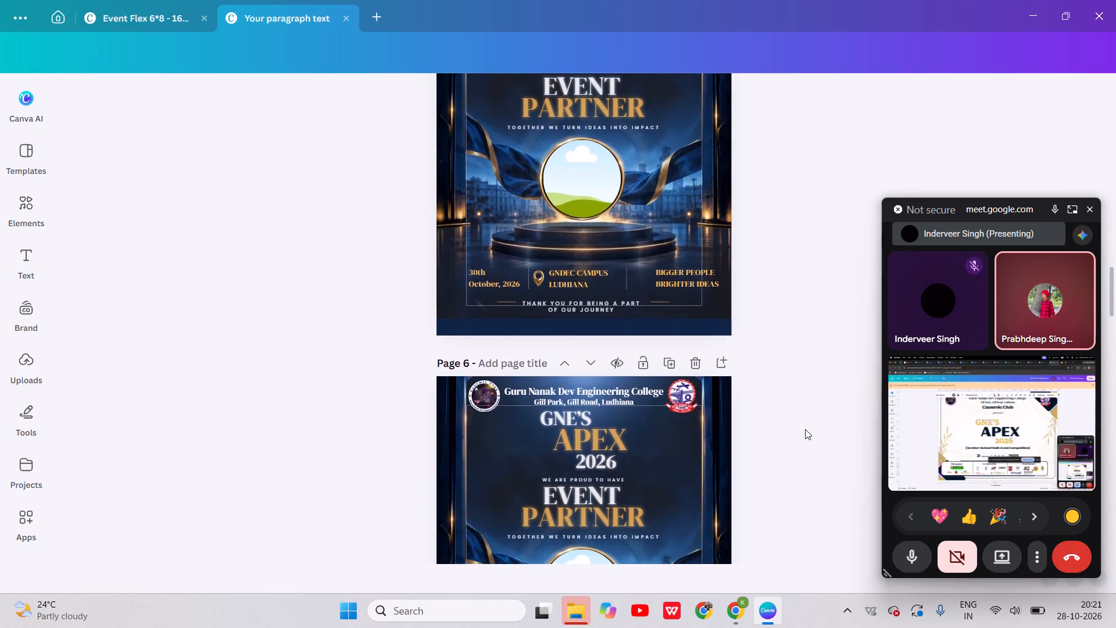
scroll(805, 429, "up", 4)
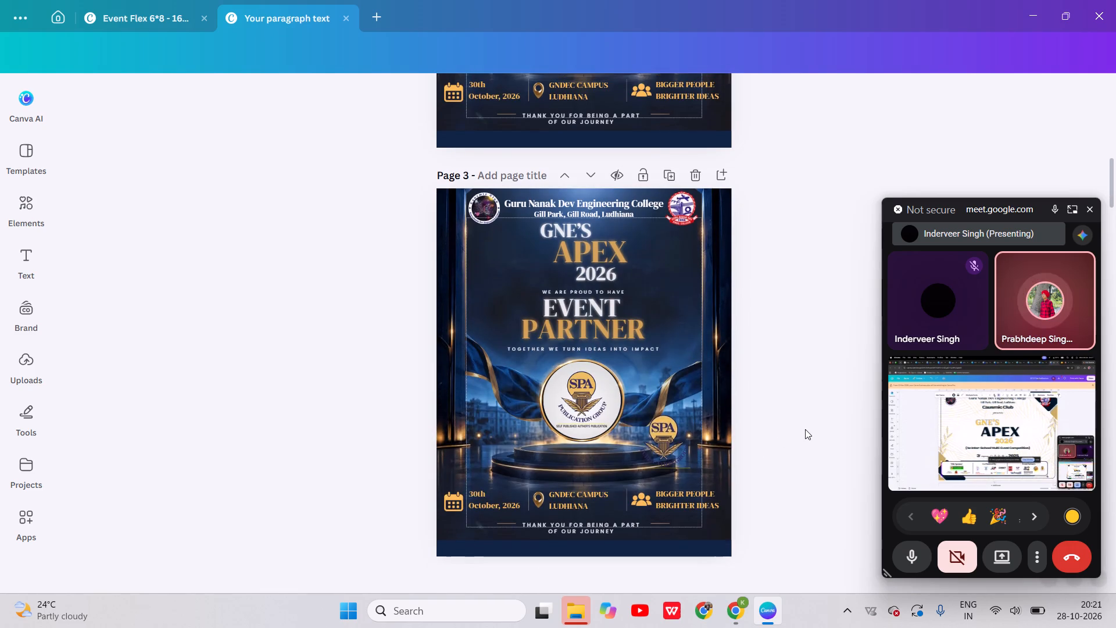
scroll(805, 429, "up", 3)
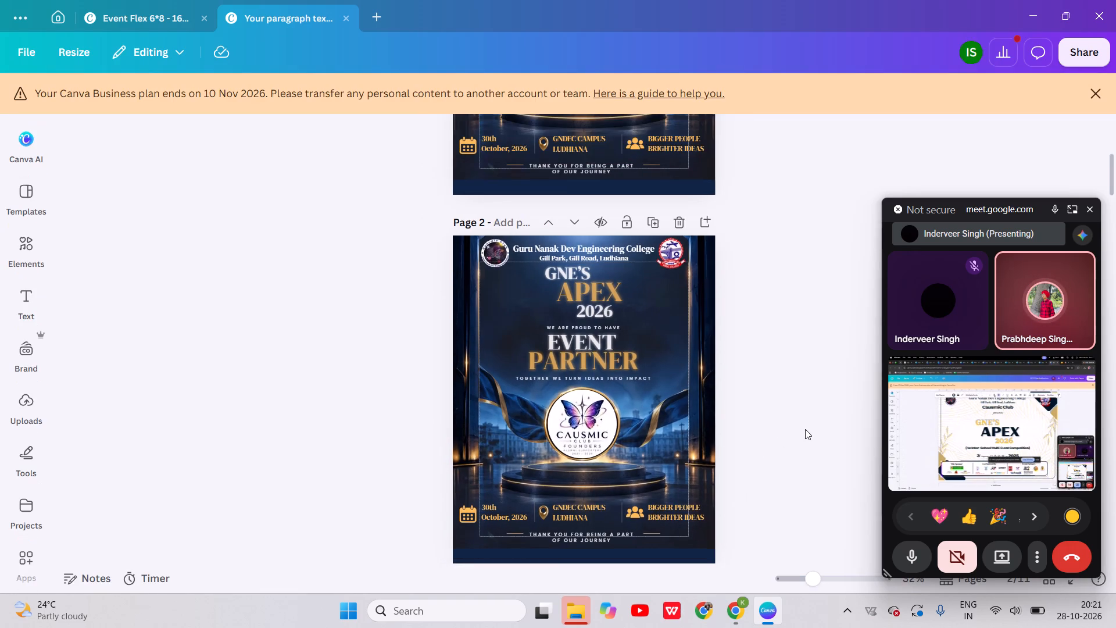
scroll(805, 429, "up", 5)
scroll(805, 429, "down", 2)
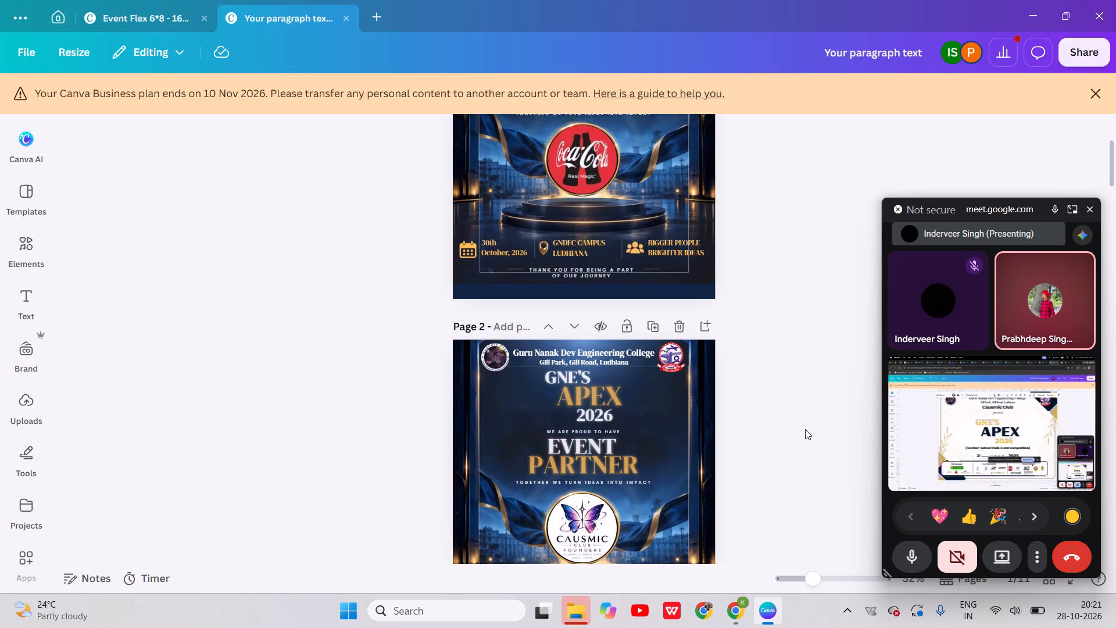
scroll(805, 429, "down", 6)
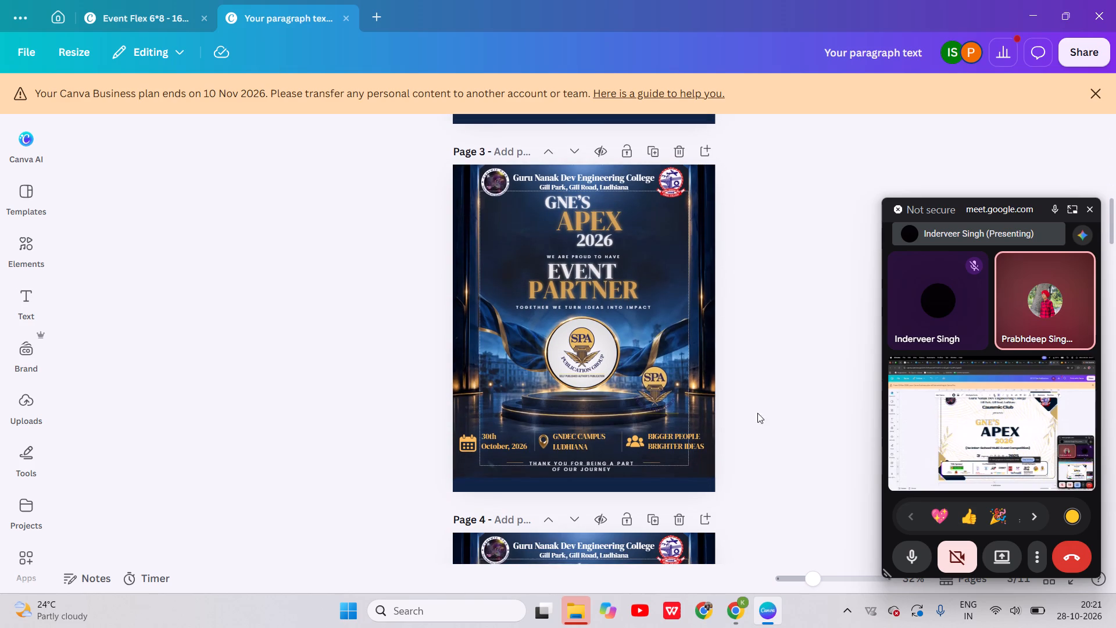
Open the "flex" design with the Pencil Shaders banner from the recent designs.
left_click(153, 14)
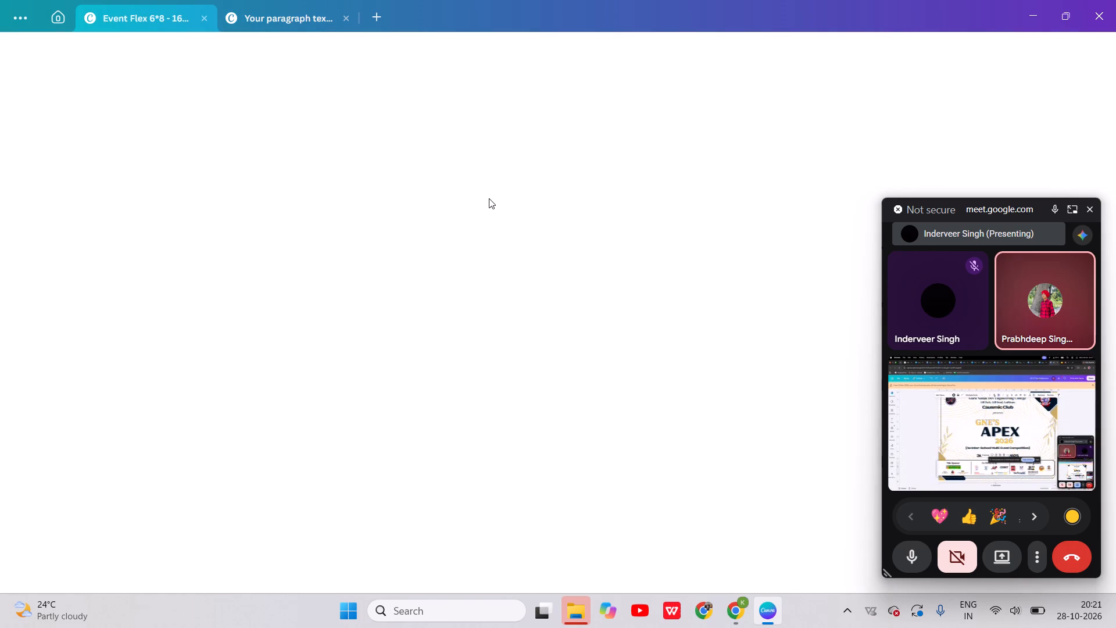
left_click(271, 17)
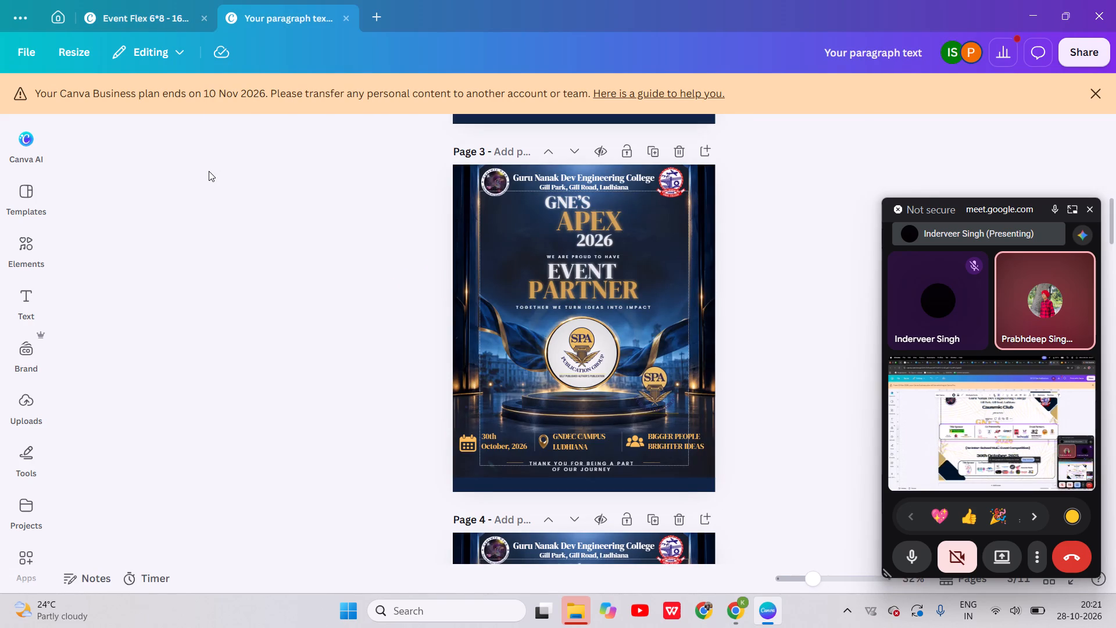
left_click(51, 17)
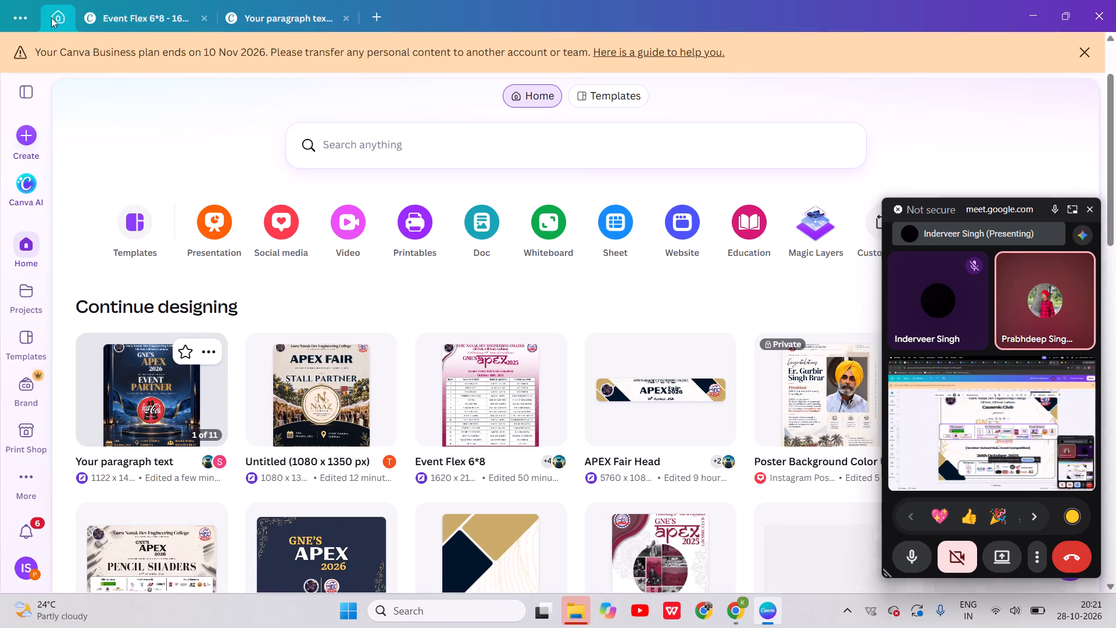
scroll(468, 438, "down", 2)
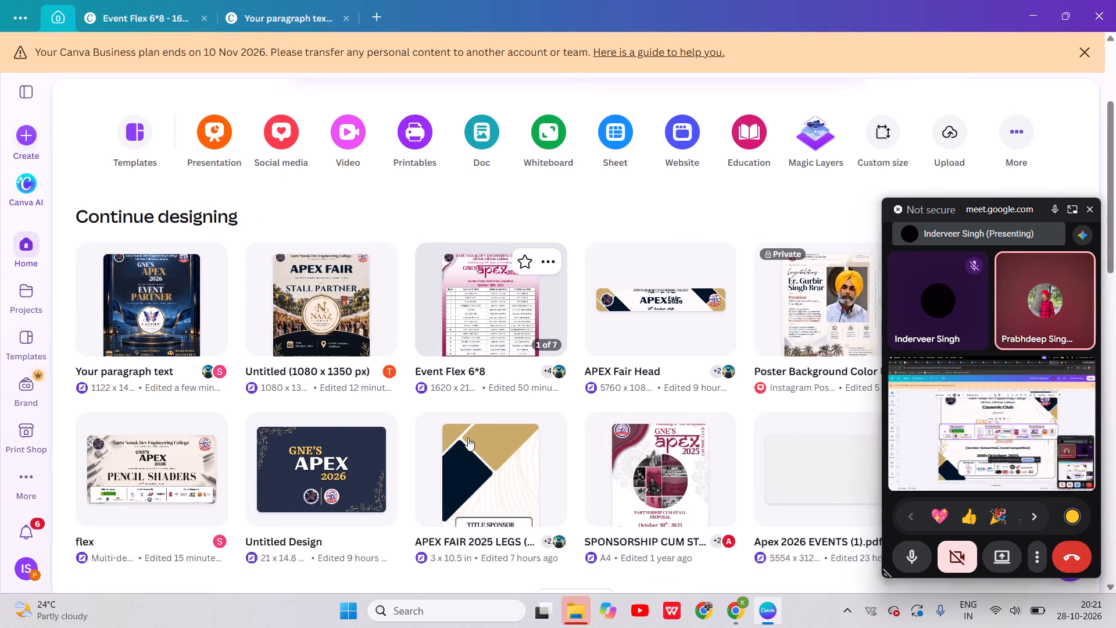
scroll(468, 438, "down", 1)
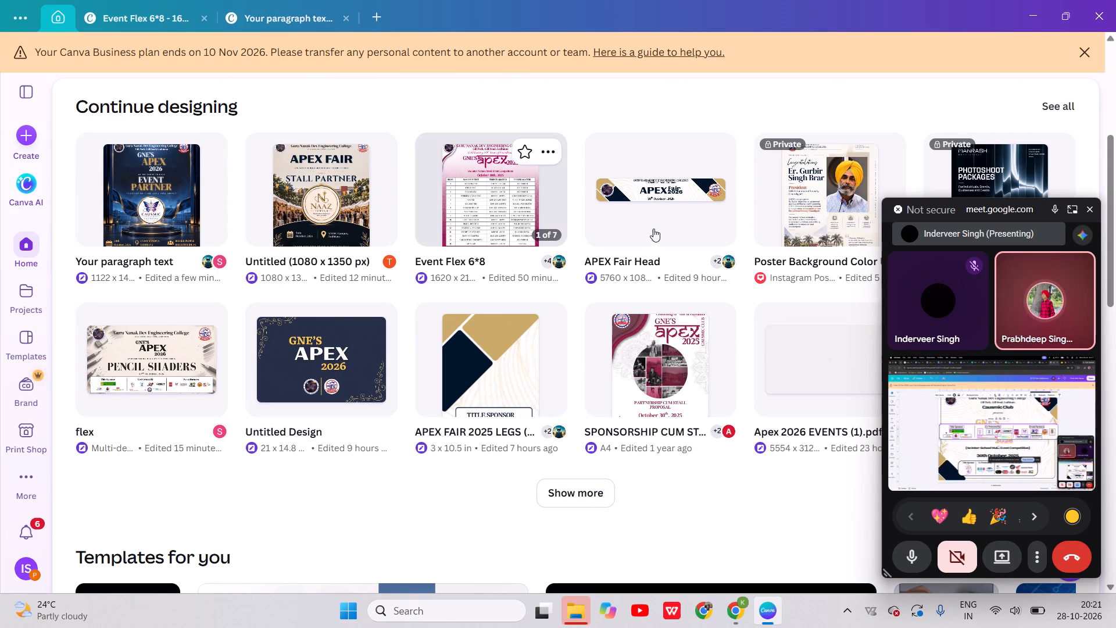
scroll(668, 234, "down", 1)
scroll(668, 234, "up", 1)
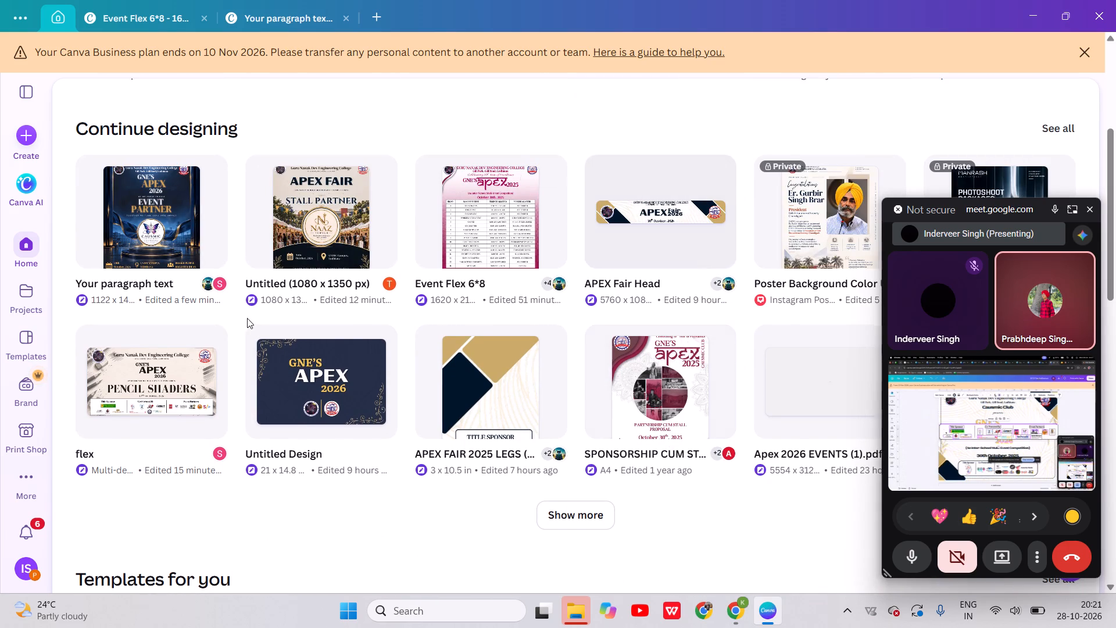
left_click(137, 394)
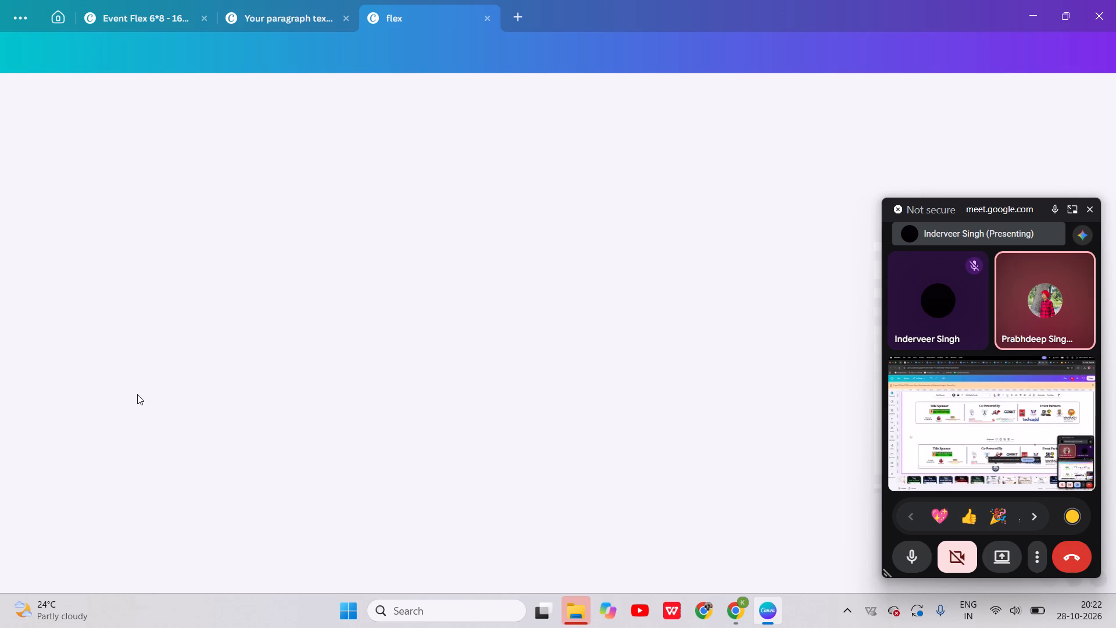
Return to the partner poster design and review its pages down to the Co-Powered poster on page 7.
left_click(274, 23)
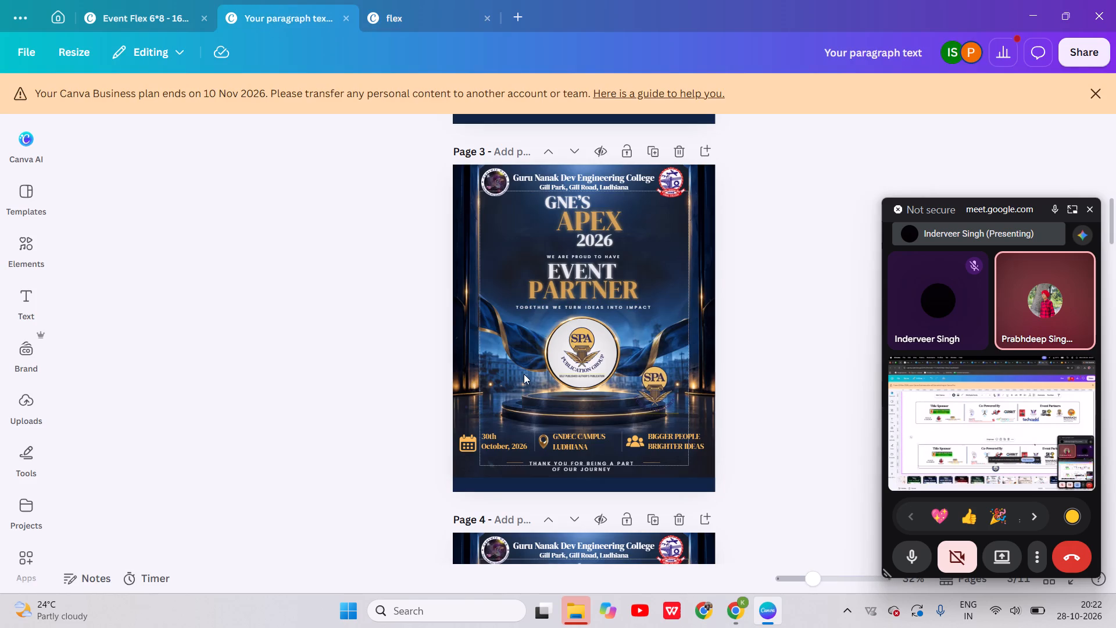
scroll(524, 374, "down", 6)
scroll(371, 455, "down", 4)
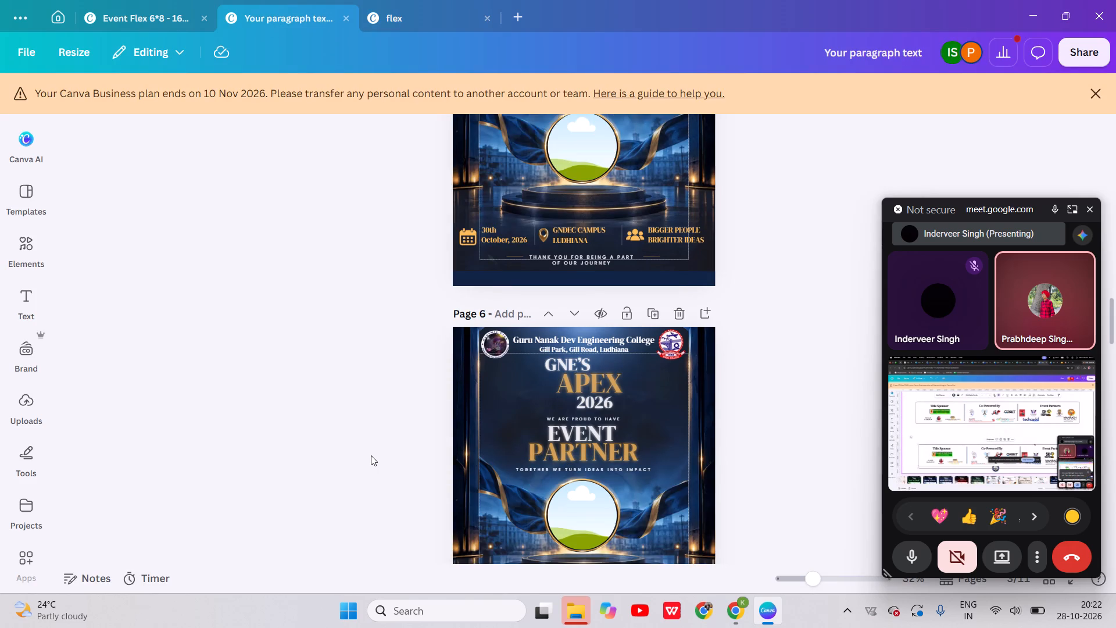
scroll(371, 455, "down", 5)
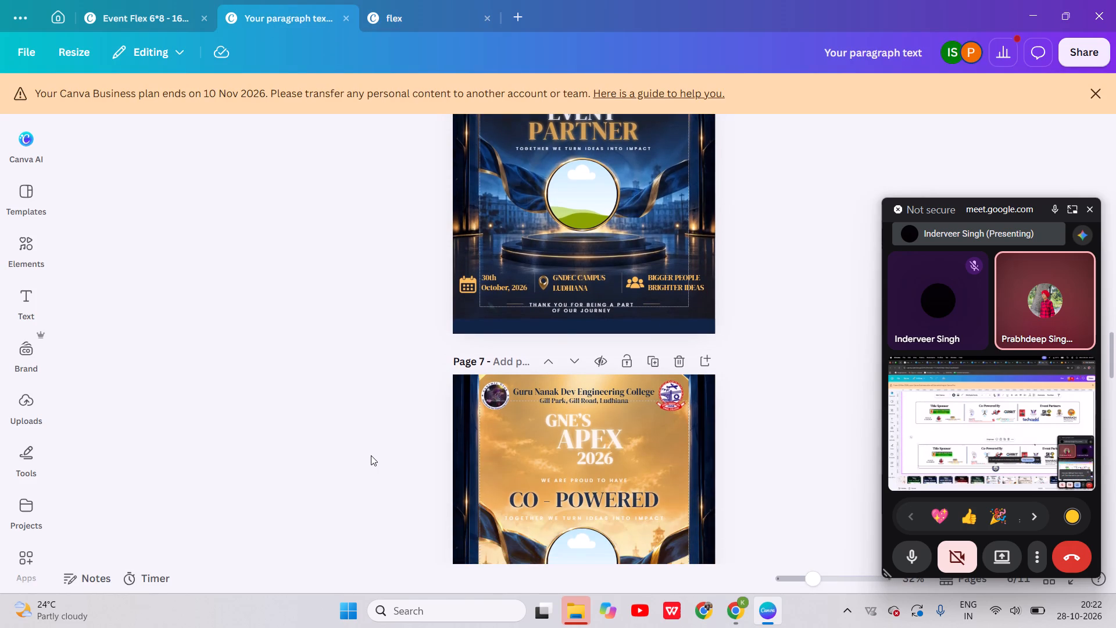
scroll(371, 455, "down", 3)
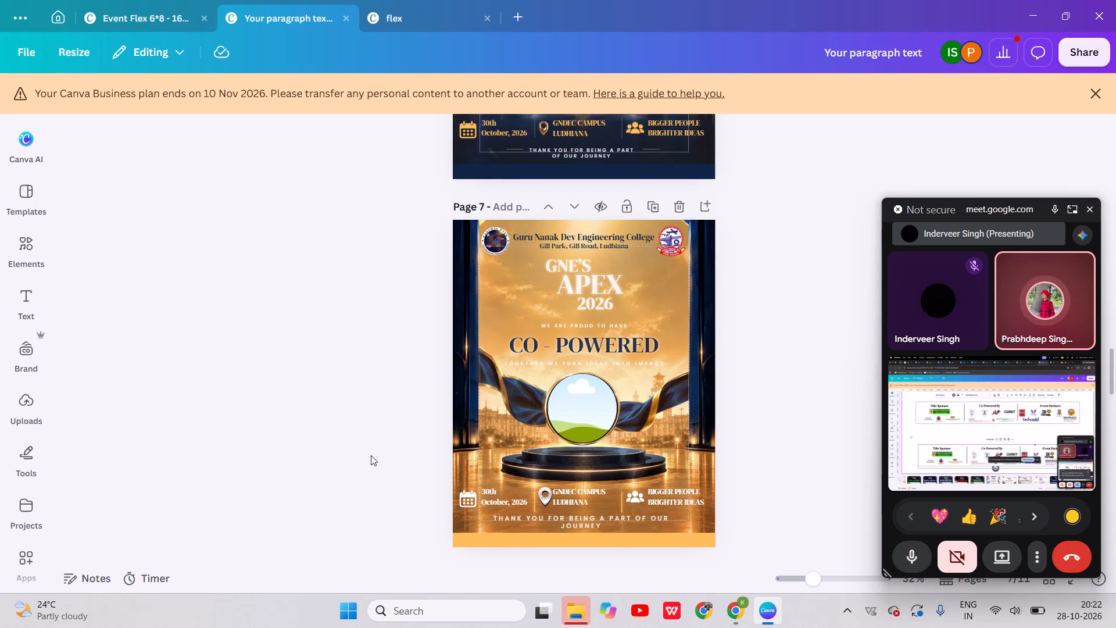
scroll(371, 455, "down", 1)
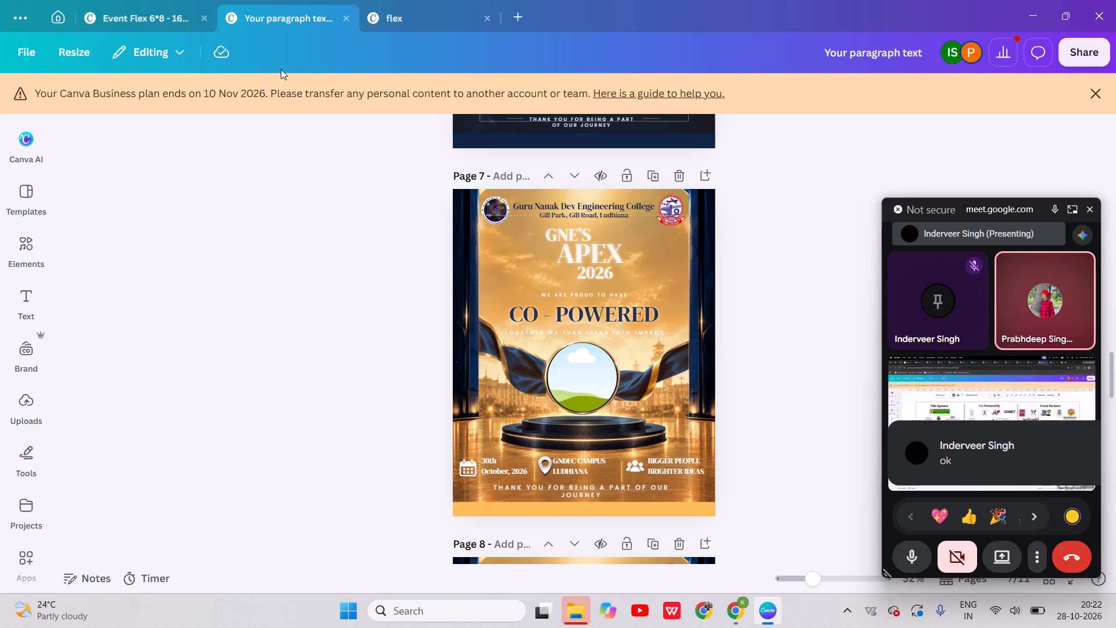
Copy the TCC logo from the Pencil Shaders banner's Co-Powered By section and paste it beside the circular frame on poster page 7.
left_click(411, 23)
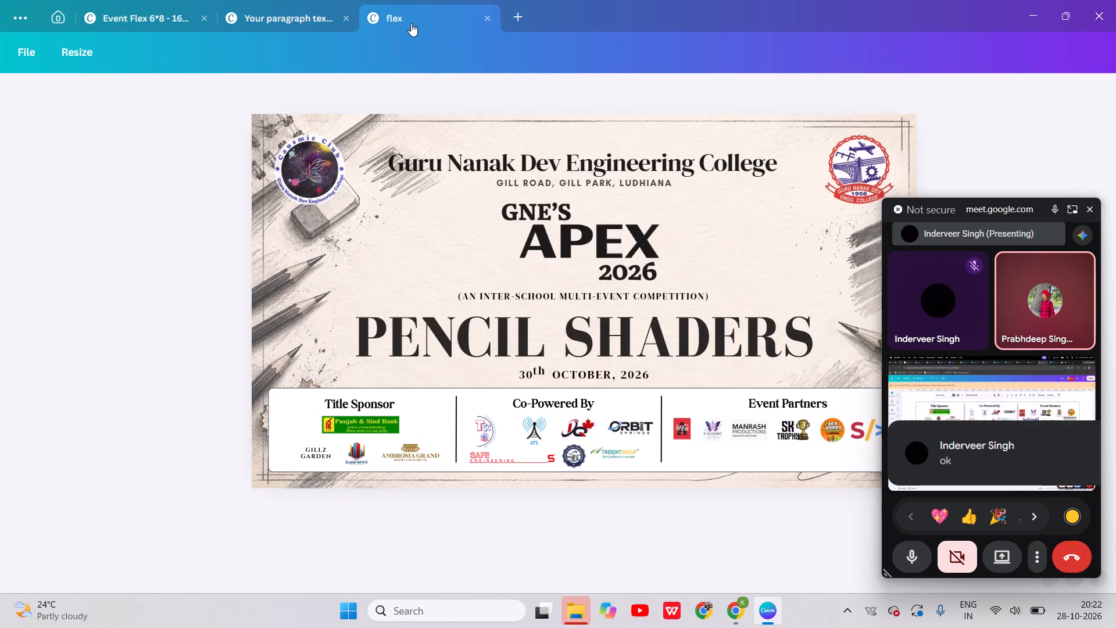
left_click(487, 431)
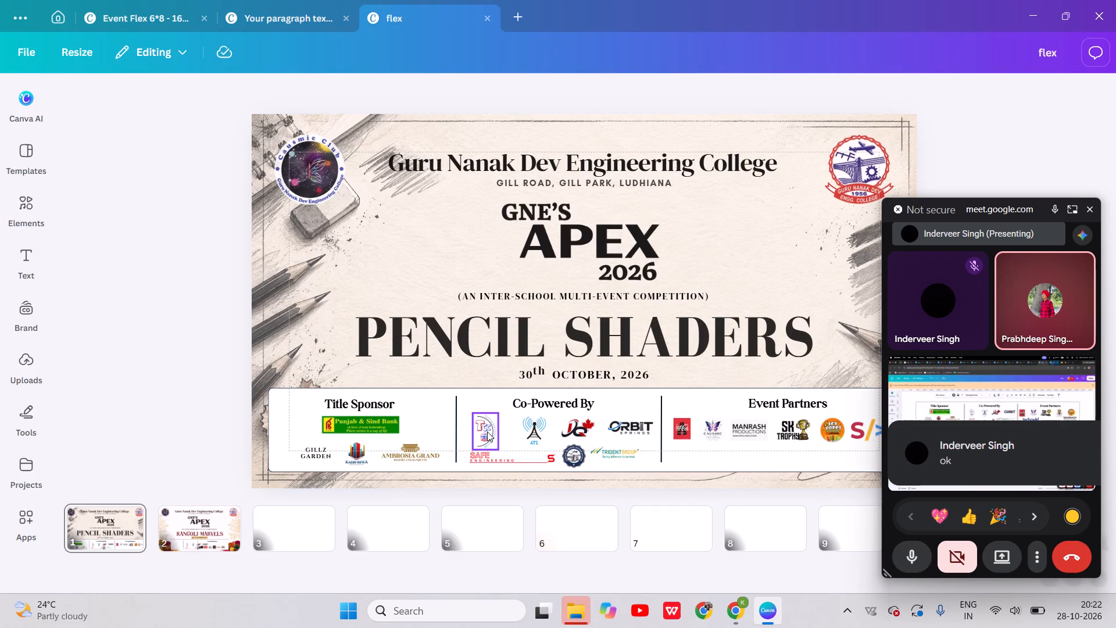
key("ctrl+c")
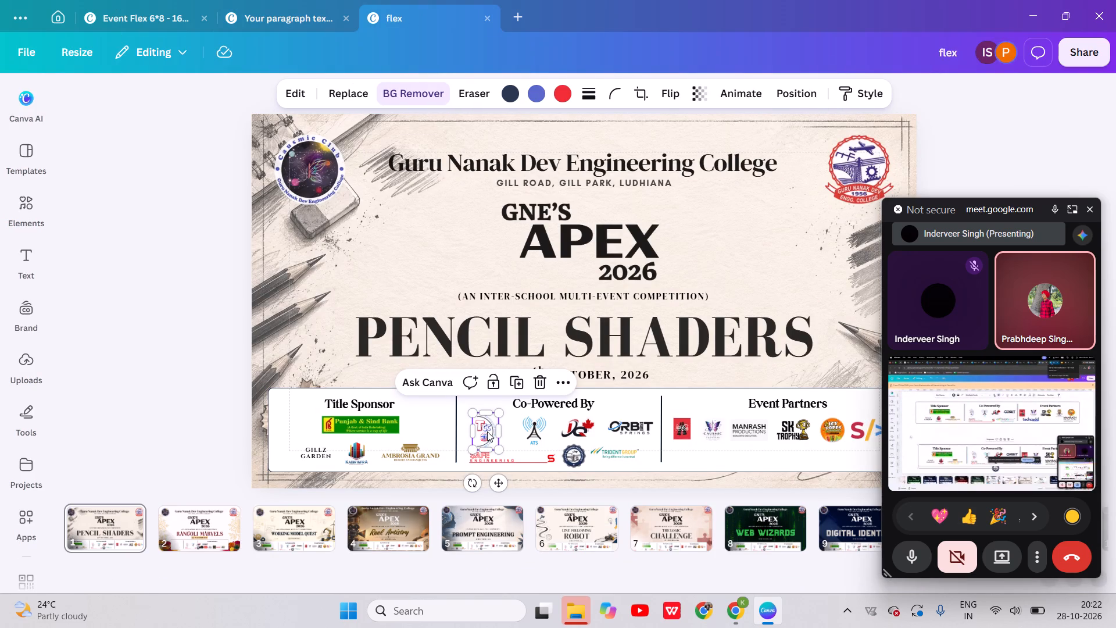
left_click(268, 18)
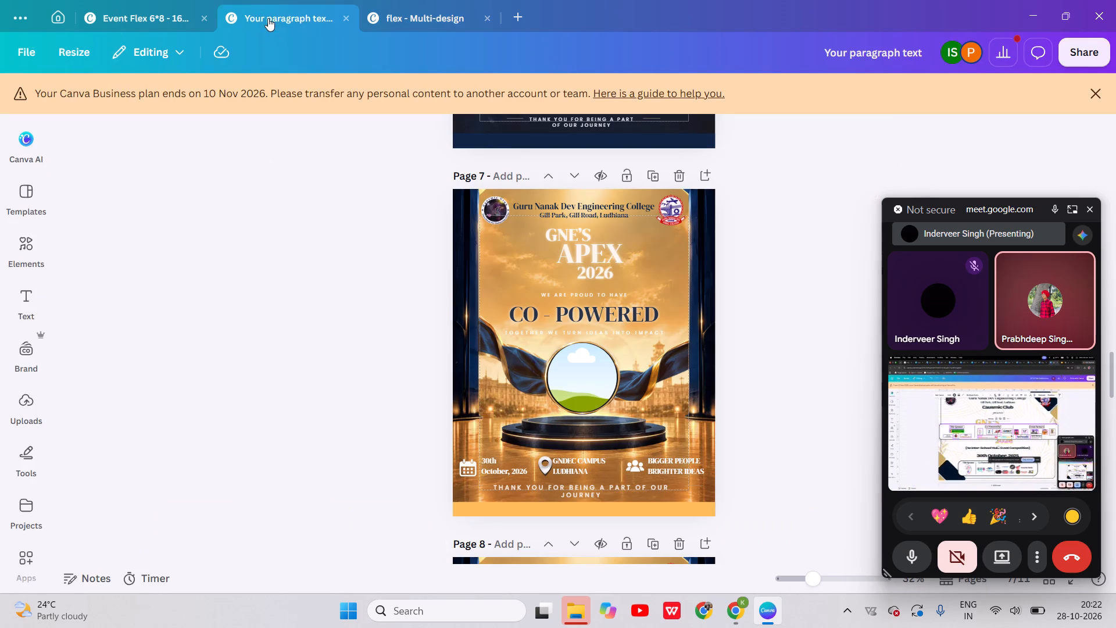
left_click(556, 340)
key("ctrl+v")
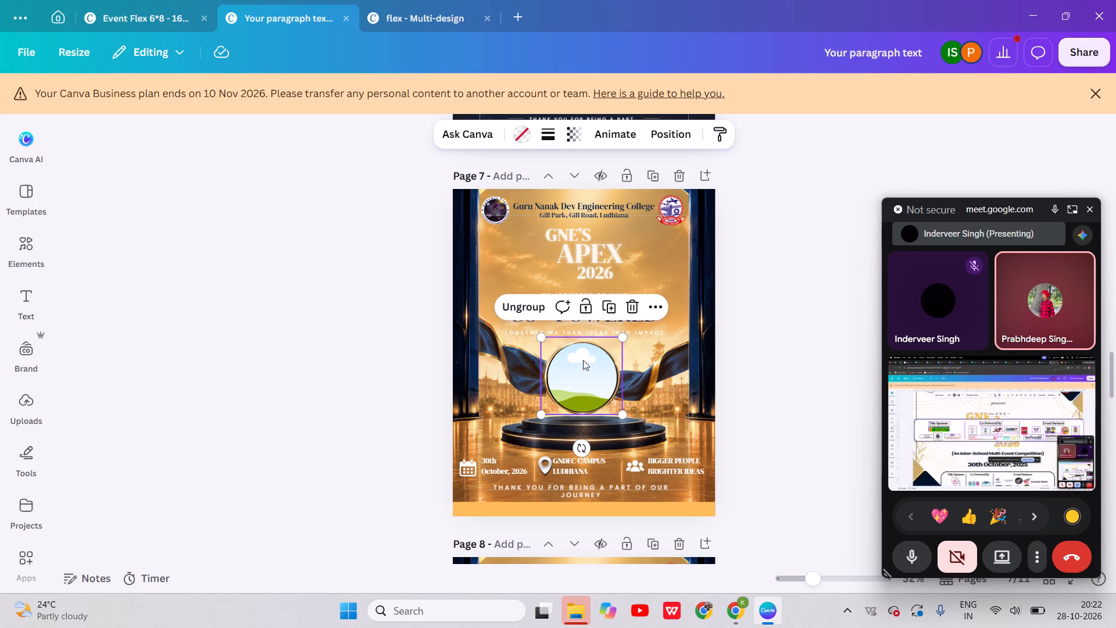
left_click_drag(477, 231, 608, 413)
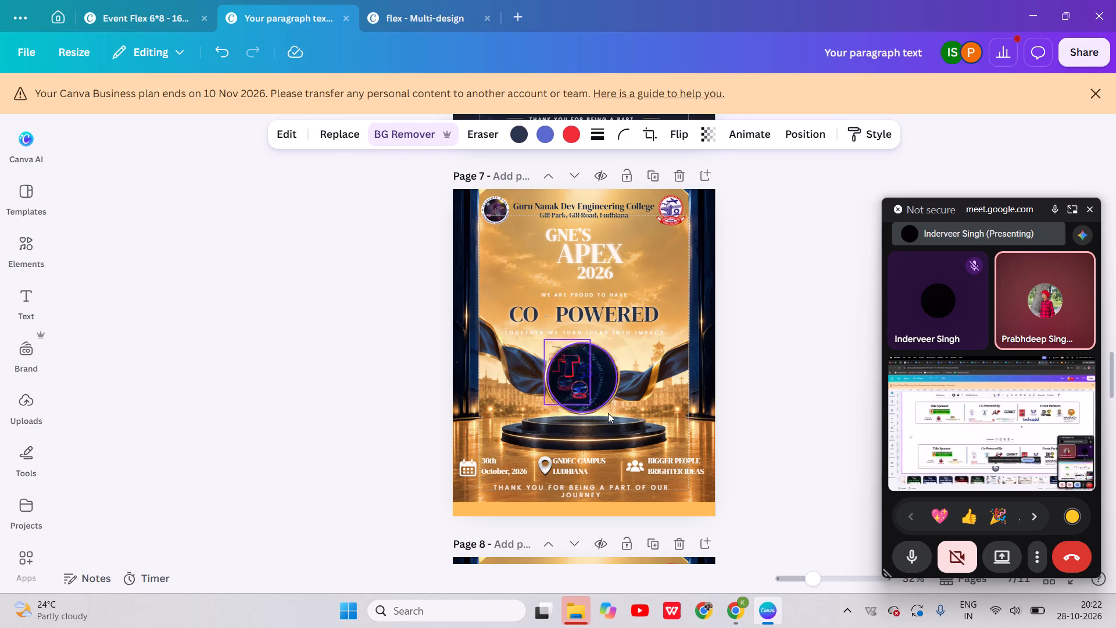
left_click_drag(608, 413, 650, 356)
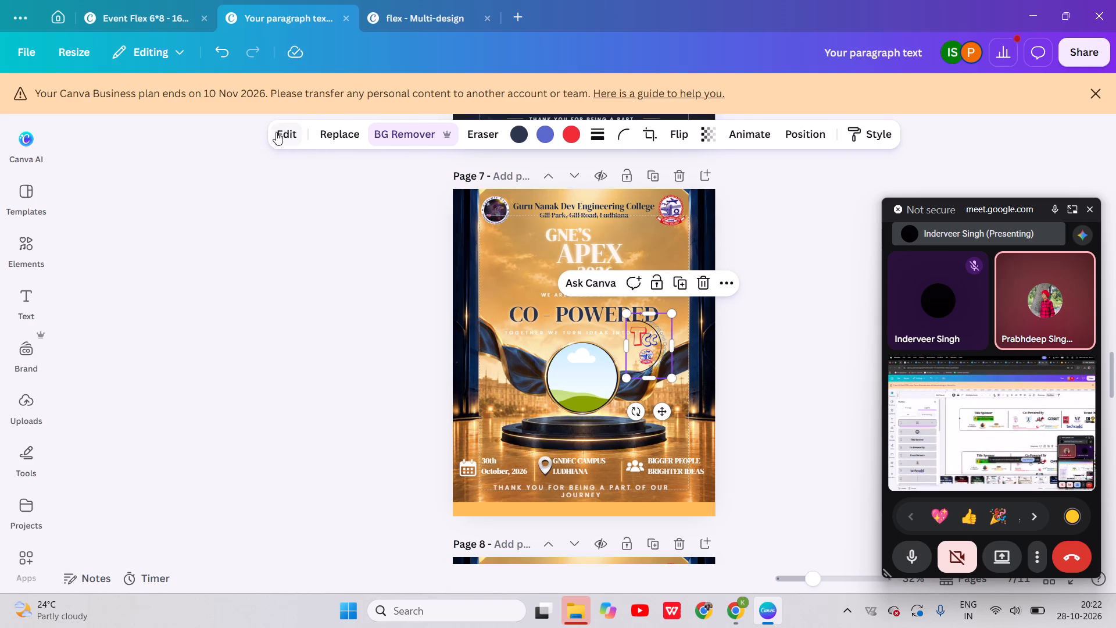
Add a circle over the circular frame on page 7, fill it white and duplicate it.
key("c")
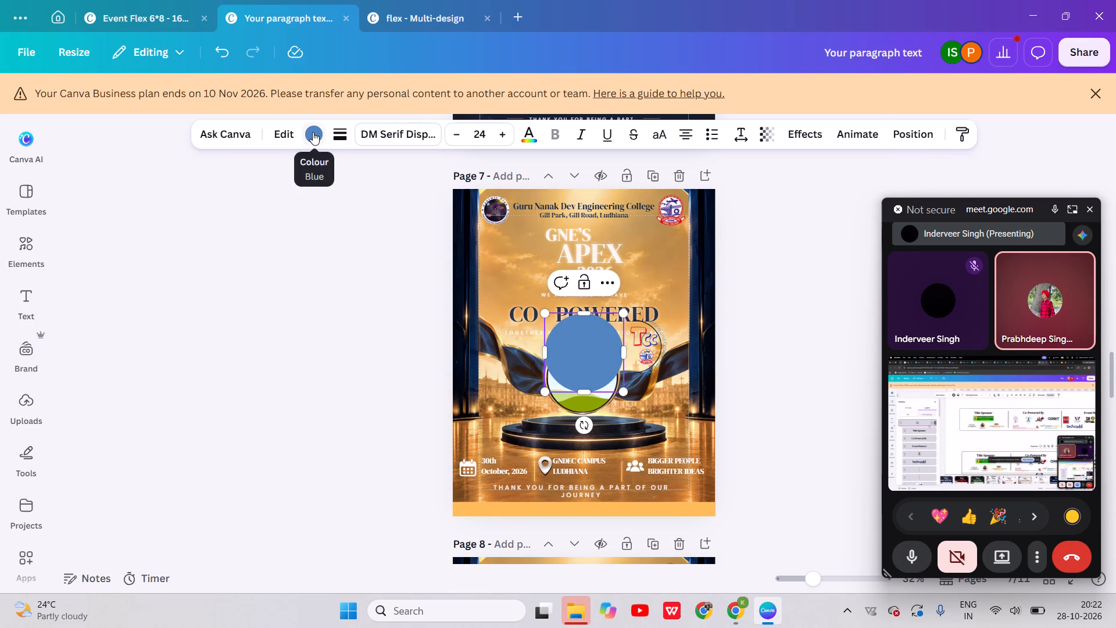
left_click(313, 132)
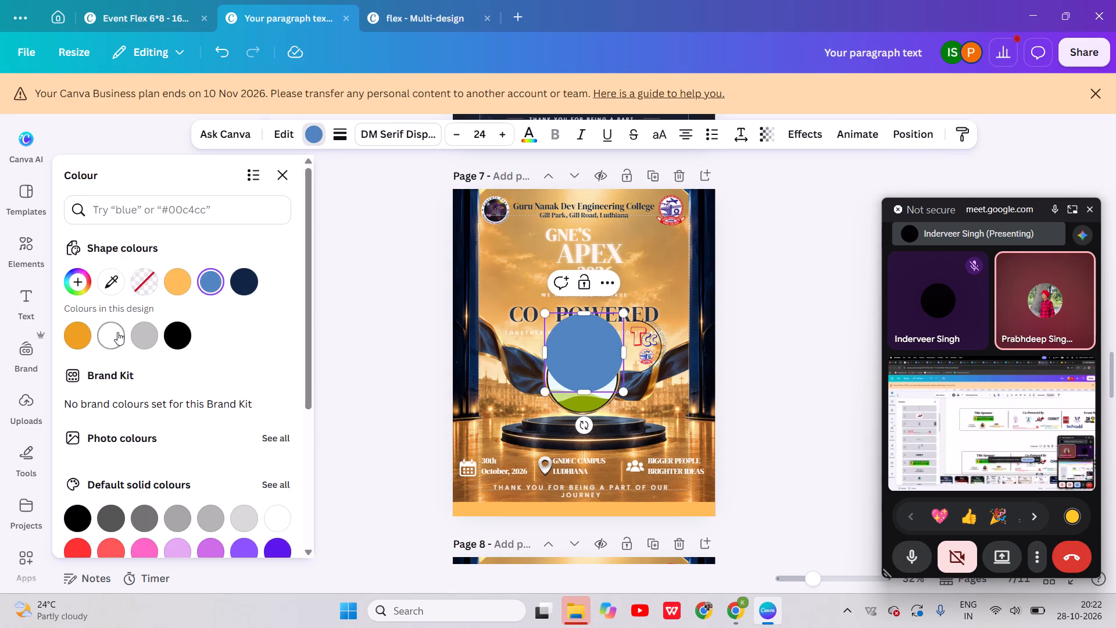
left_click(117, 332)
key("ctrl+d")
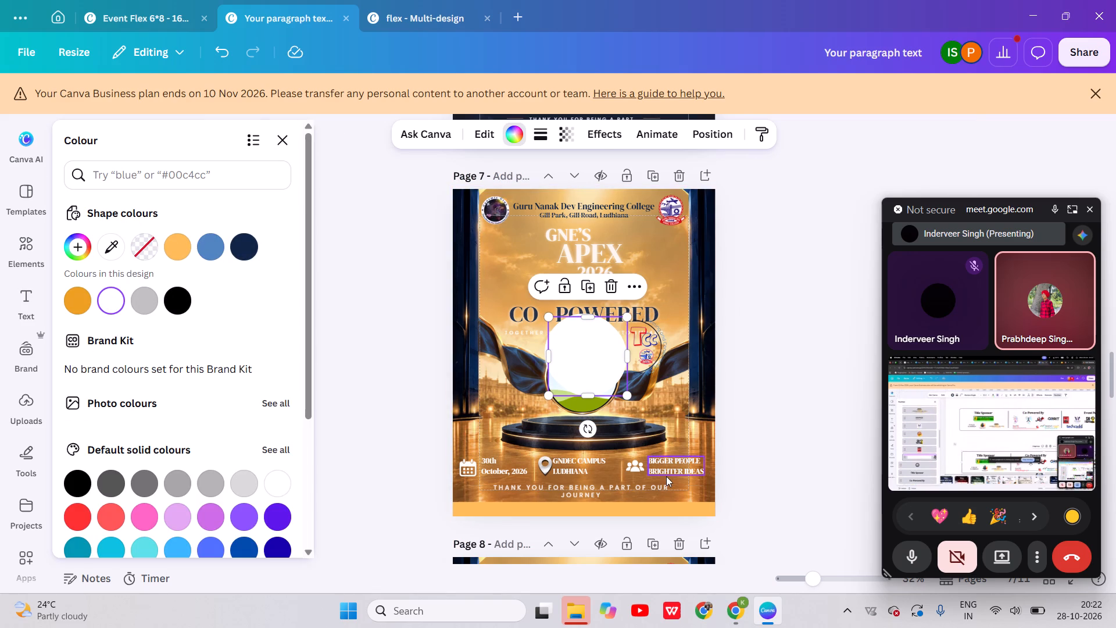
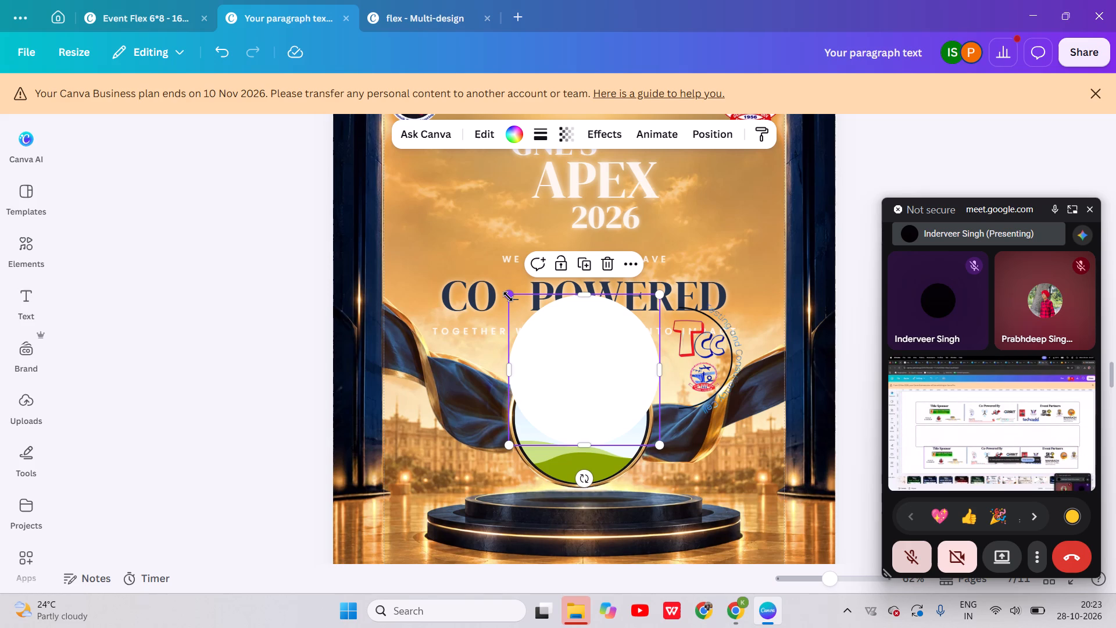
Move the white circle onto the circular frame on page 7 and enlarge it to about 290 by 290.
left_click_drag(505, 292, 530, 325)
left_click_drag(547, 371, 531, 405)
scroll(531, 405, "down", 1)
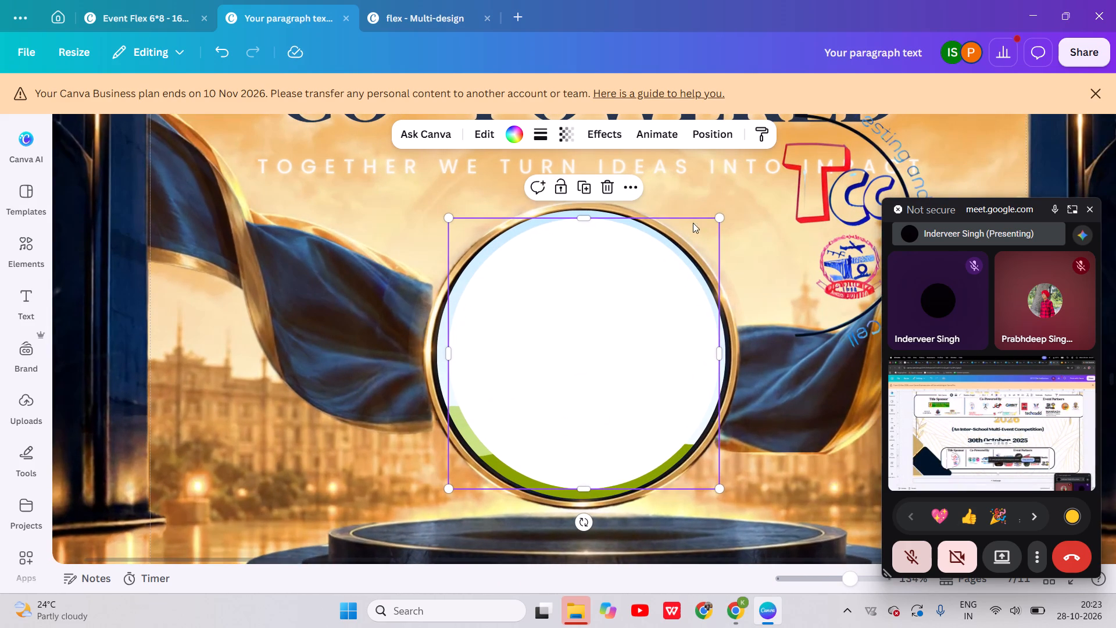
left_click(718, 213)
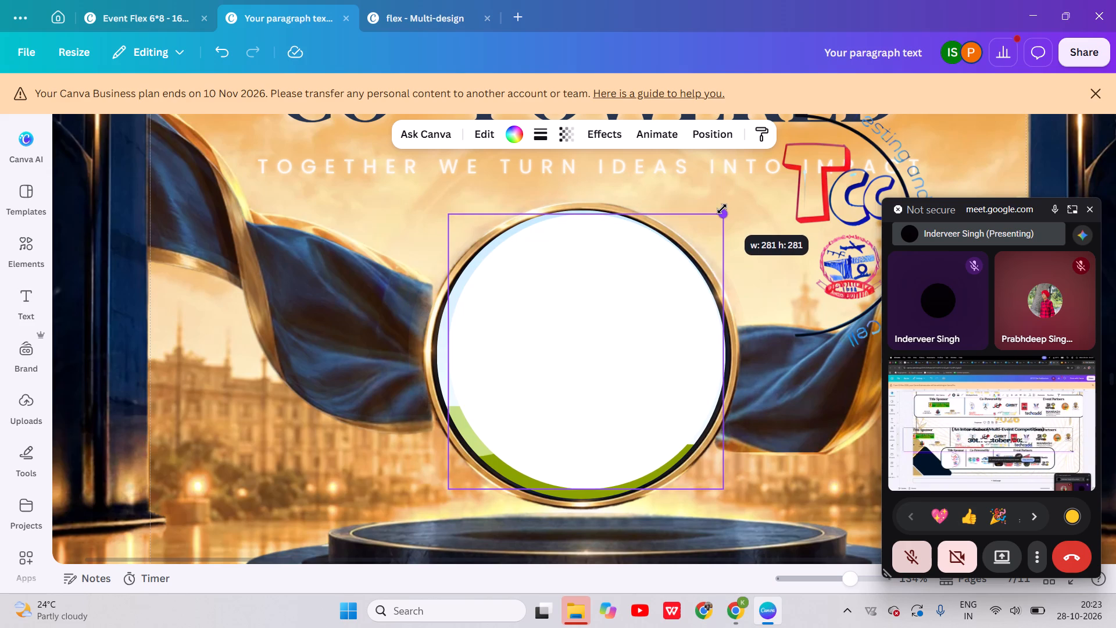
left_click_drag(448, 494, 445, 508)
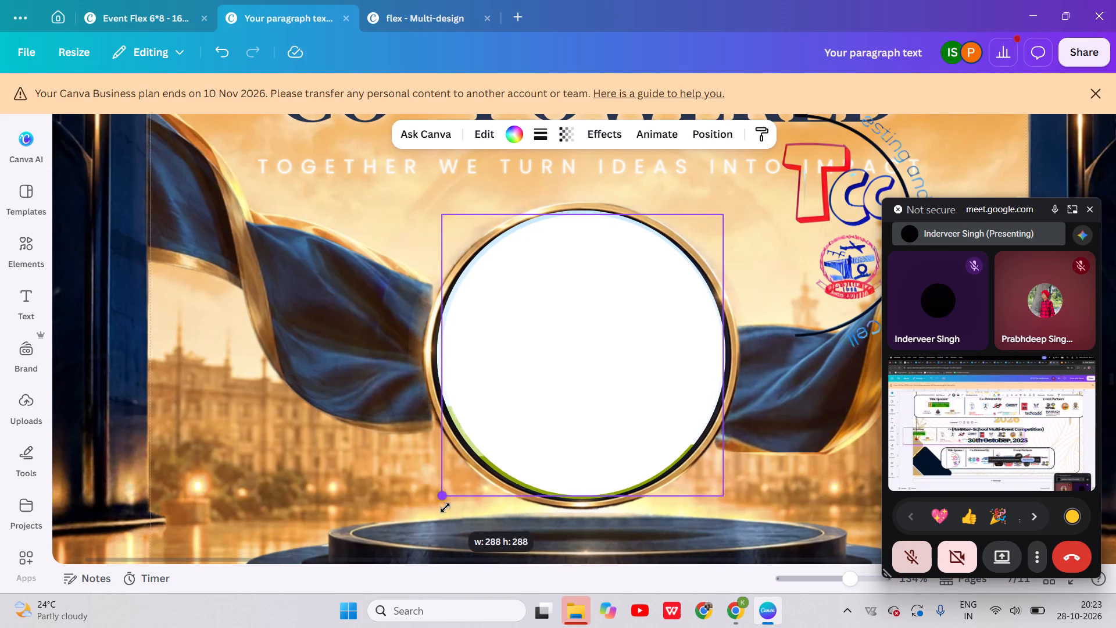
left_click_drag(445, 508, 443, 506)
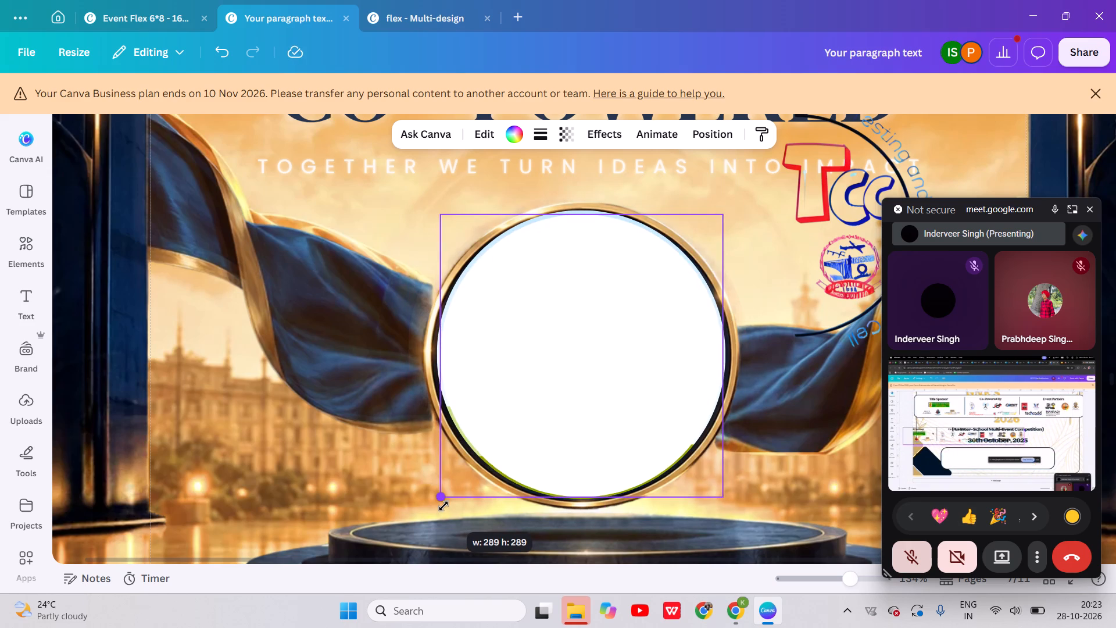
left_click_drag(443, 506, 443, 507)
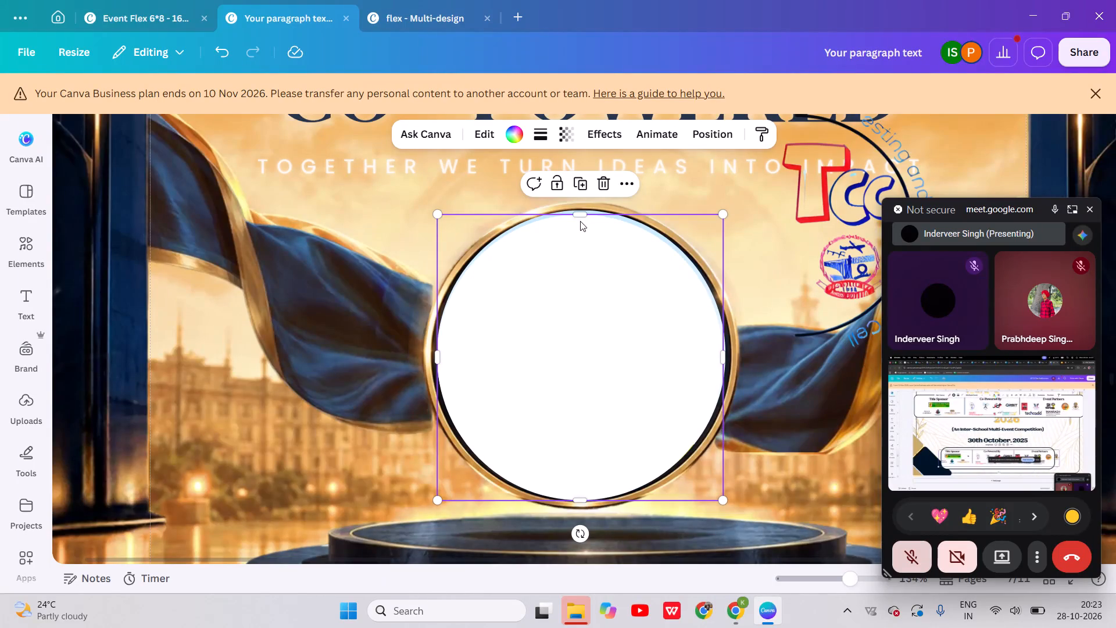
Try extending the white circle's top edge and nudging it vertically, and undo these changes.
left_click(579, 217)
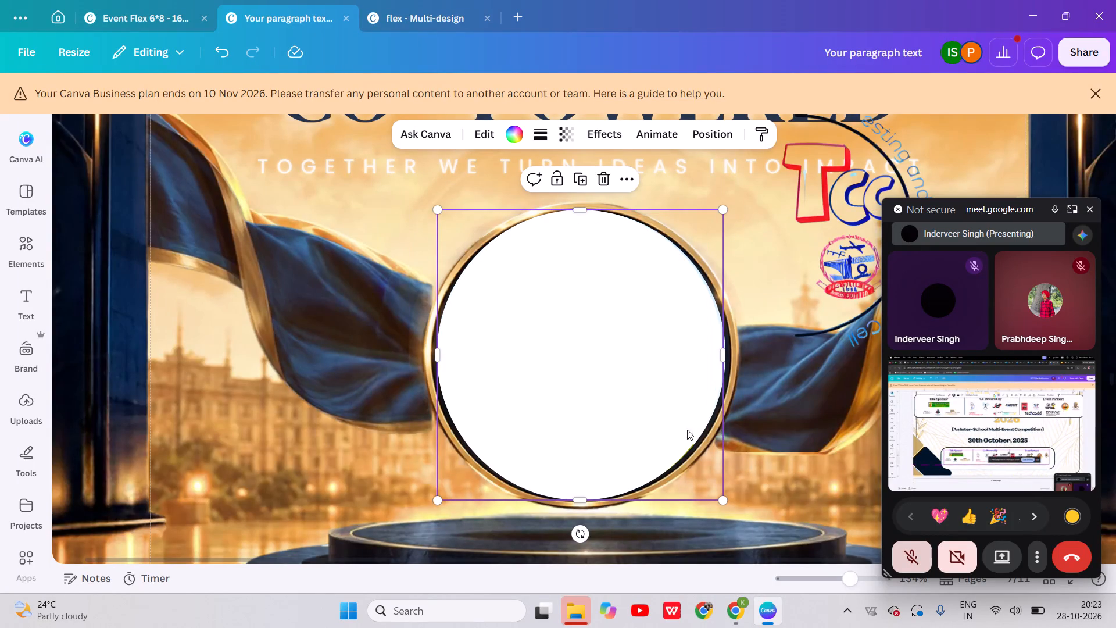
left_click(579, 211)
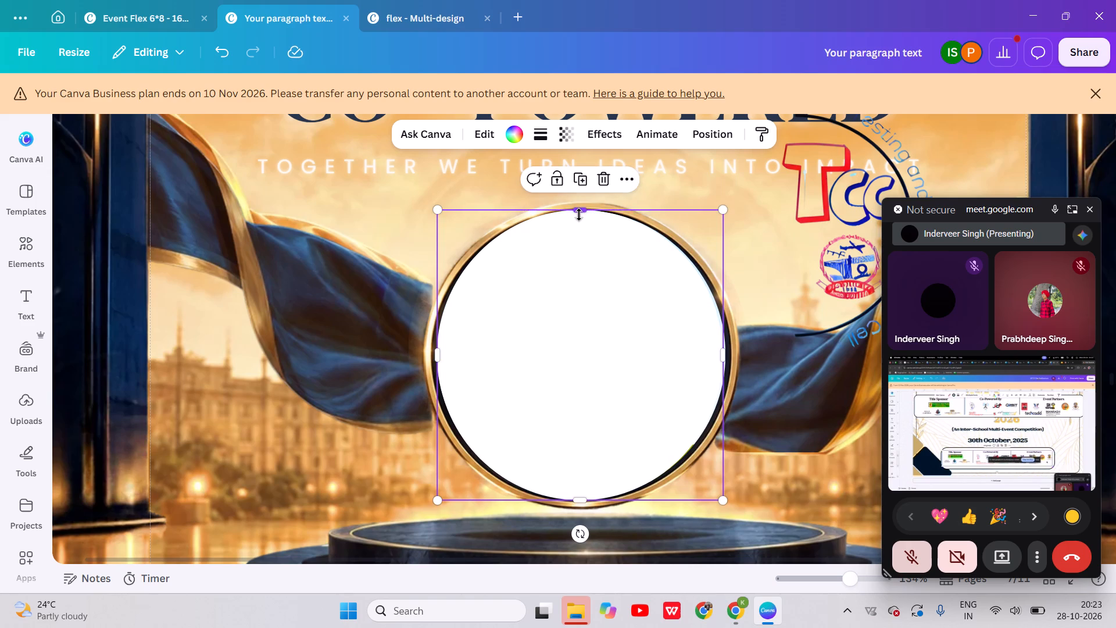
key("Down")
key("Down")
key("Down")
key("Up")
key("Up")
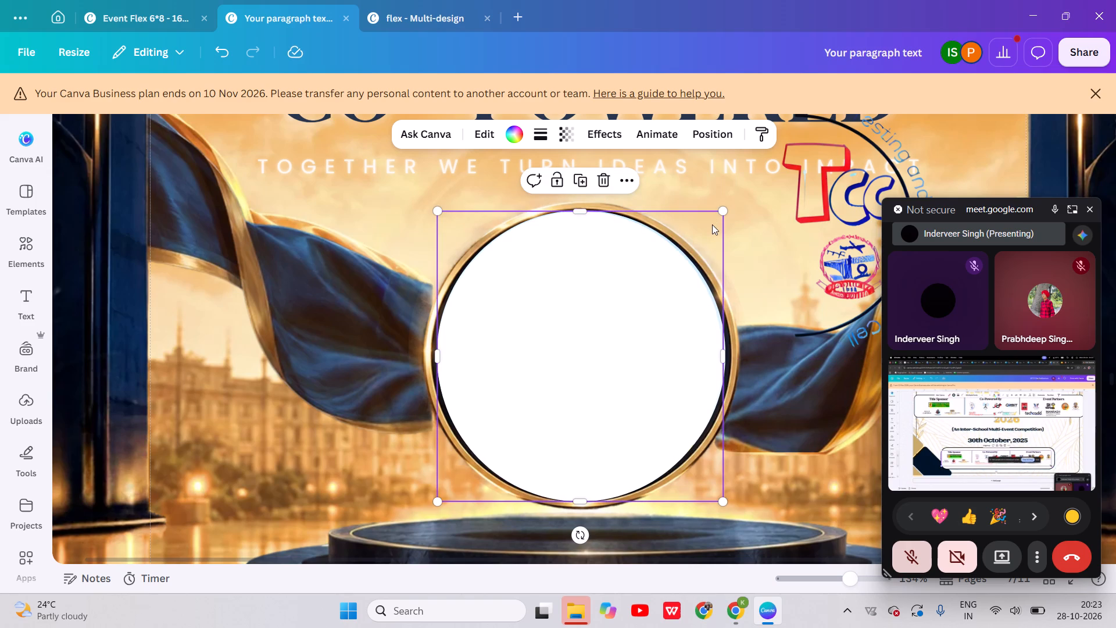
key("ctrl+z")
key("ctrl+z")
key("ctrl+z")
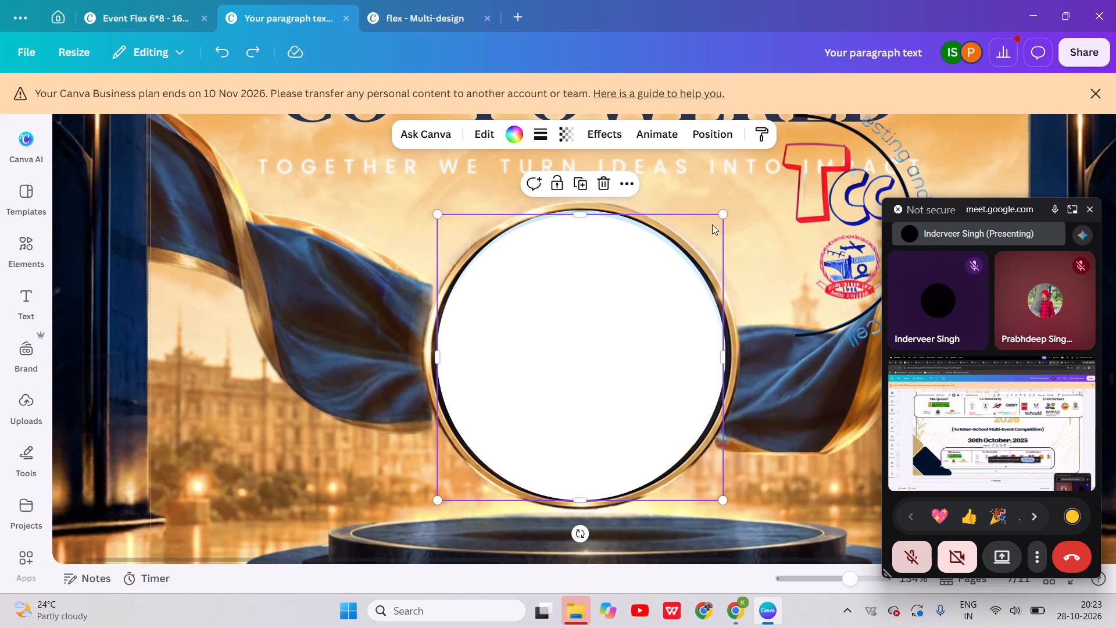
Fine-tune the white circle's size and vertical position so it fills the inside of the gold frame, and deselect it.
left_click(724, 215)
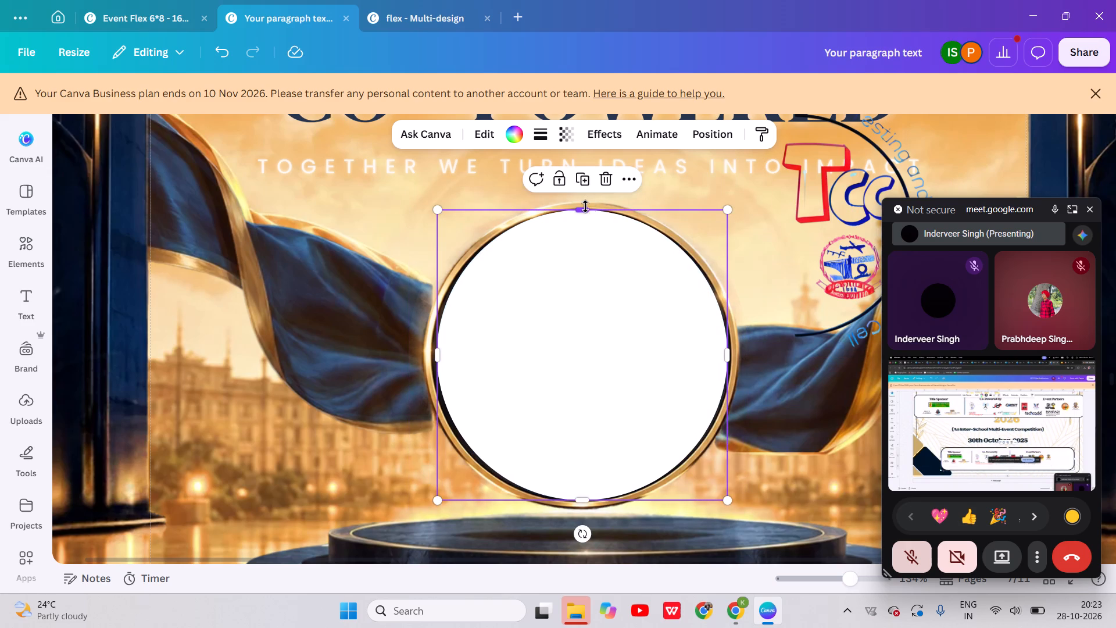
left_click(581, 208)
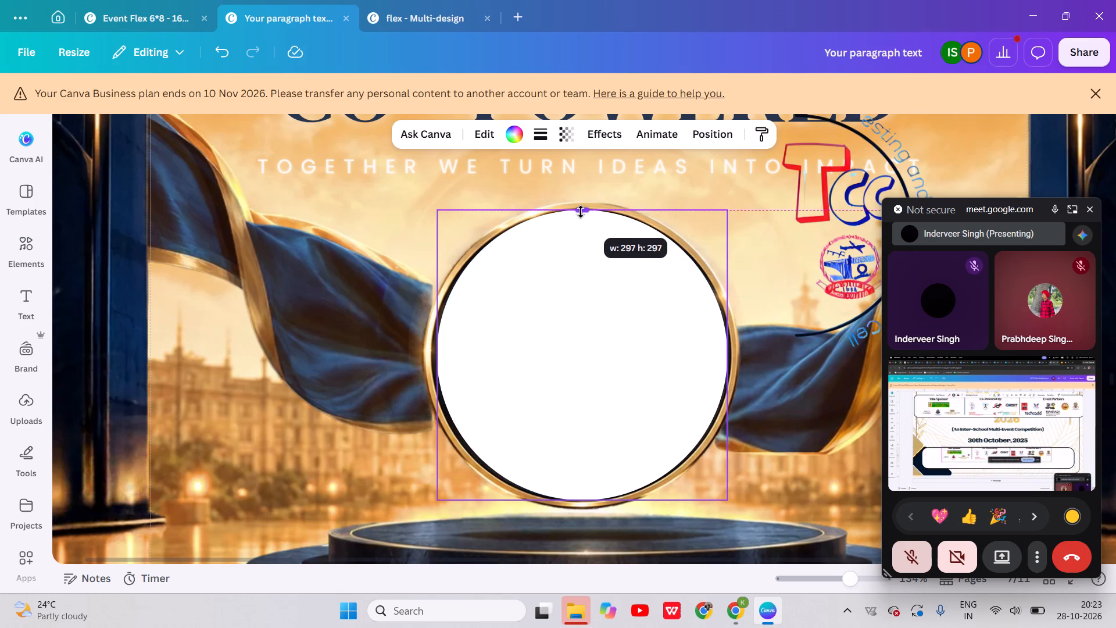
left_click(584, 501)
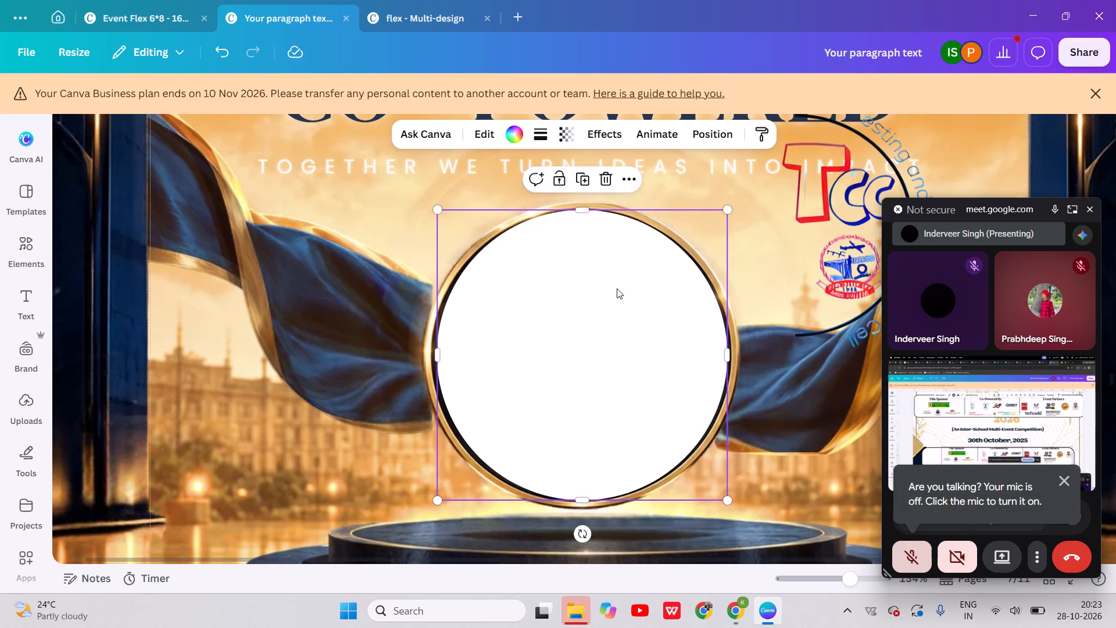
left_click(586, 497)
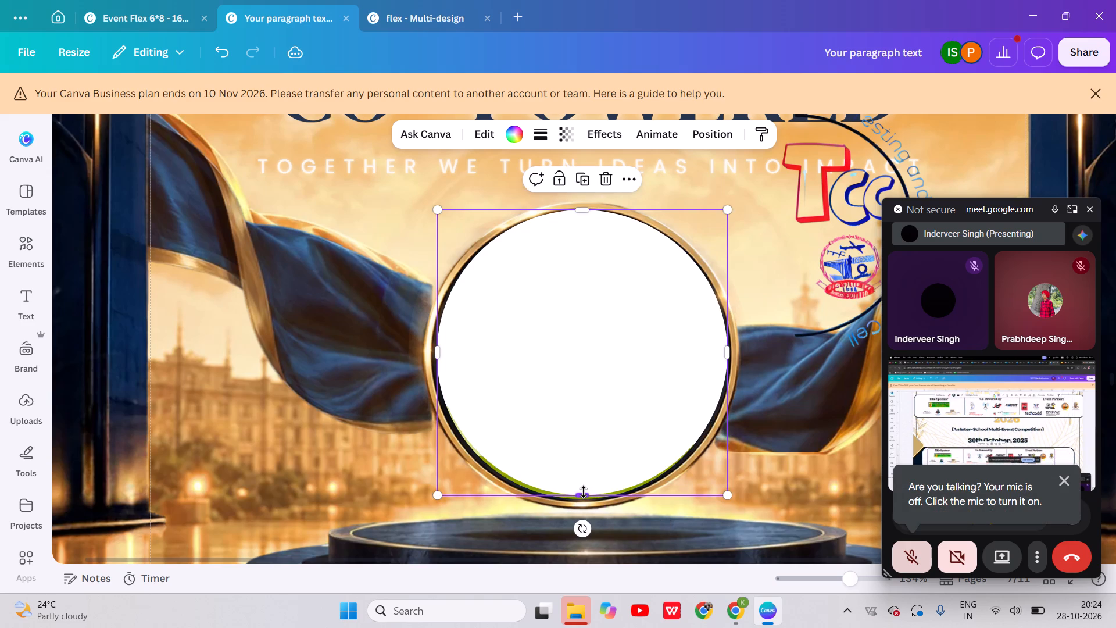
key("Down")
key("Down")
key("Down")
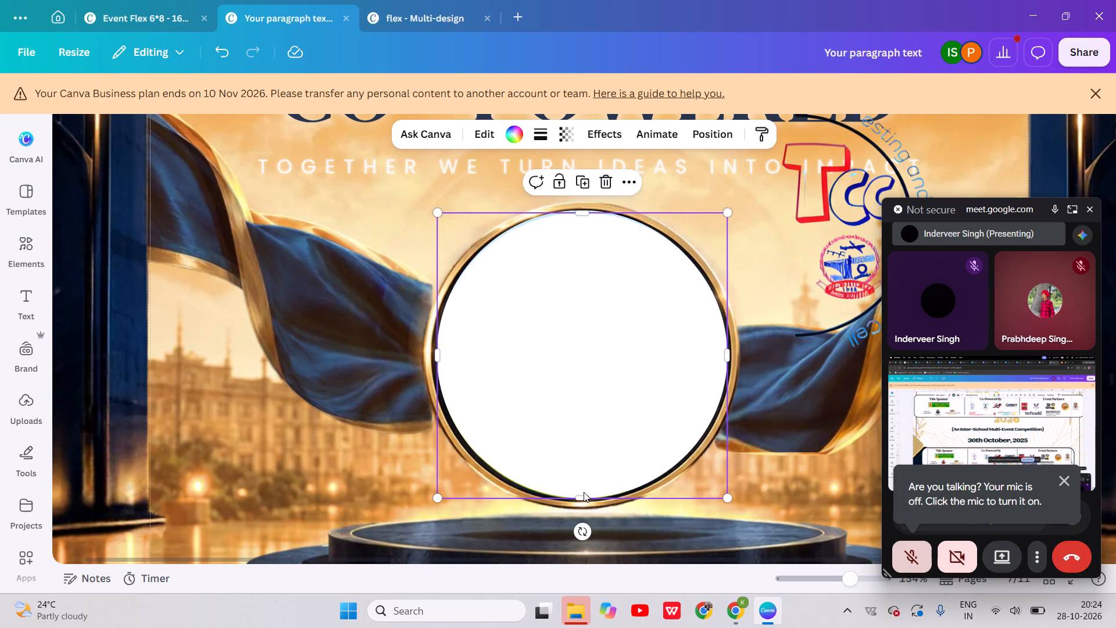
left_click(581, 213)
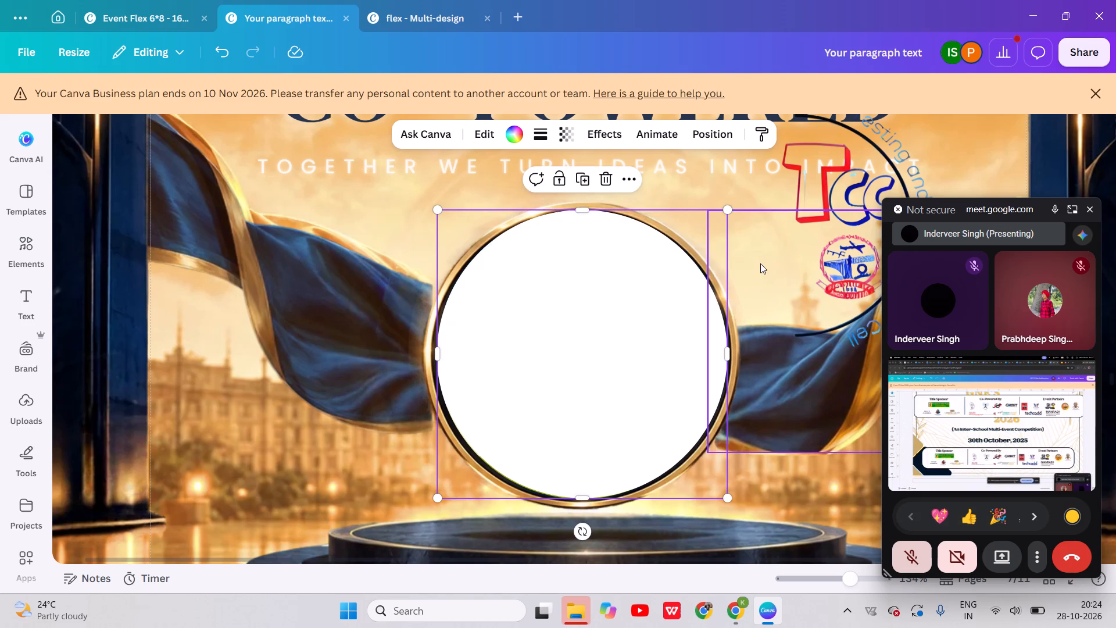
left_click(700, 561)
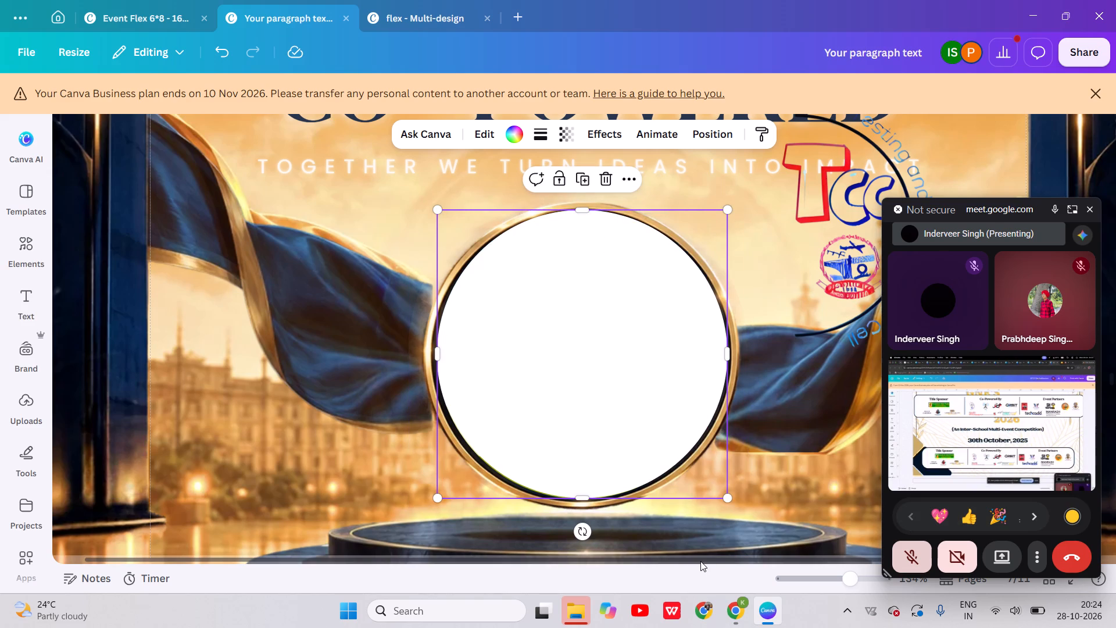
left_click(714, 558)
left_click(742, 524)
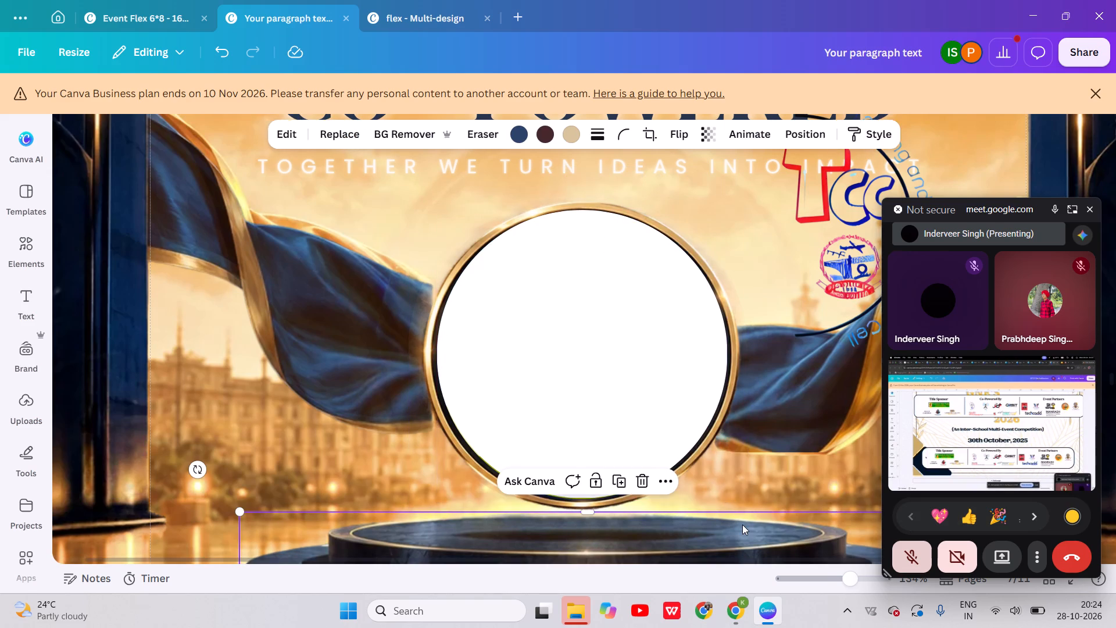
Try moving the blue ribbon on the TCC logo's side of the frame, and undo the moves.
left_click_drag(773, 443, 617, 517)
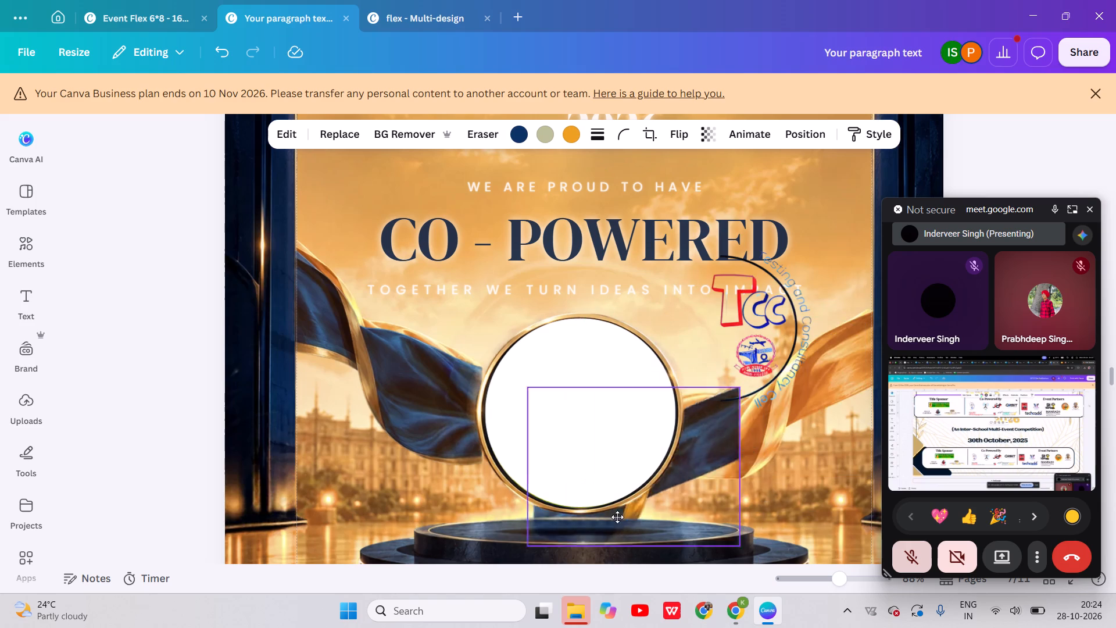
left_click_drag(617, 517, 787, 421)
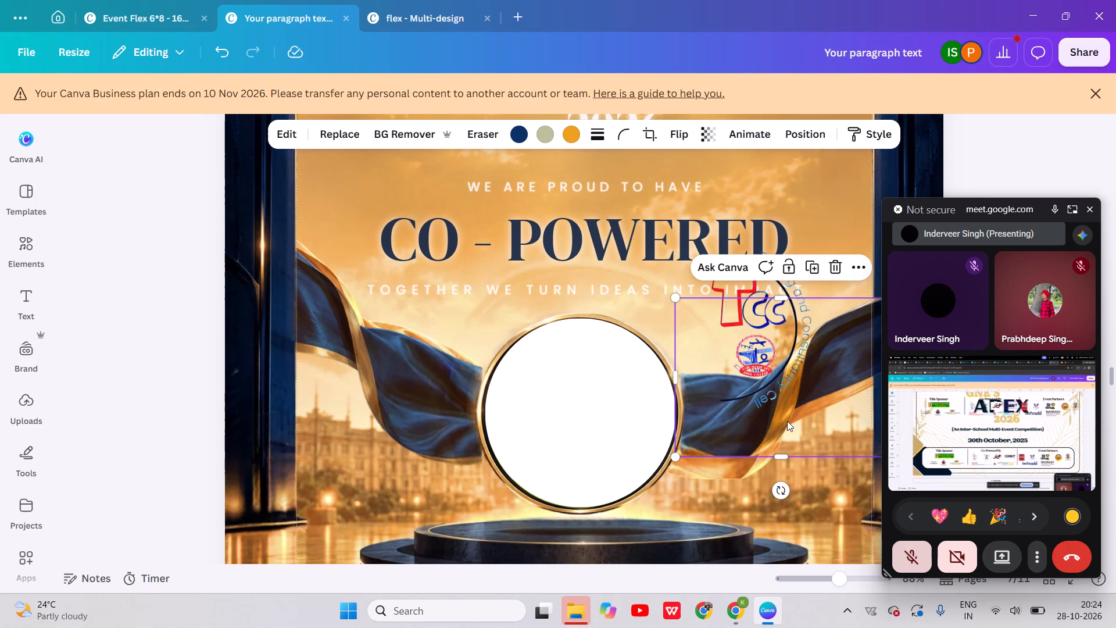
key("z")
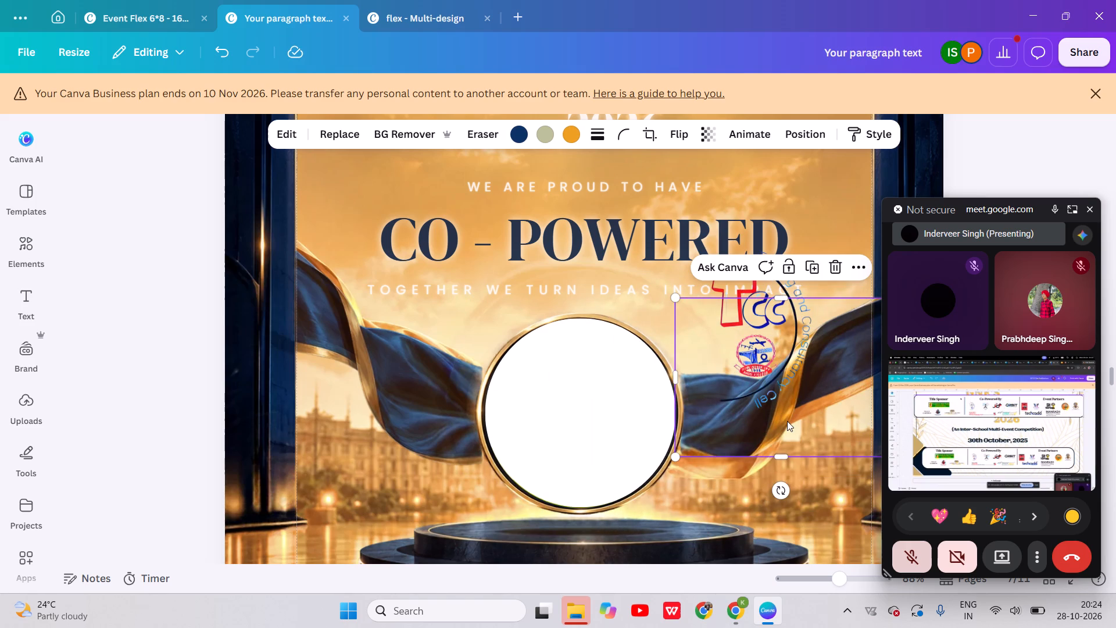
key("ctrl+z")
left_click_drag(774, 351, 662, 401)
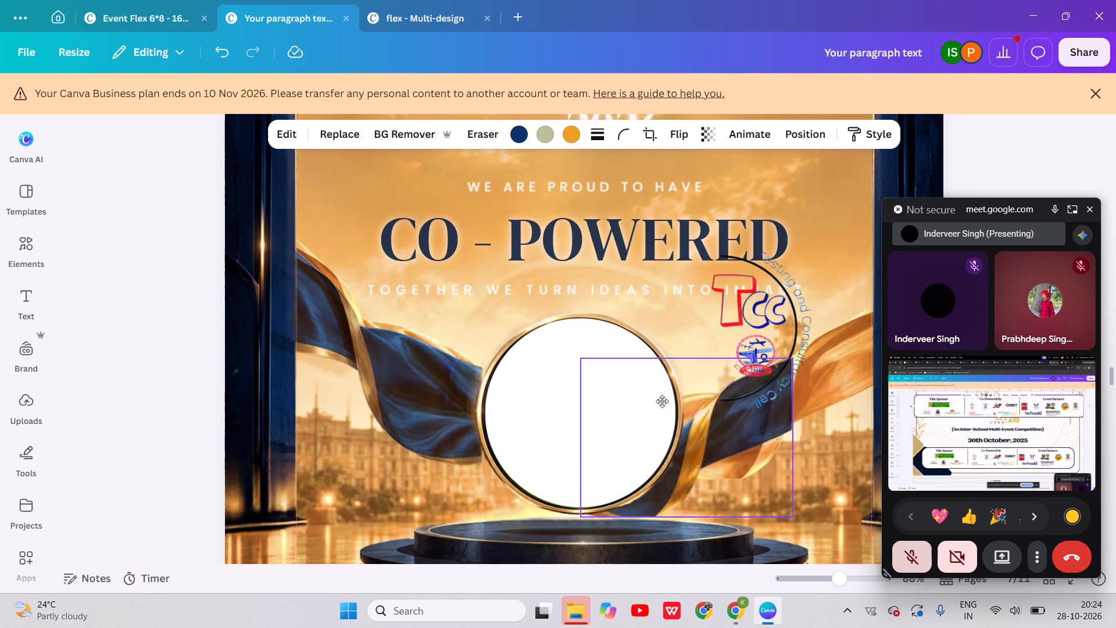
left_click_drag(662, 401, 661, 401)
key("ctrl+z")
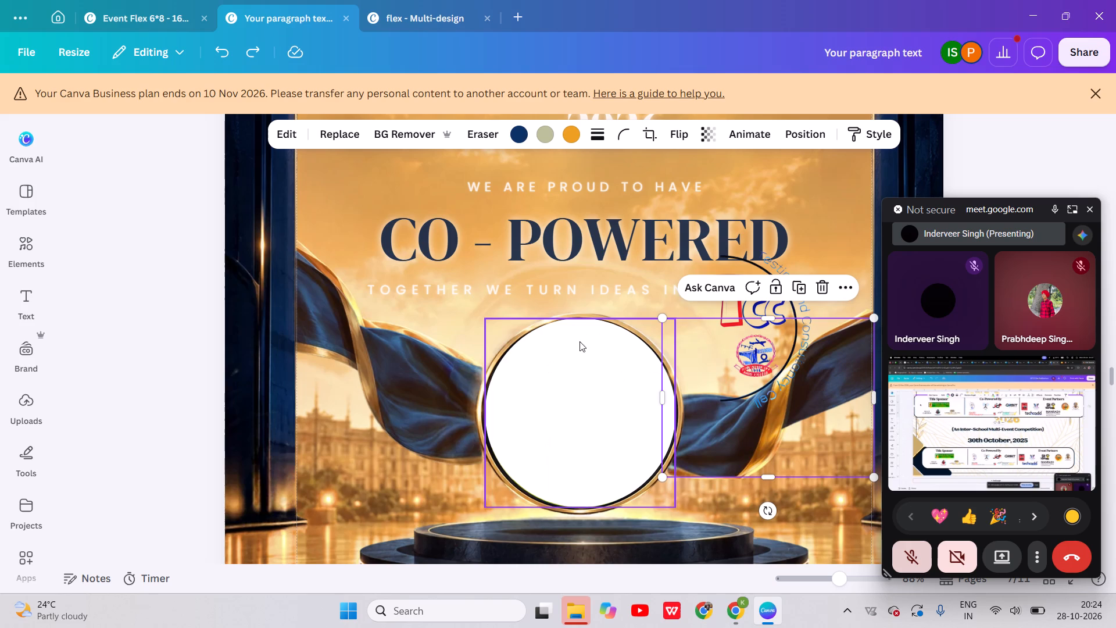
Show the layers of page 7 and move the TCC logo directly above the white circle in the layer order.
right_click(463, 308)
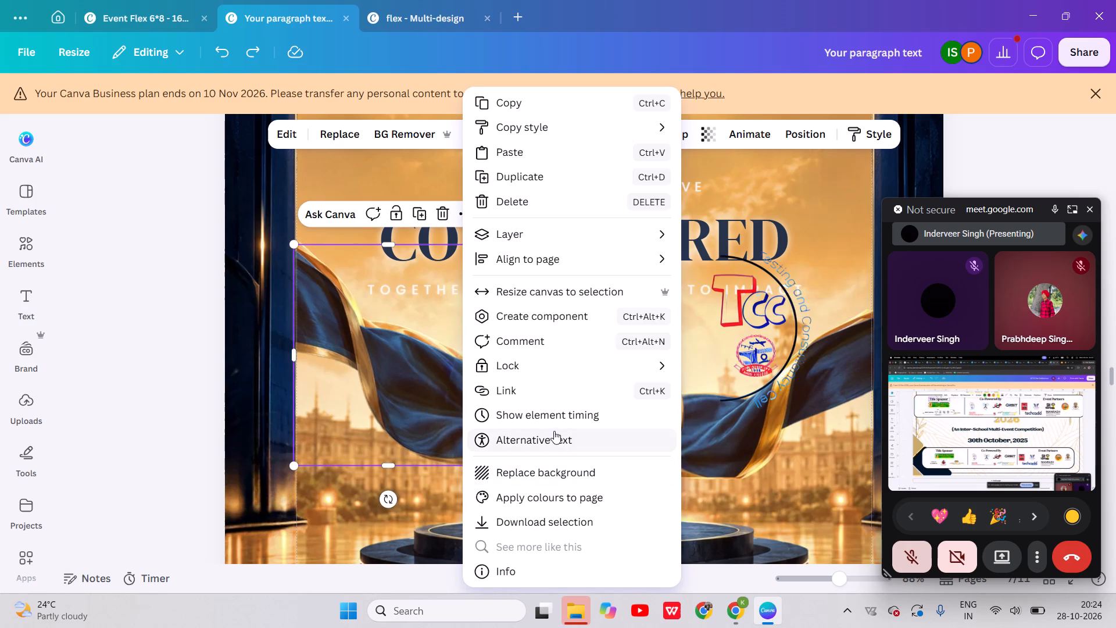
left_click(539, 241)
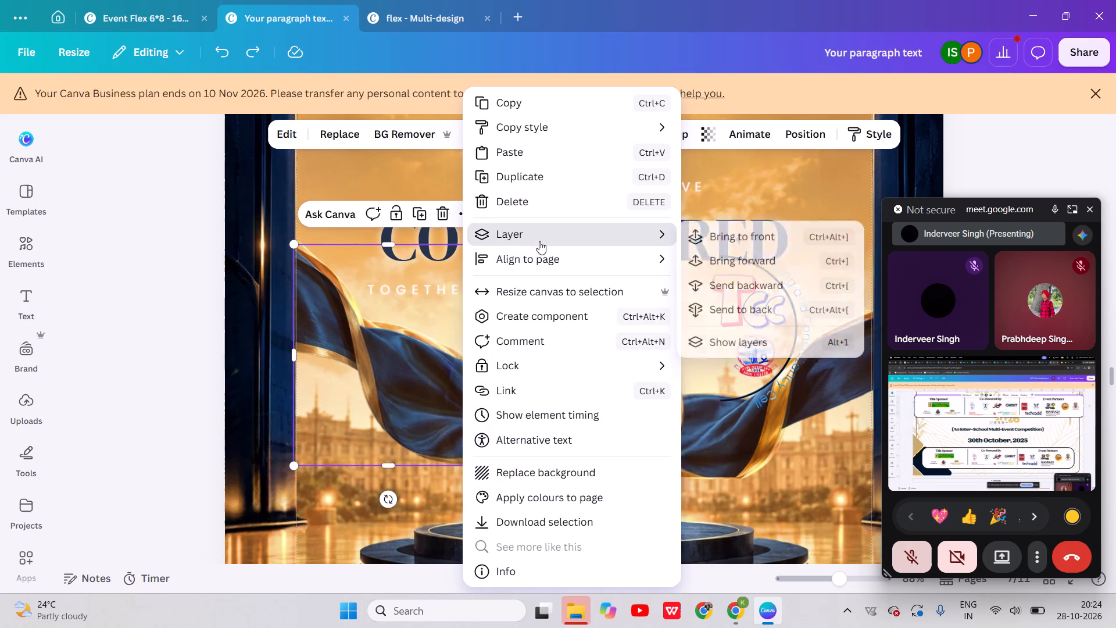
left_click(741, 341)
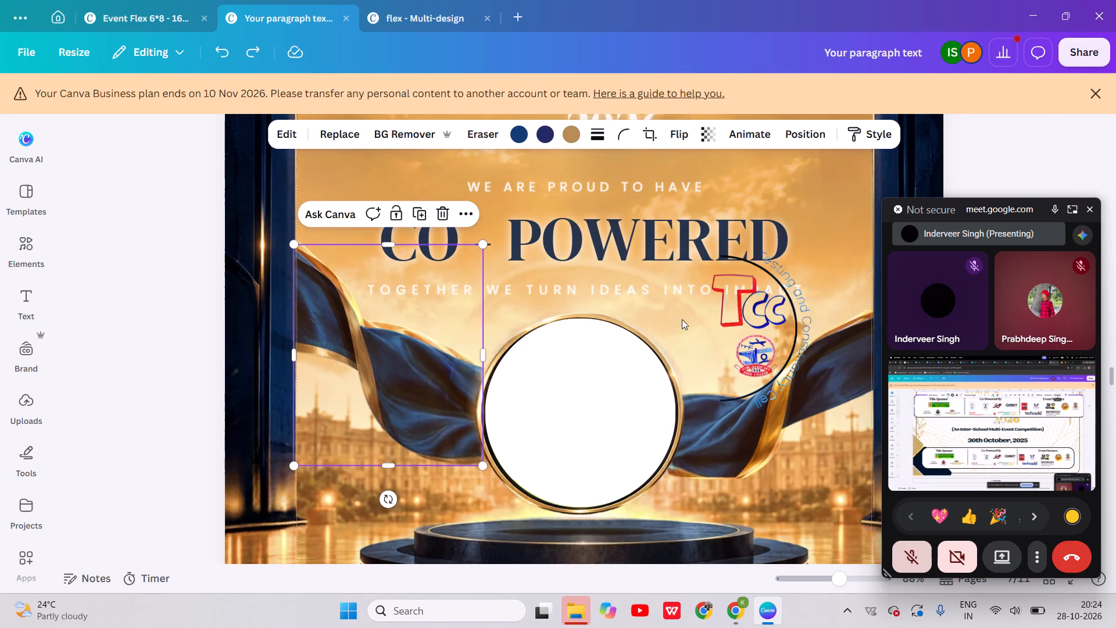
scroll(163, 448, "down", 3)
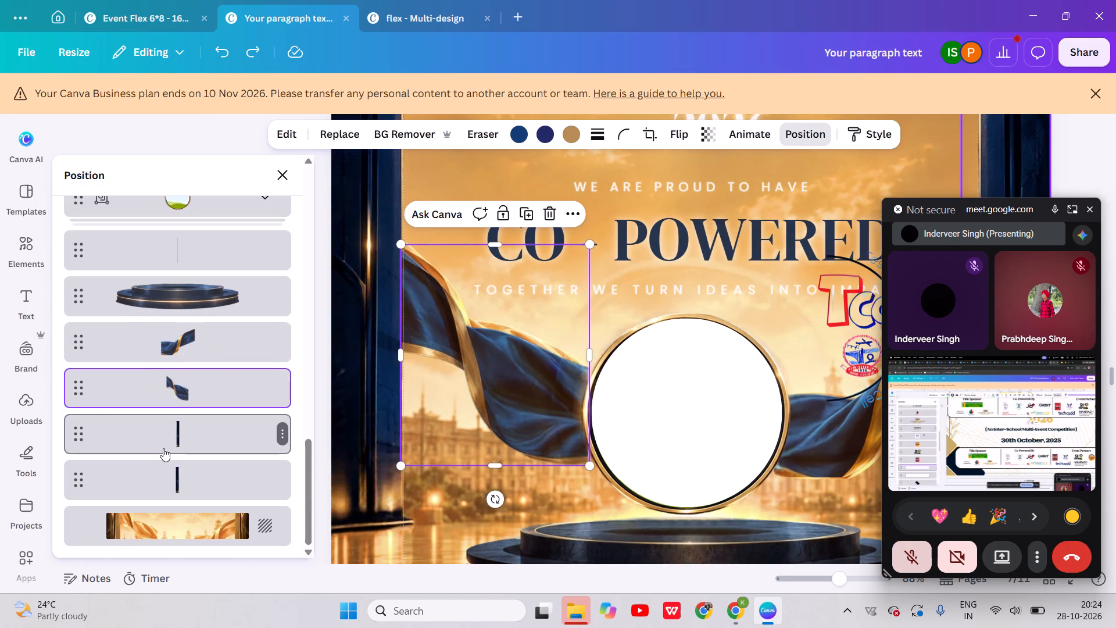
scroll(163, 448, "down", 1)
scroll(194, 301, "up", 3)
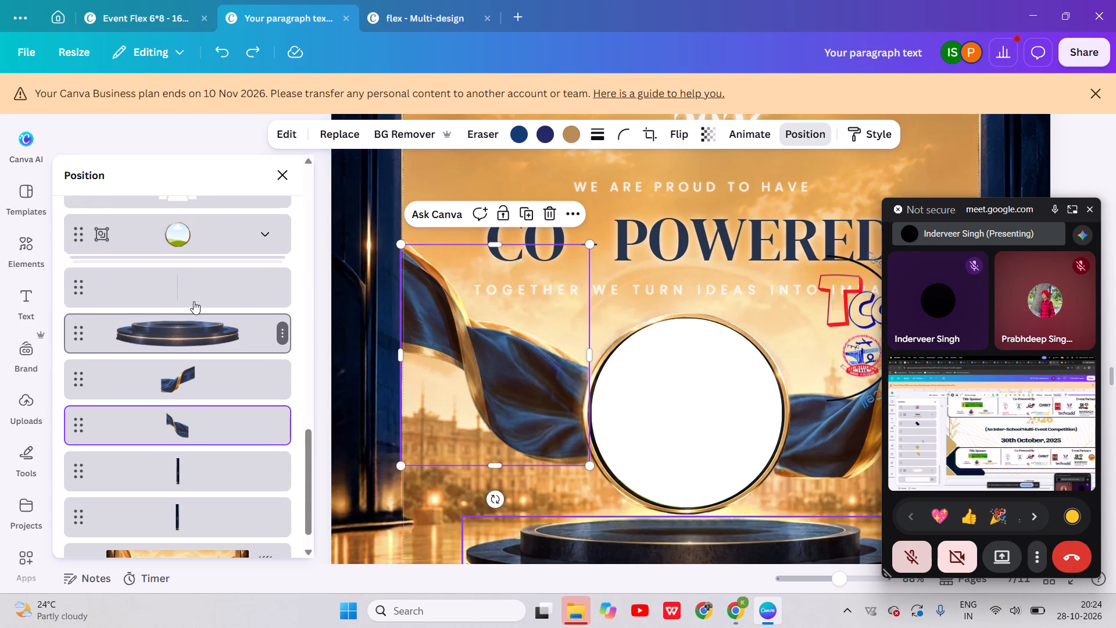
scroll(194, 301, "up", 6)
scroll(194, 301, "down", 1)
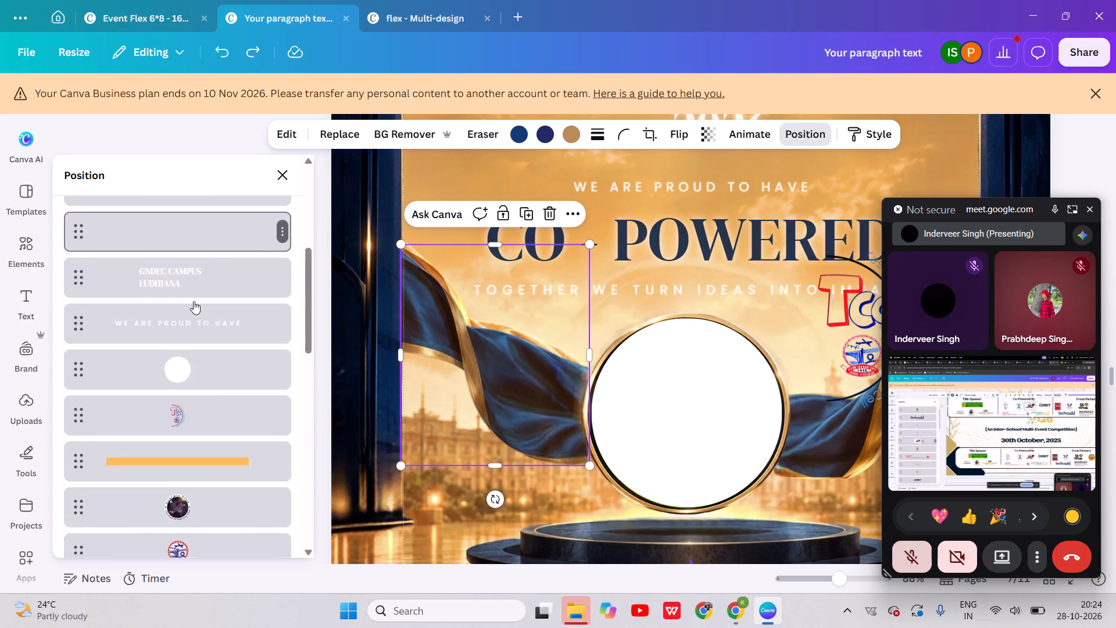
scroll(194, 301, "down", 5)
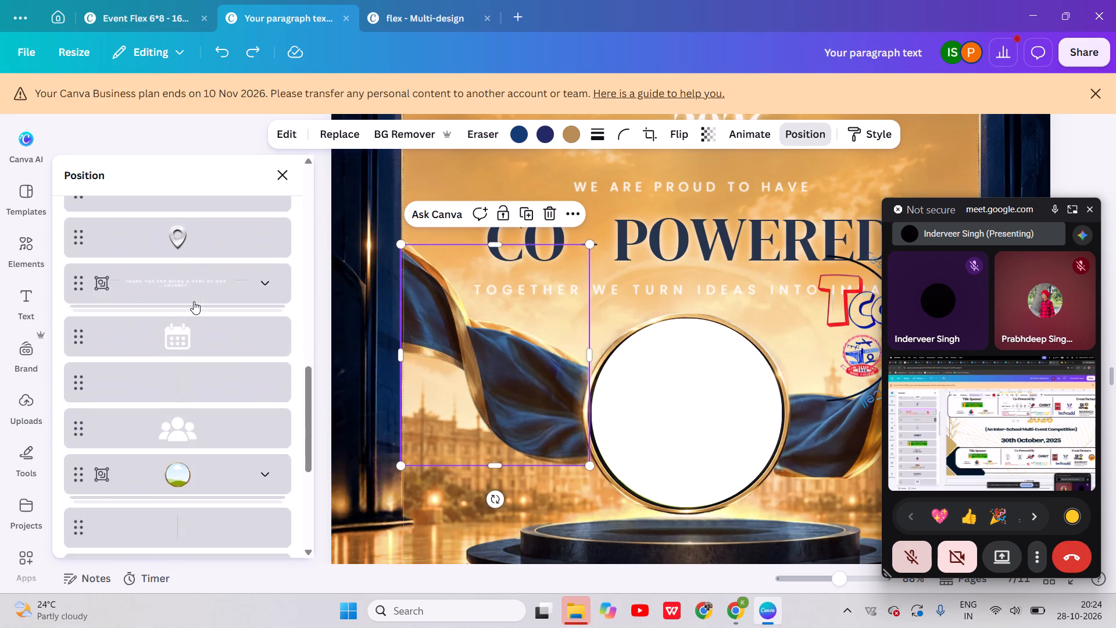
scroll(194, 301, "down", 2)
scroll(194, 301, "up", 7)
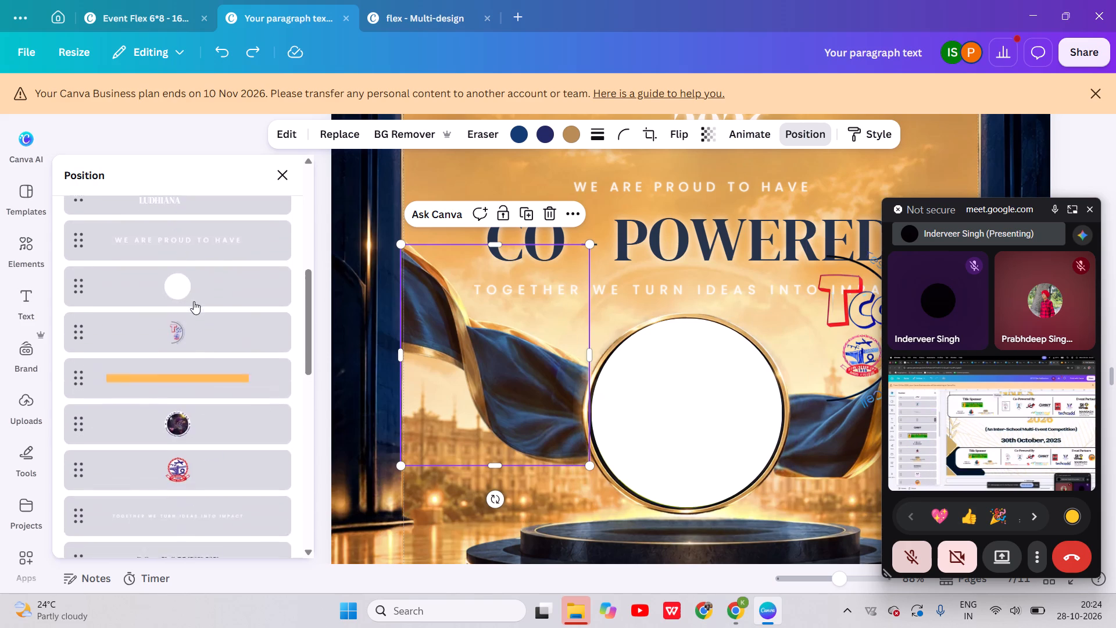
scroll(194, 301, "up", 4)
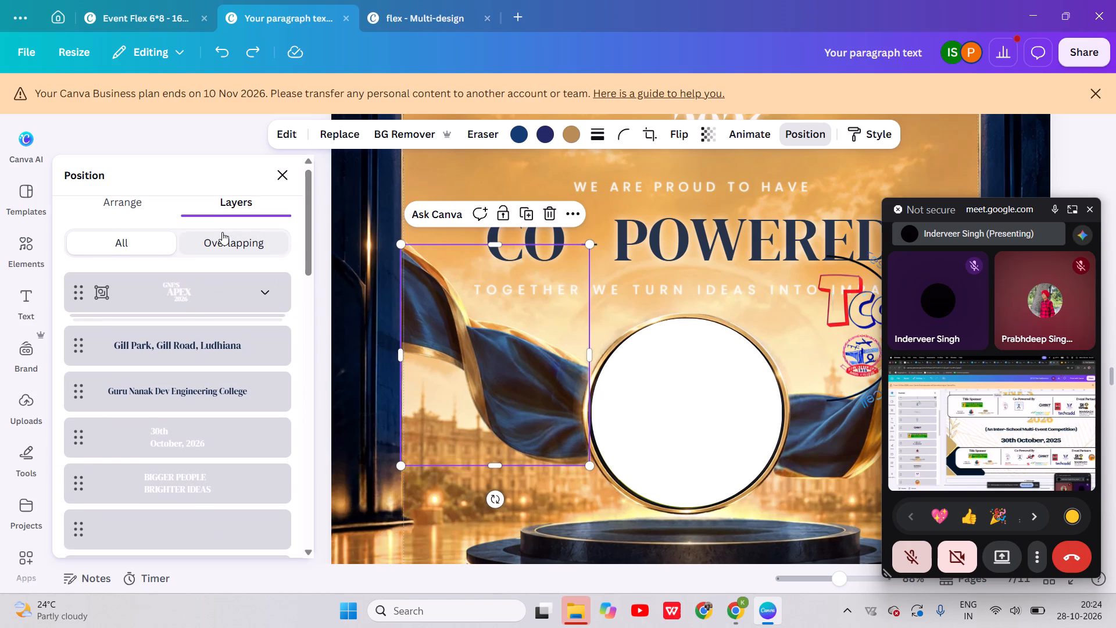
left_click(840, 295)
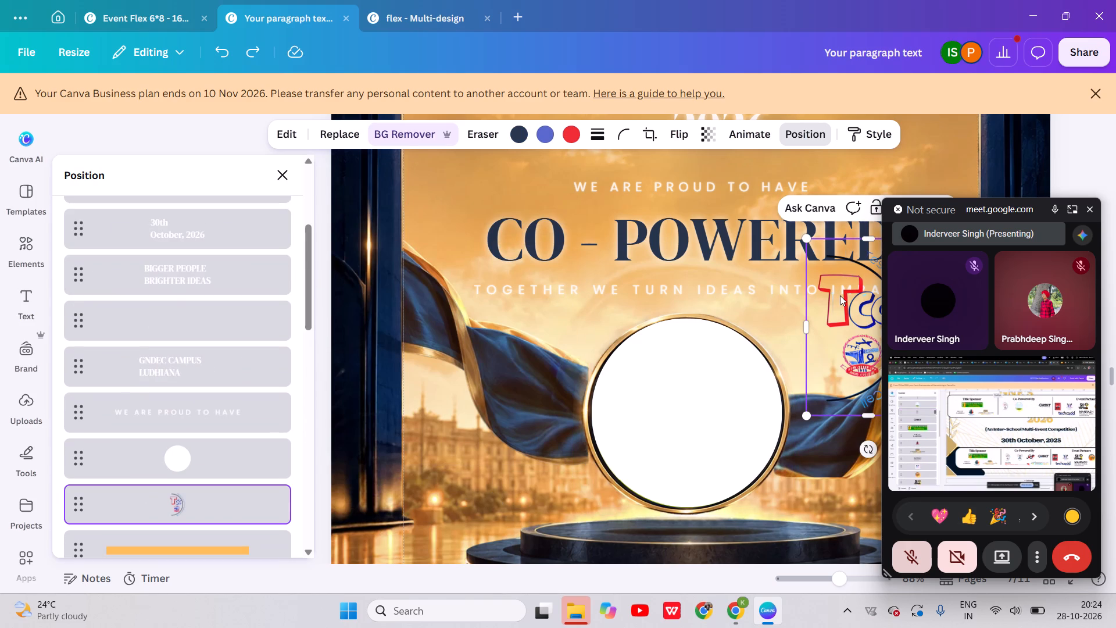
left_click_drag(197, 513, 201, 494)
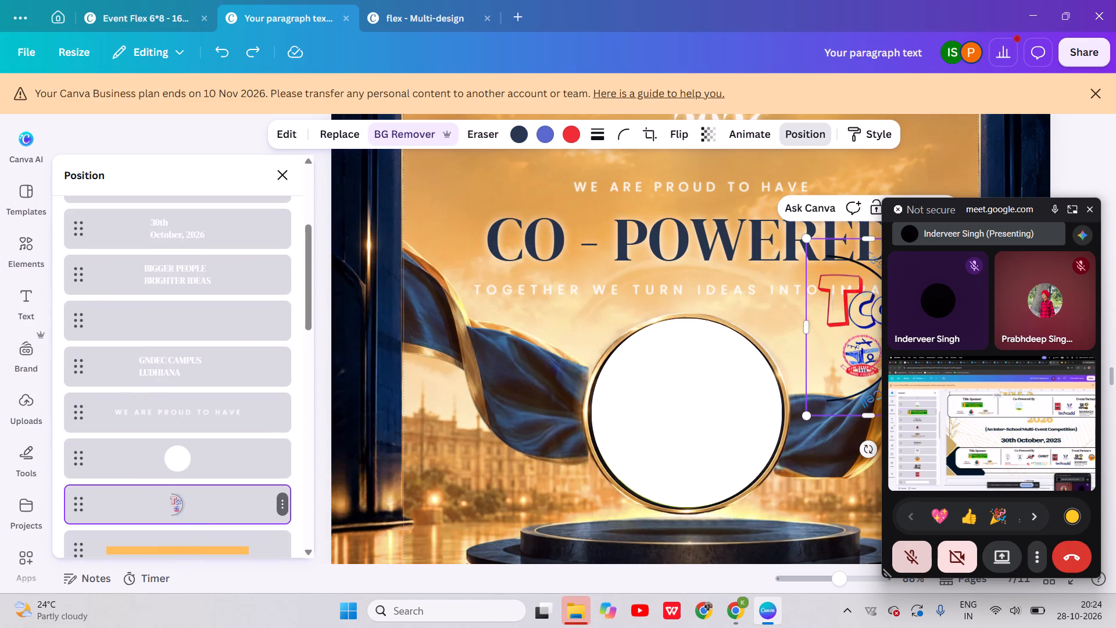
left_click_drag(201, 494, 214, 438)
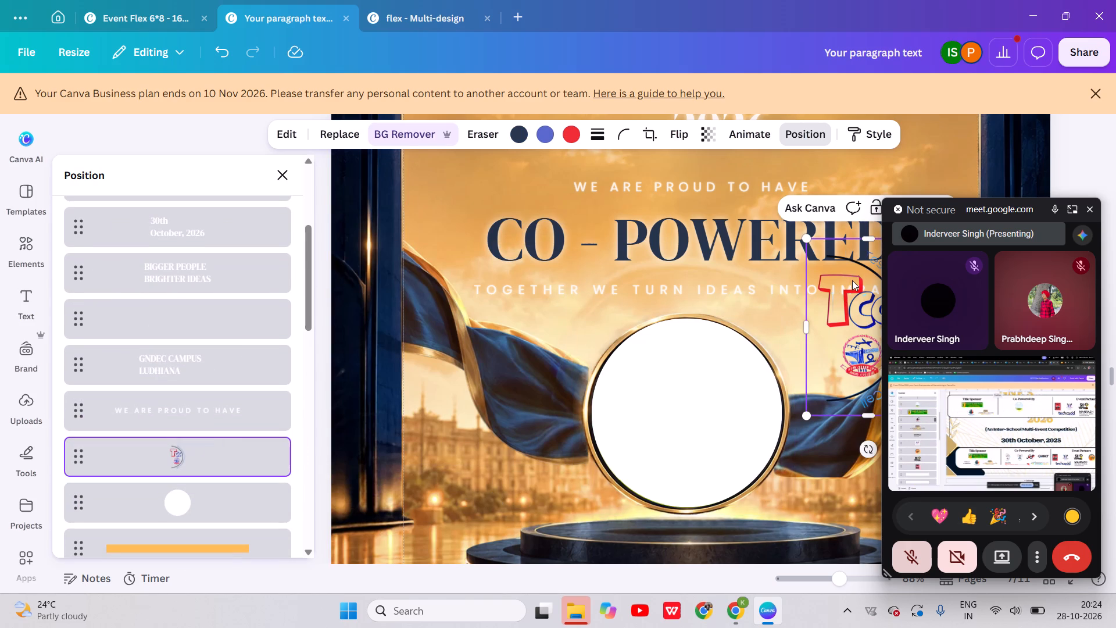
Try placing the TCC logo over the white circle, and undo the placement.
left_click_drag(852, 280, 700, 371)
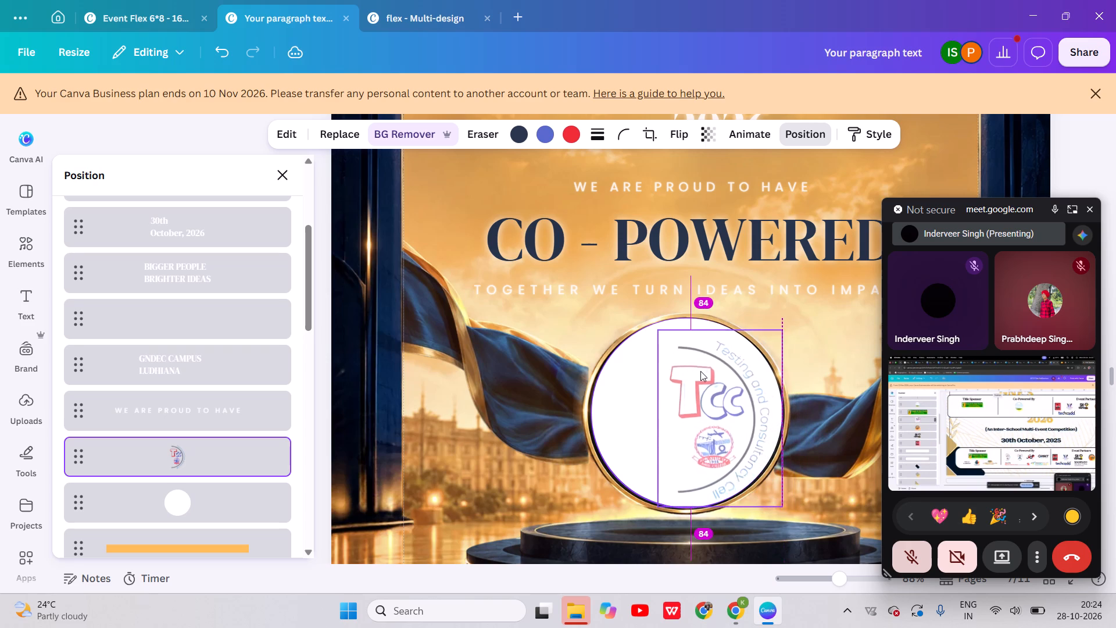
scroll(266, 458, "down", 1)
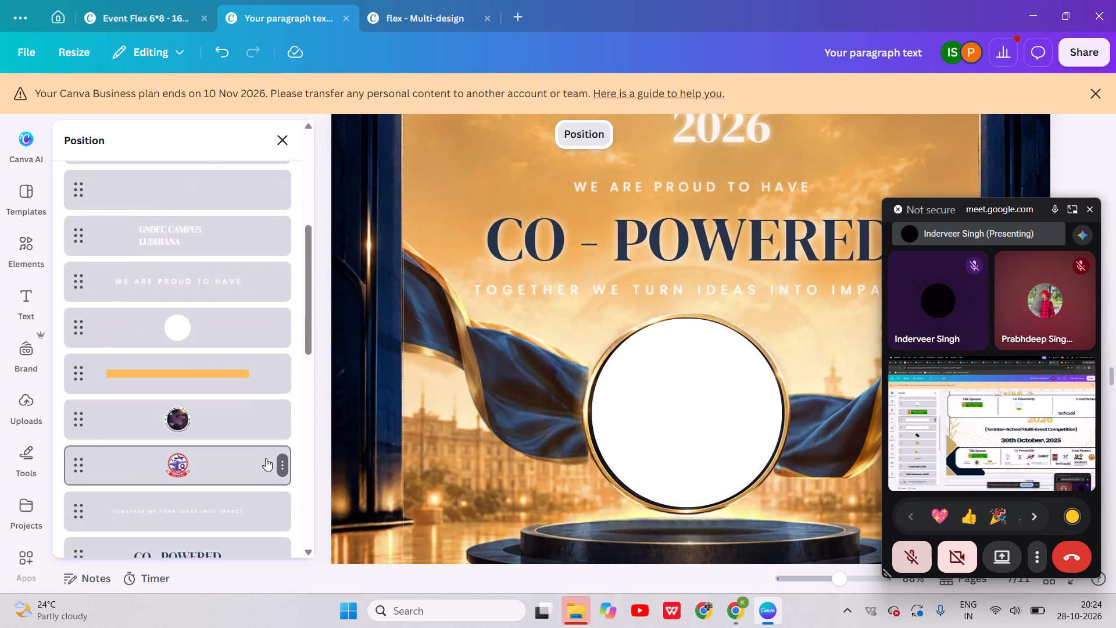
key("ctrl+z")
Delete the empty landscape picture placeholder from the gold circular frame's group in the layers of page 7.
scroll(199, 470, "down", 4)
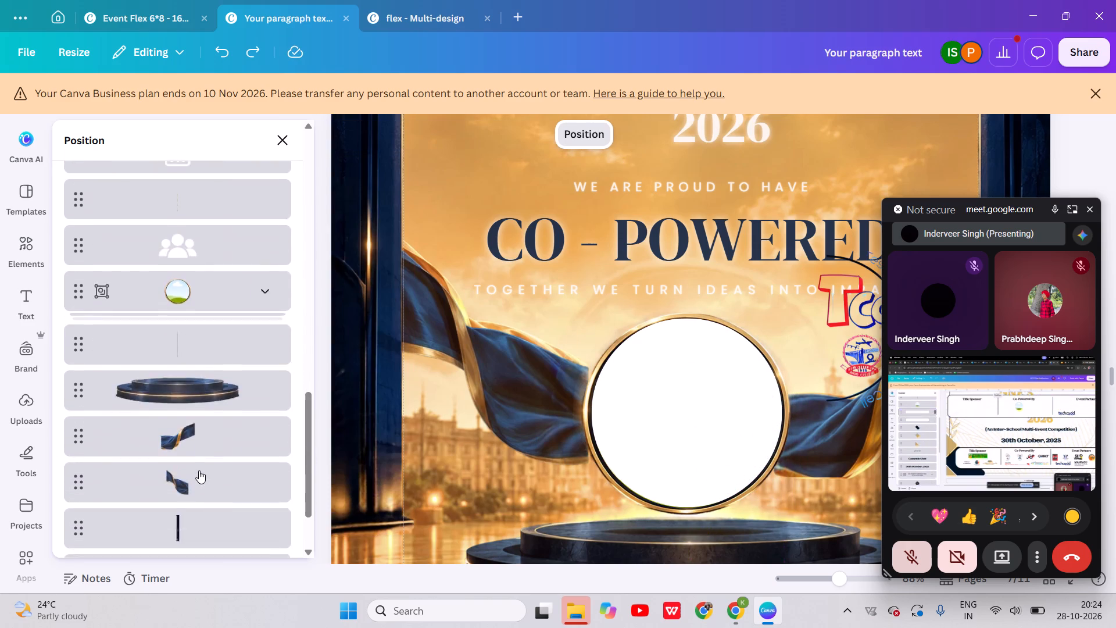
scroll(199, 470, "up", 1)
left_click(177, 365)
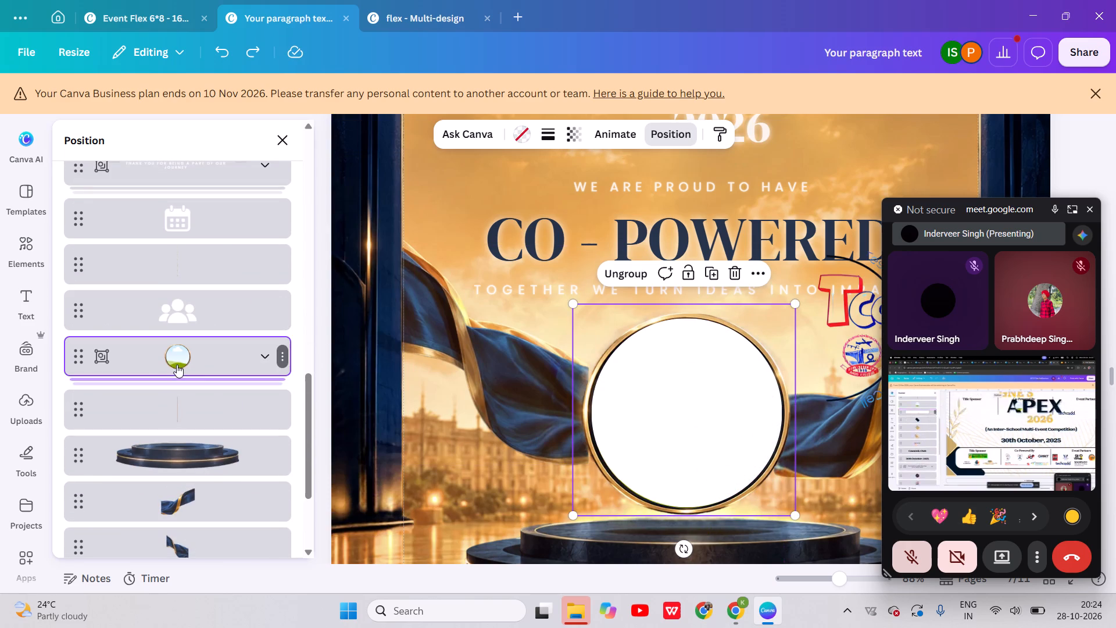
left_click(269, 354)
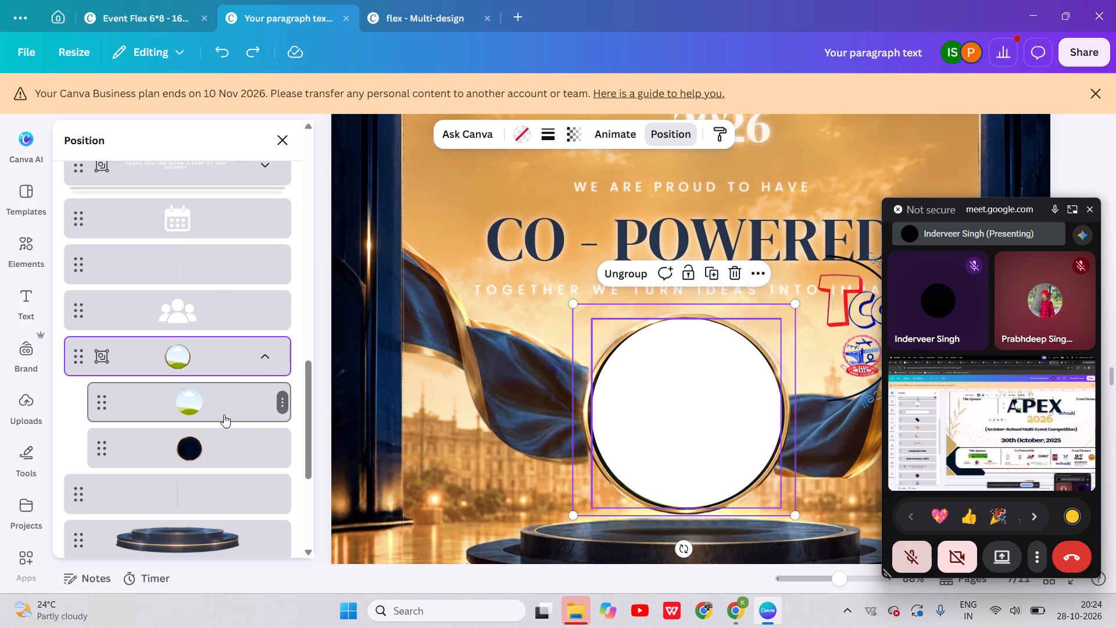
left_click(214, 410)
left_click(280, 403)
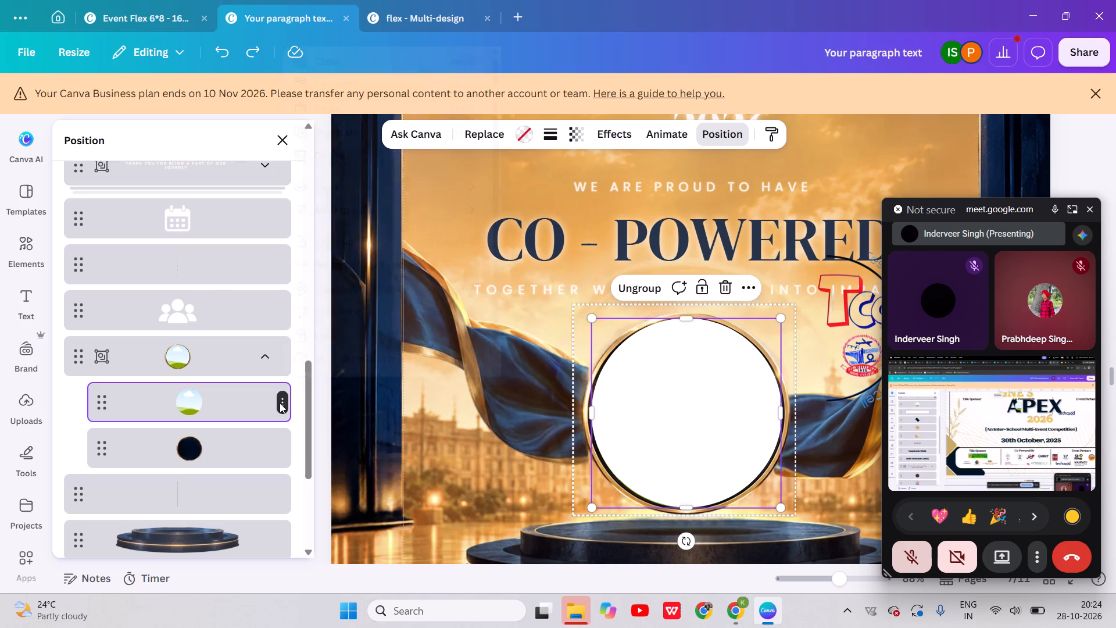
left_click(358, 146)
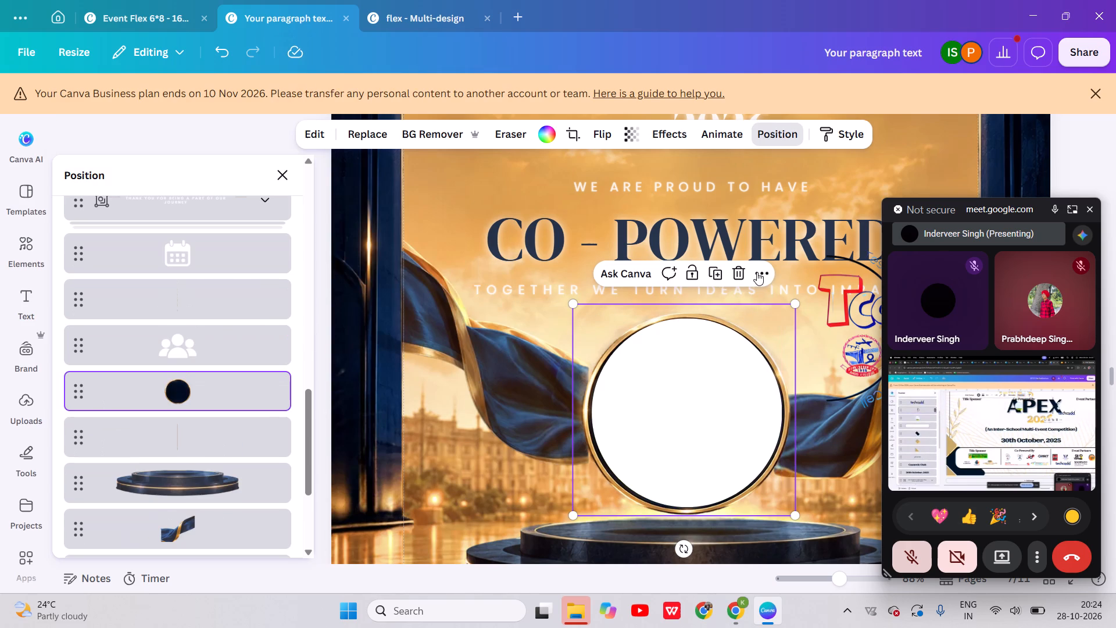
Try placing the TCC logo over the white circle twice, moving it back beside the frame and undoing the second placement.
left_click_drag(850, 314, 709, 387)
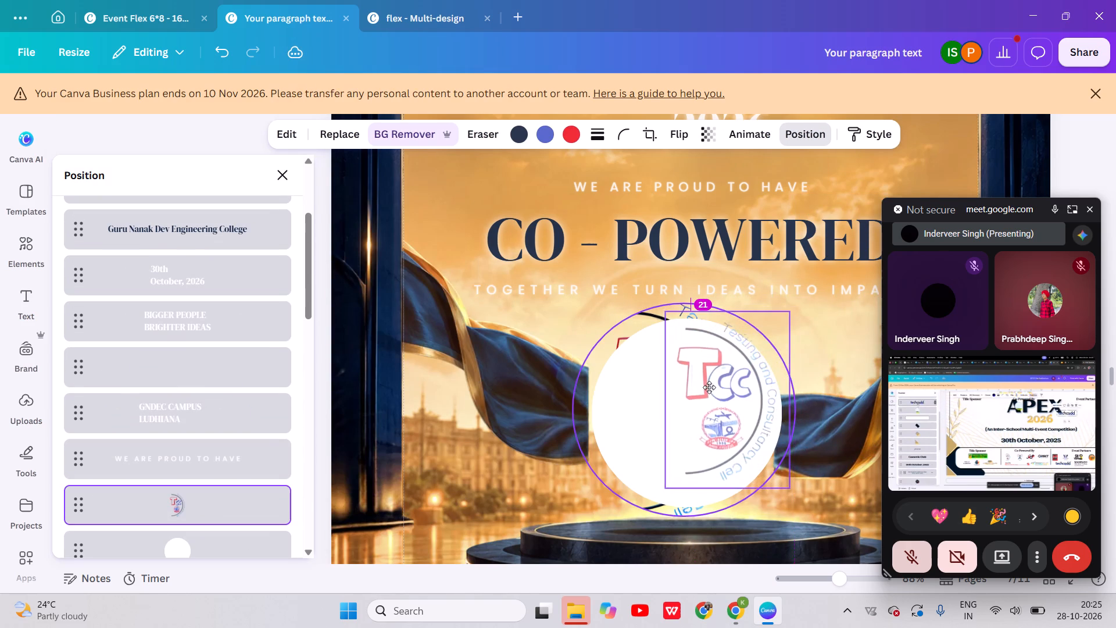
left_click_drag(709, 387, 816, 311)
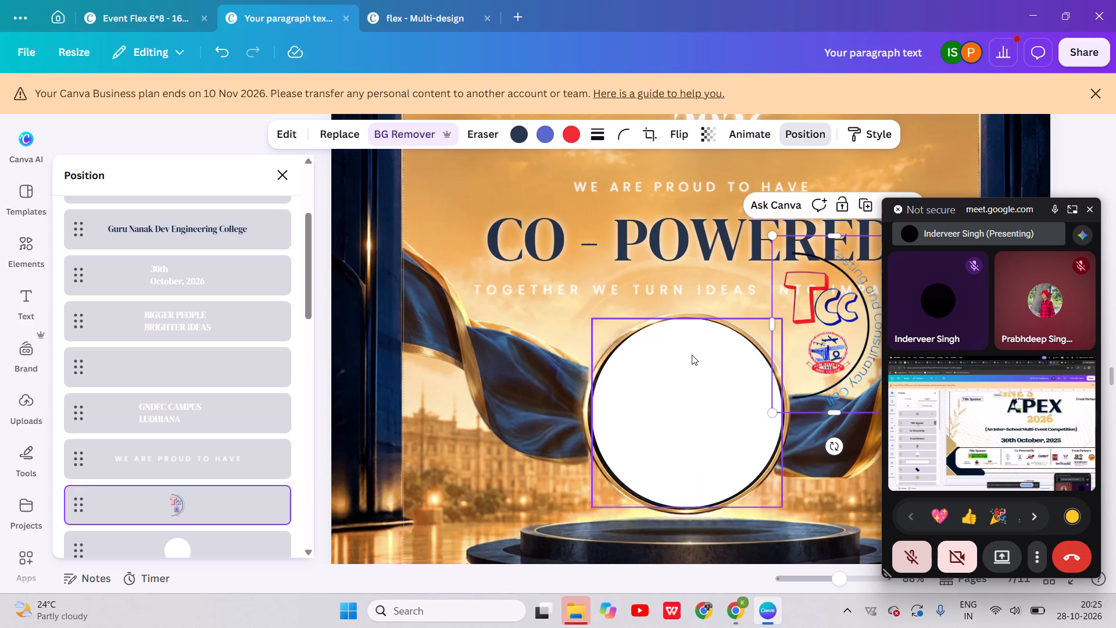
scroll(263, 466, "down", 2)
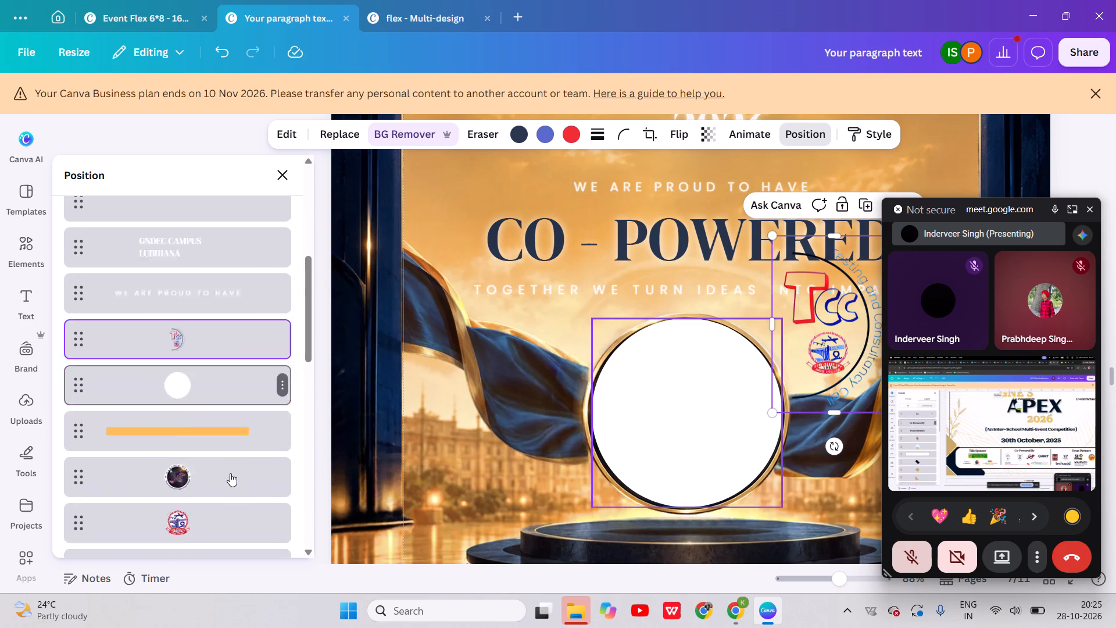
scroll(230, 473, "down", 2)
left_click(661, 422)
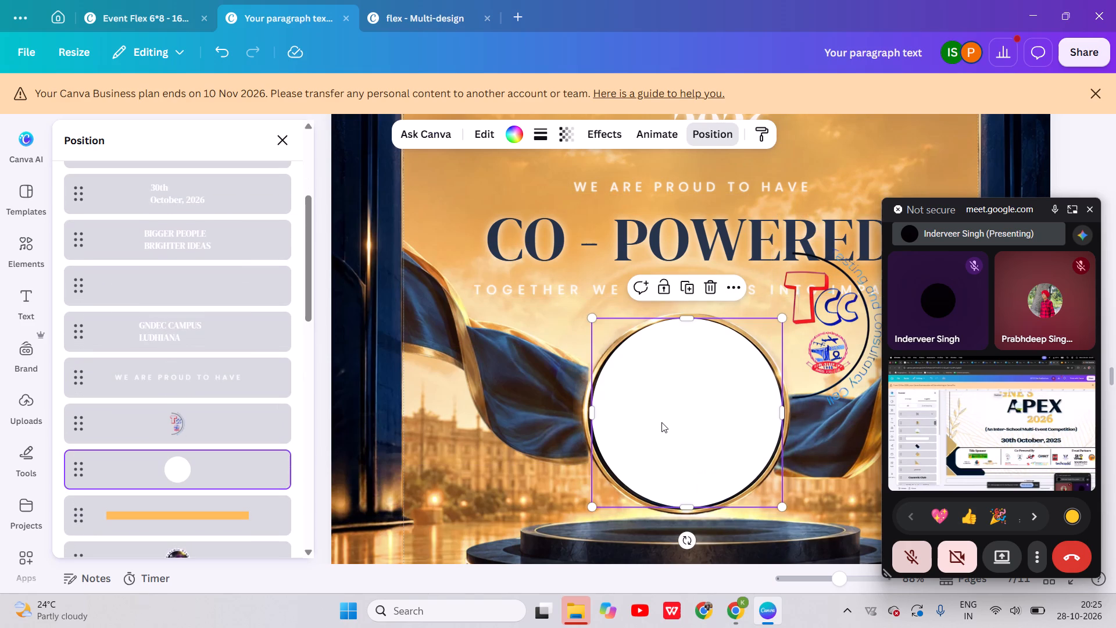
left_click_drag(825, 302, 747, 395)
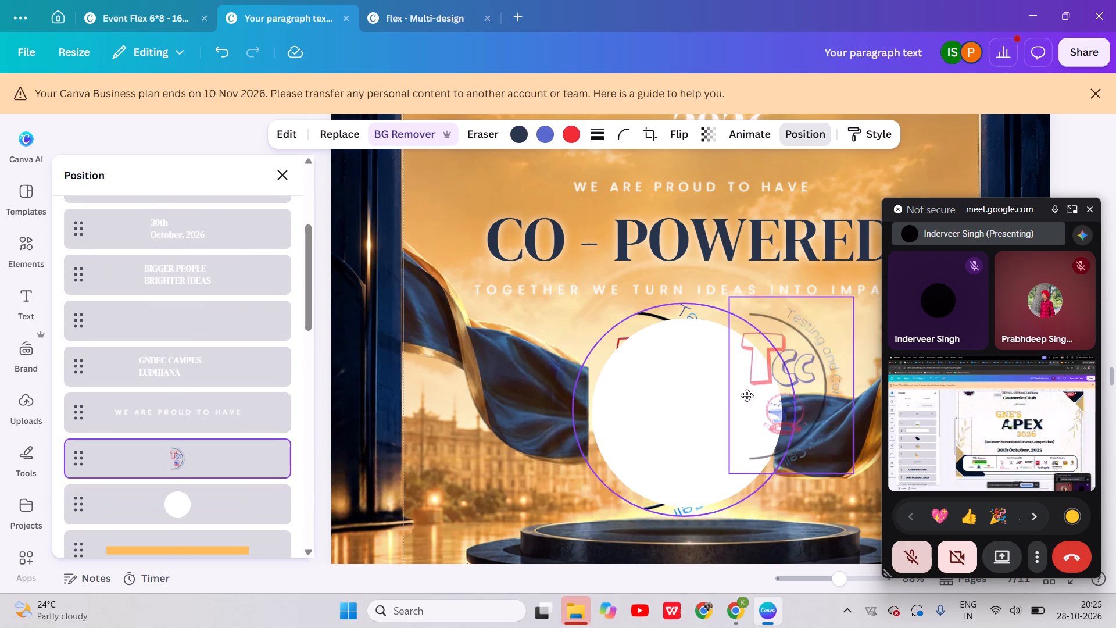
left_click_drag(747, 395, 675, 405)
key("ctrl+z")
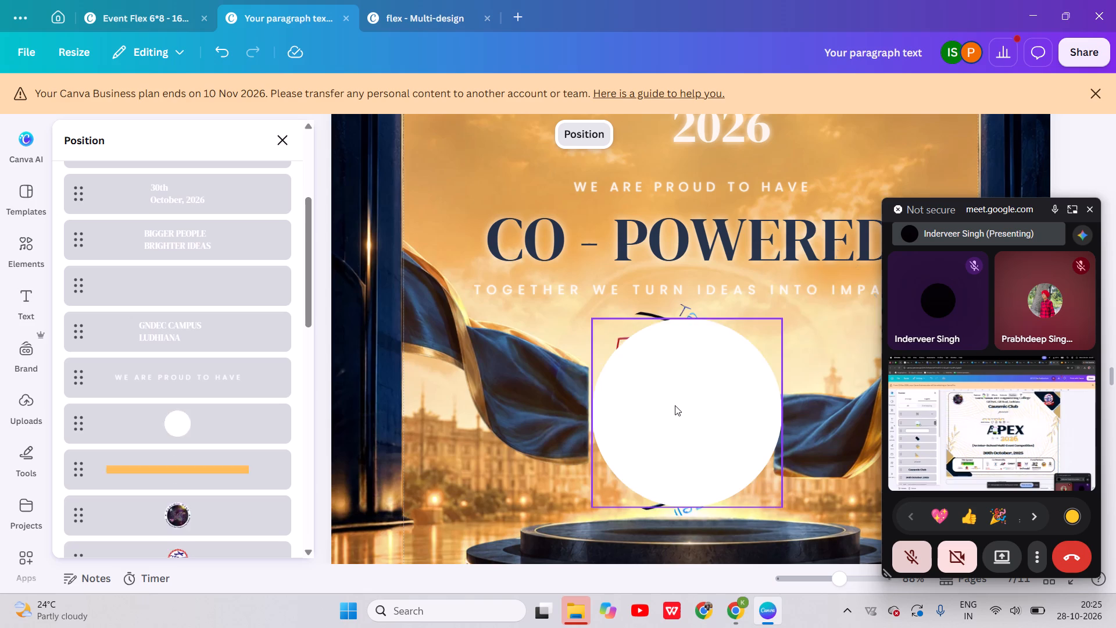
Look through the lower layers of page 7 down to the background.
scroll(145, 490, "down", 3)
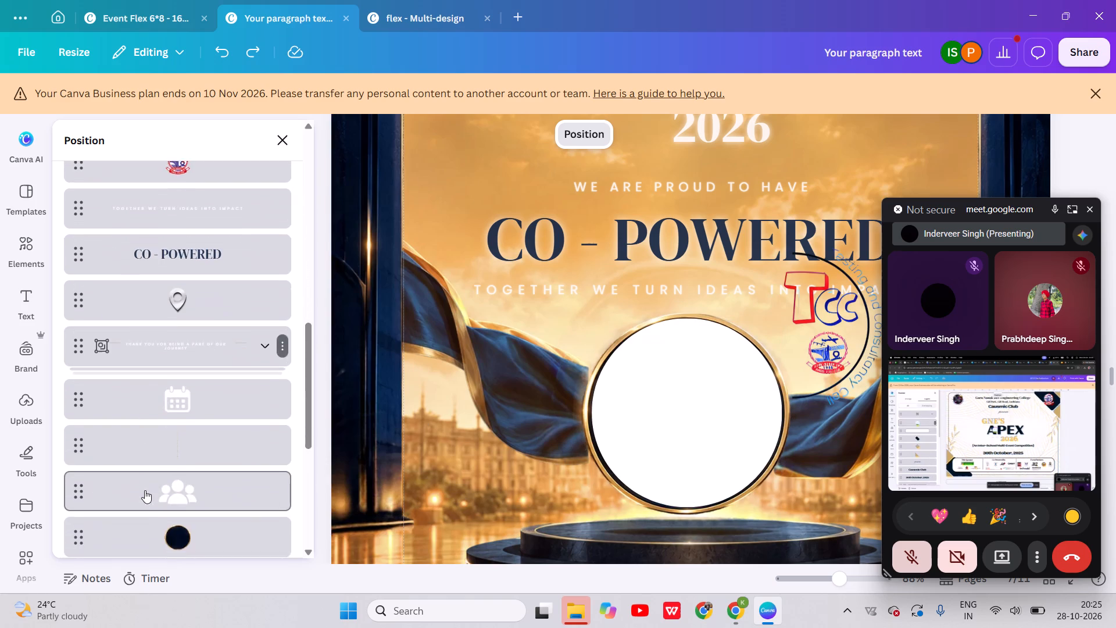
scroll(145, 490, "down", 3)
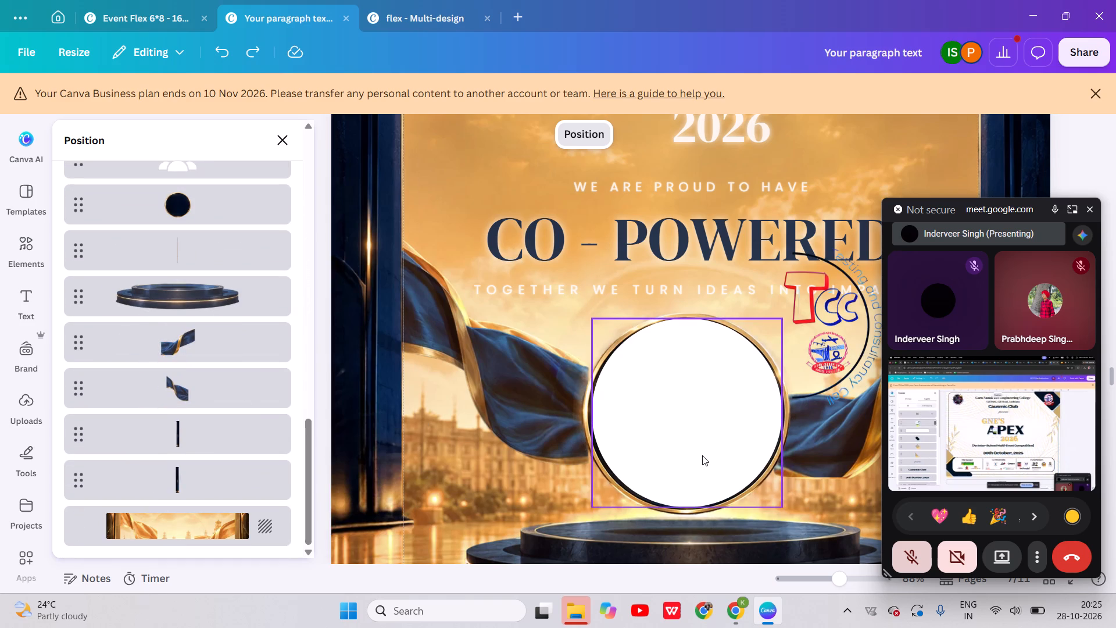
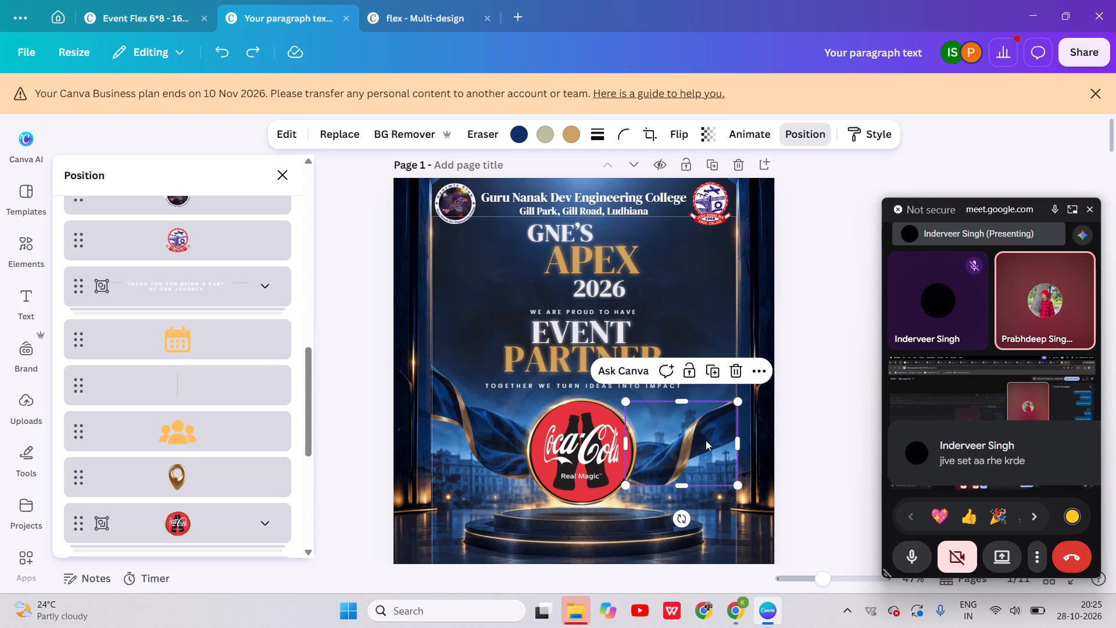
Move the Coca-Cola logo out of the gold circular frame on page 1 to beside the Event Partner heading.
left_click(611, 460)
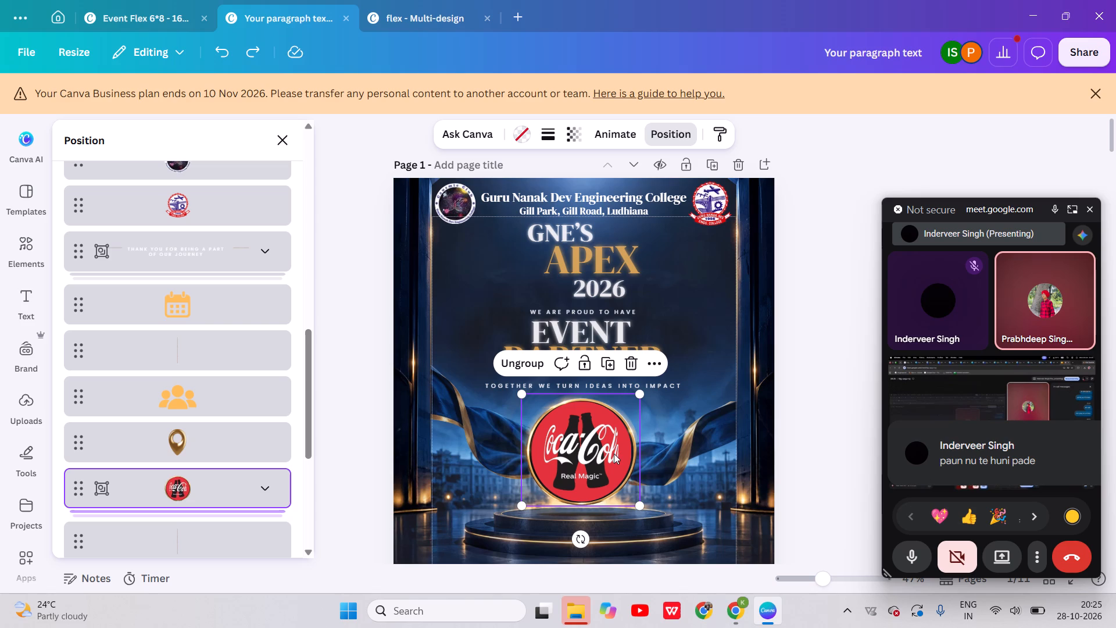
left_click(614, 455)
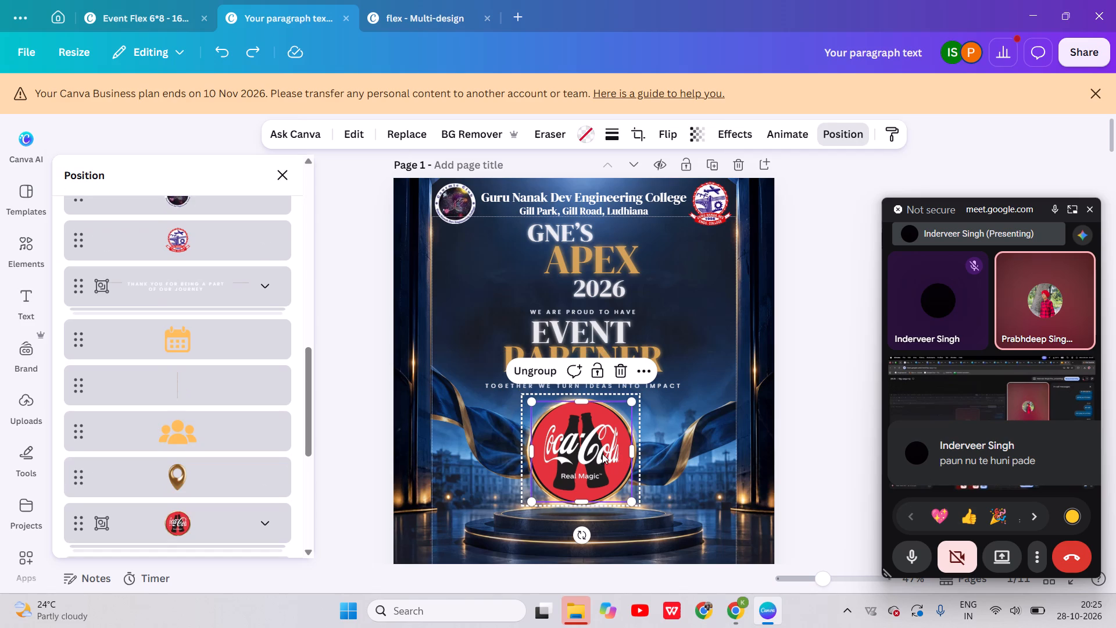
left_click(241, 525)
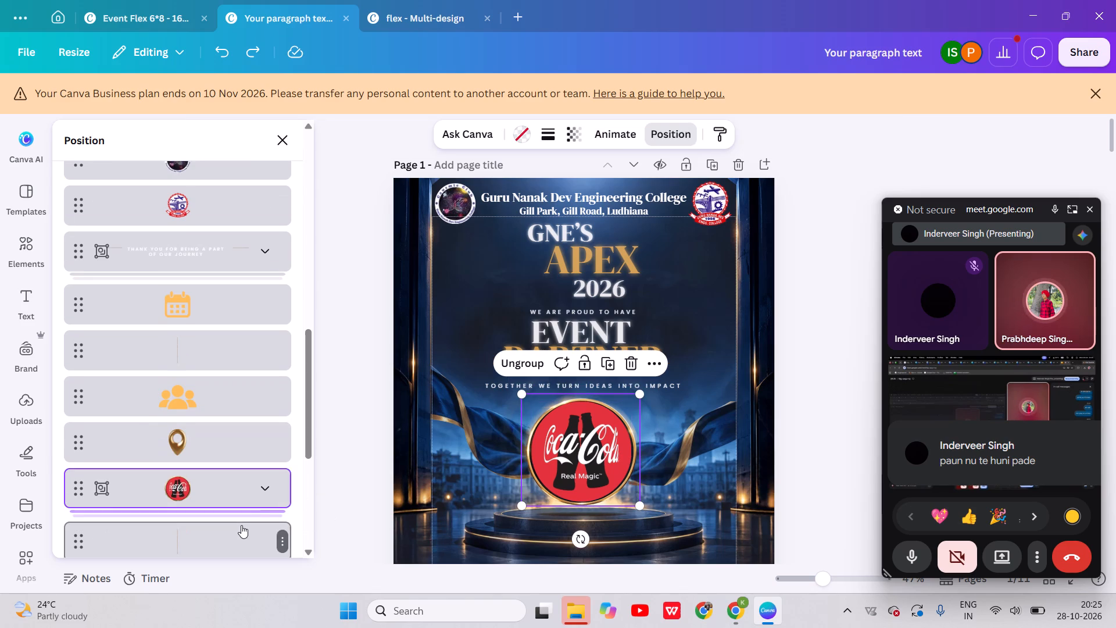
scroll(260, 489, "down", 1)
left_click(264, 412)
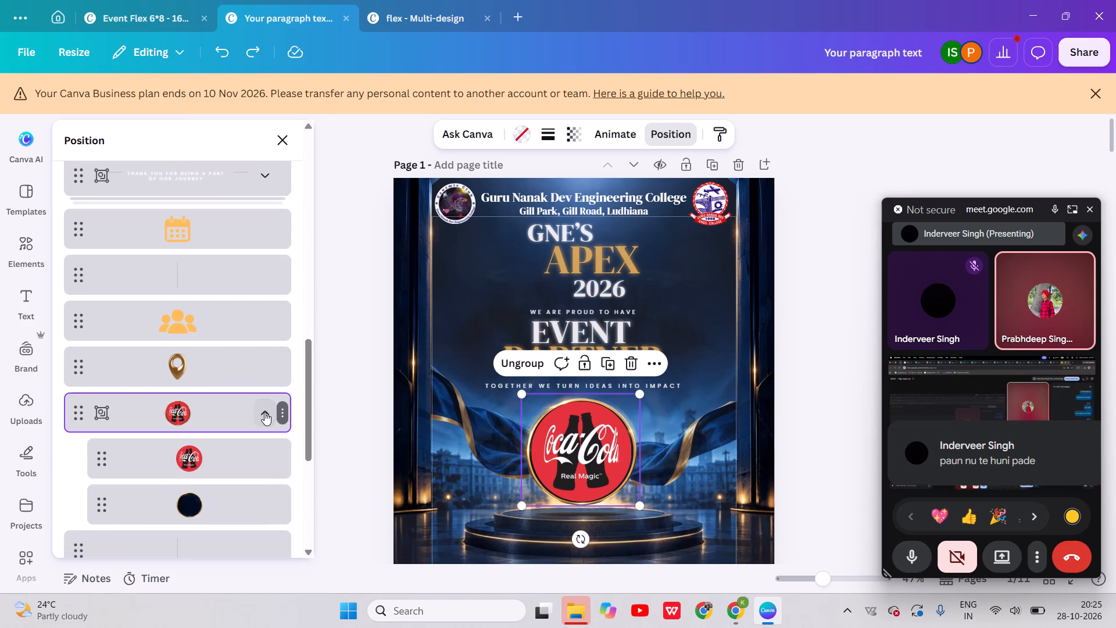
left_click_drag(205, 467, 216, 488)
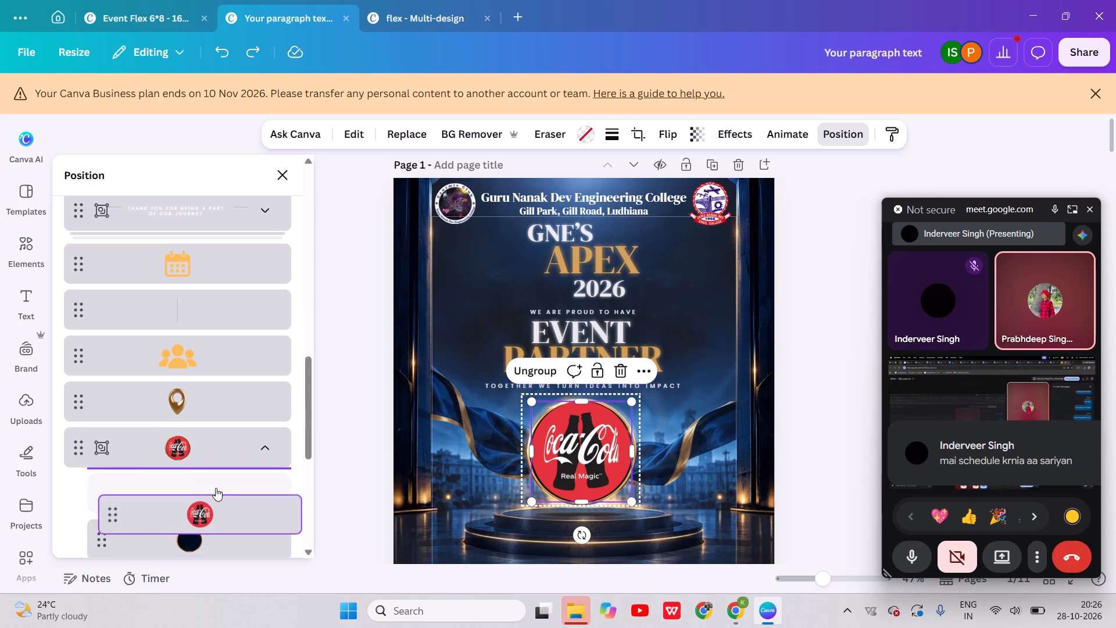
left_click_drag(555, 438, 609, 315)
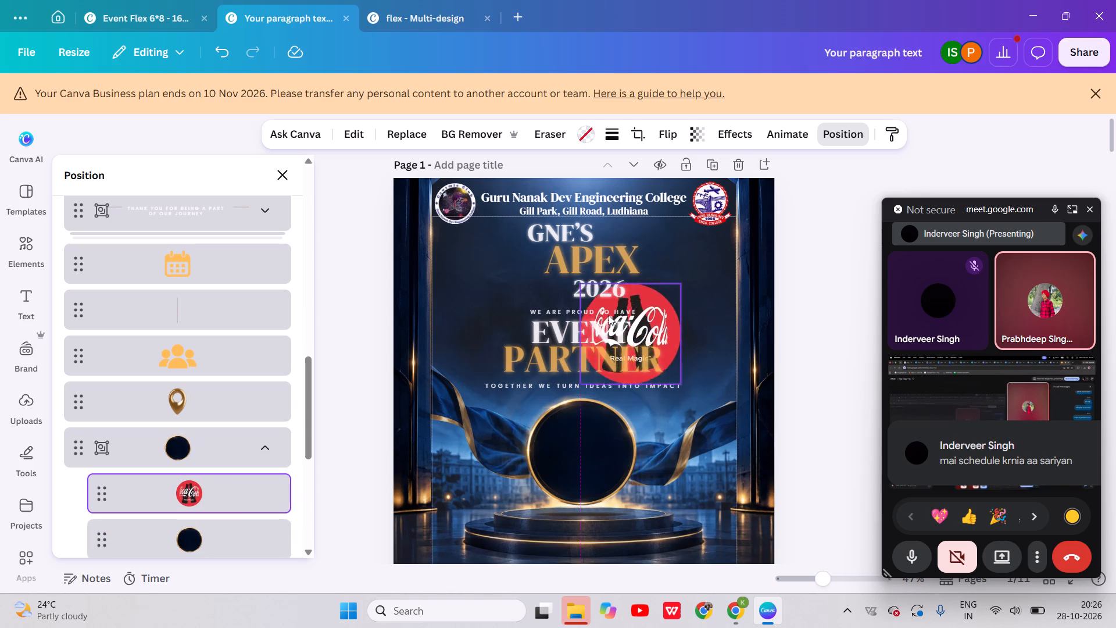
left_click_drag(609, 315, 669, 322)
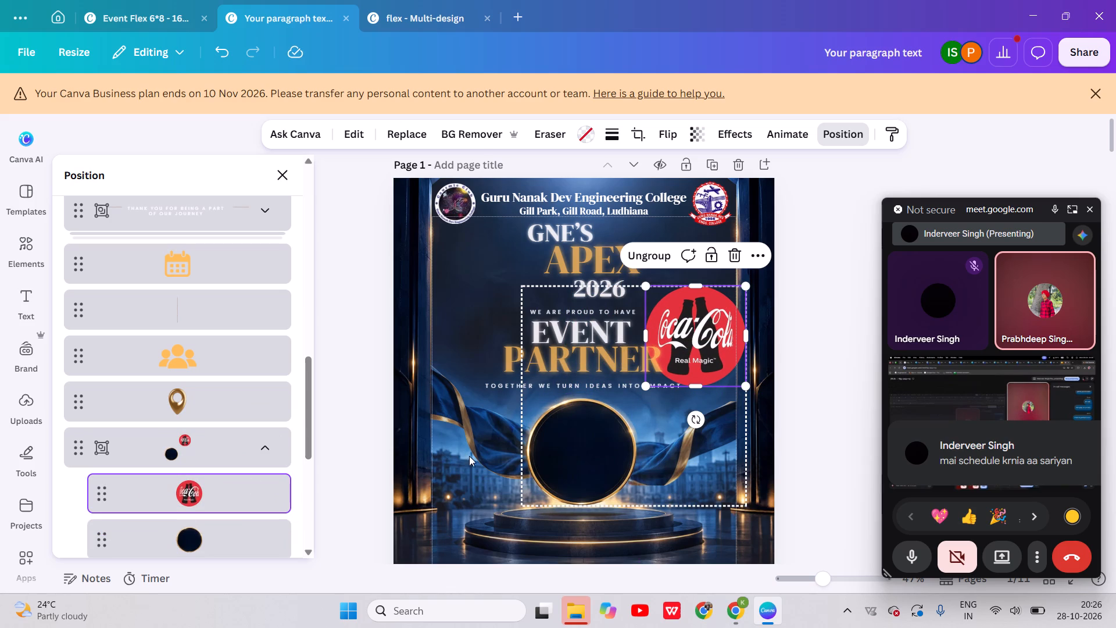
left_click(410, 463)
Ungroup the Coca-Cola logo and the gold circular frame on page 1.
left_click(563, 458)
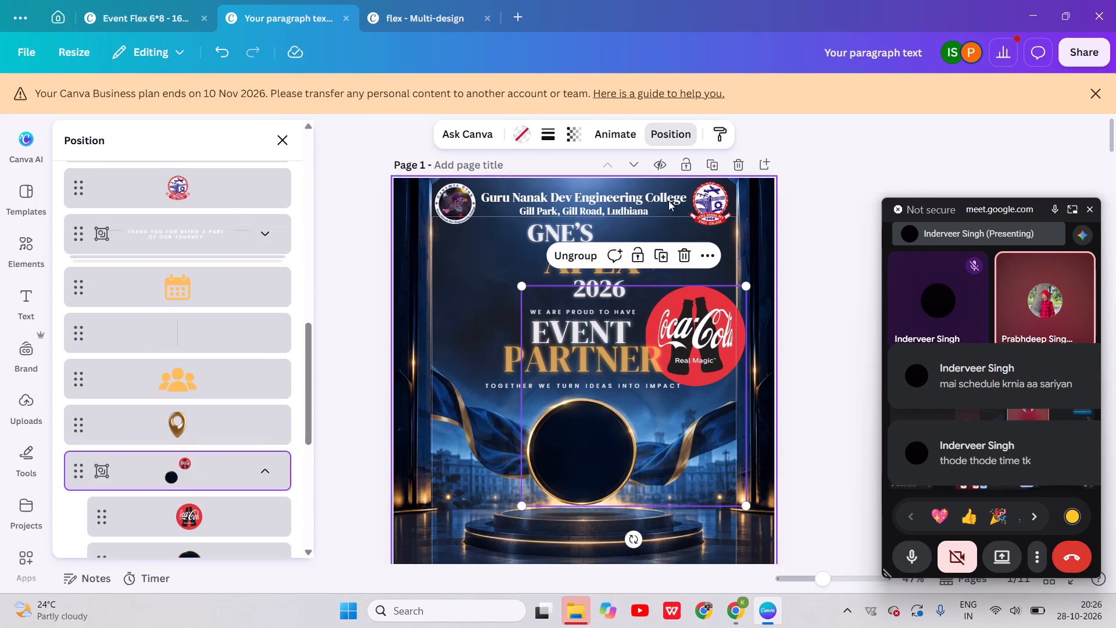
left_click(582, 261)
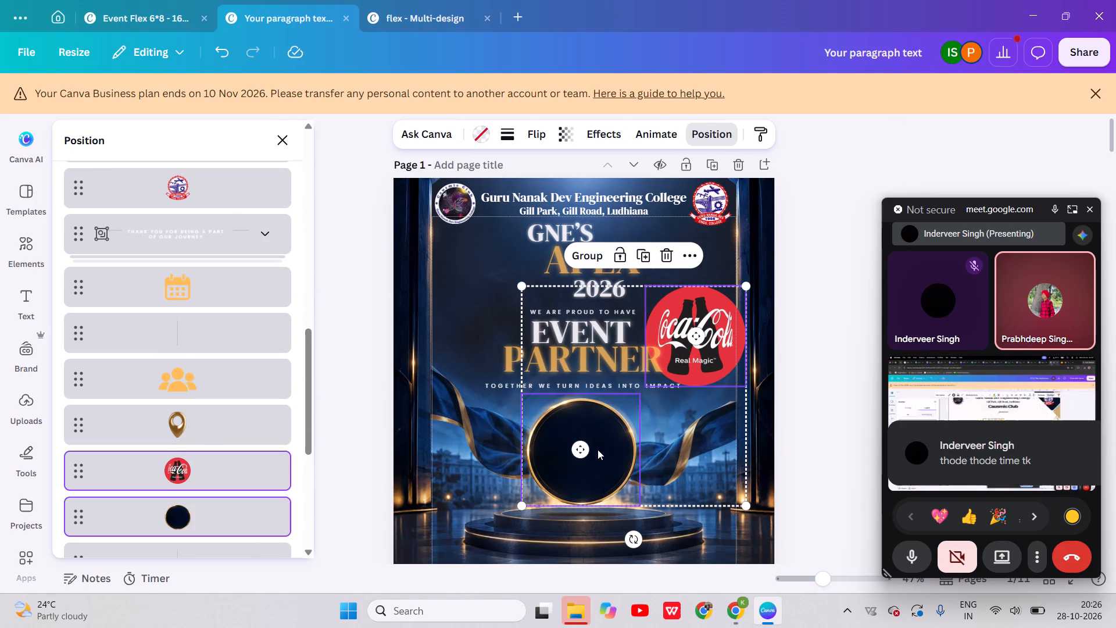
left_click(598, 449)
Add a circle shape to page 1 over the gold frame and fill it white.
left_click(690, 526)
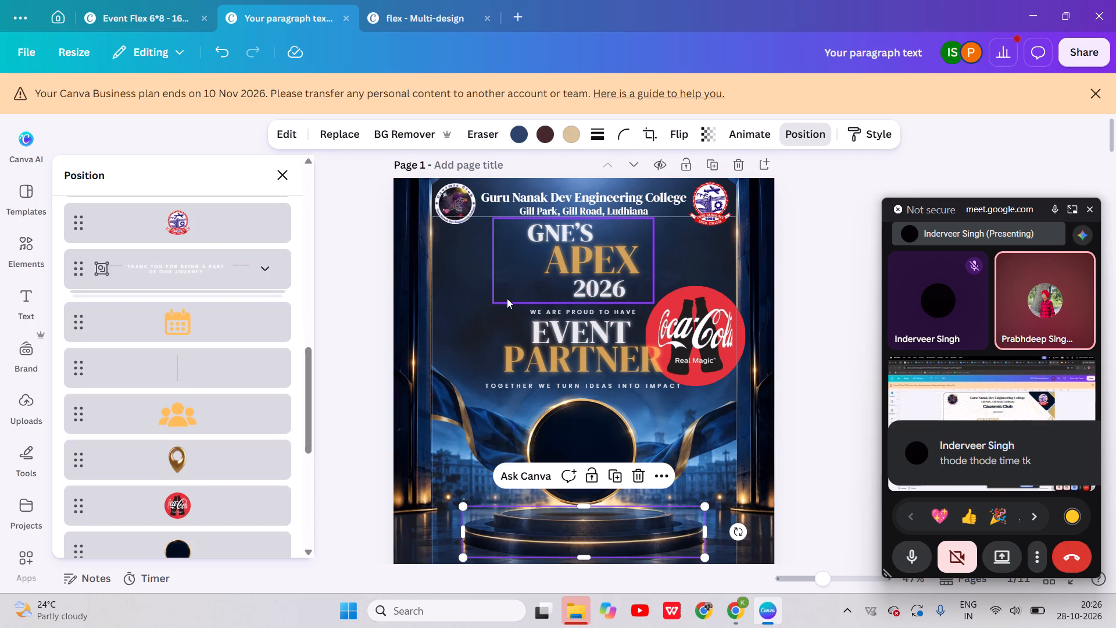
key("c")
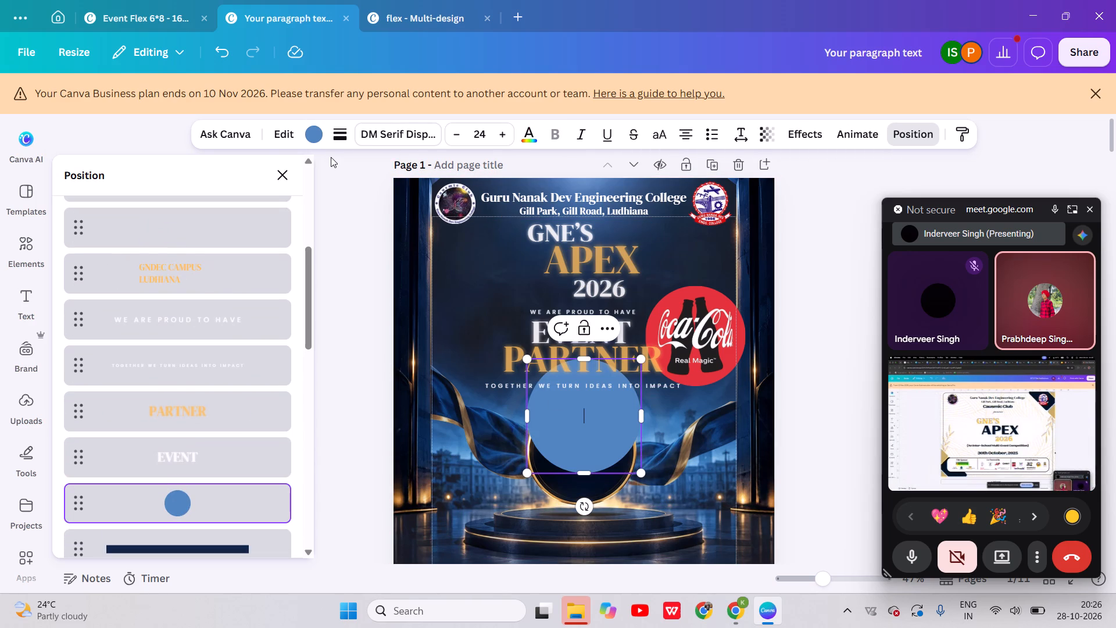
left_click(310, 141)
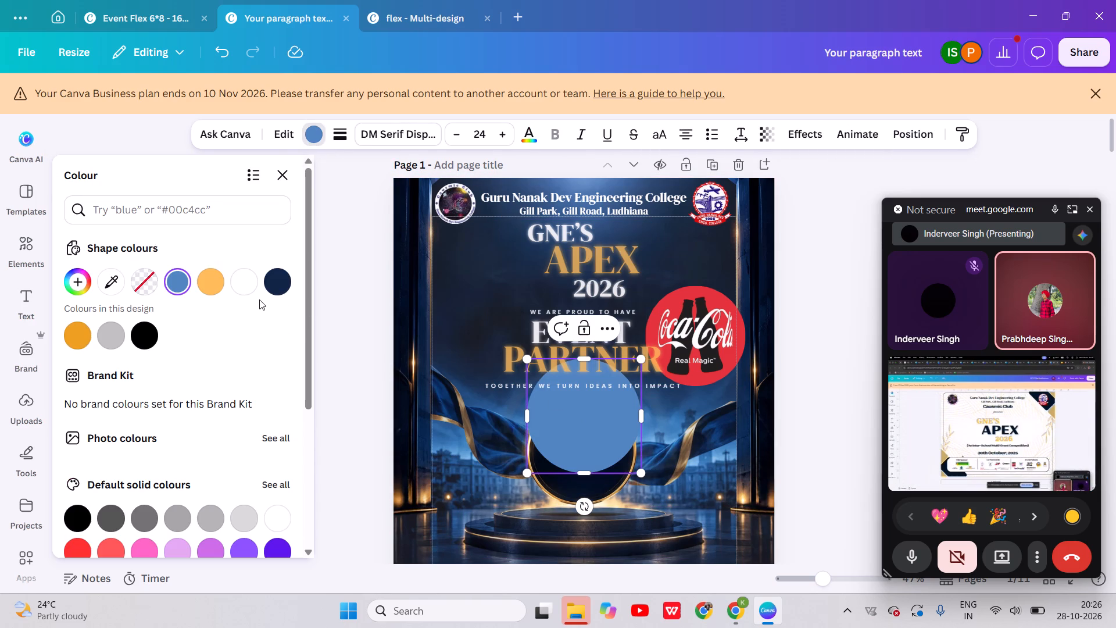
left_click(259, 299)
left_click(240, 287)
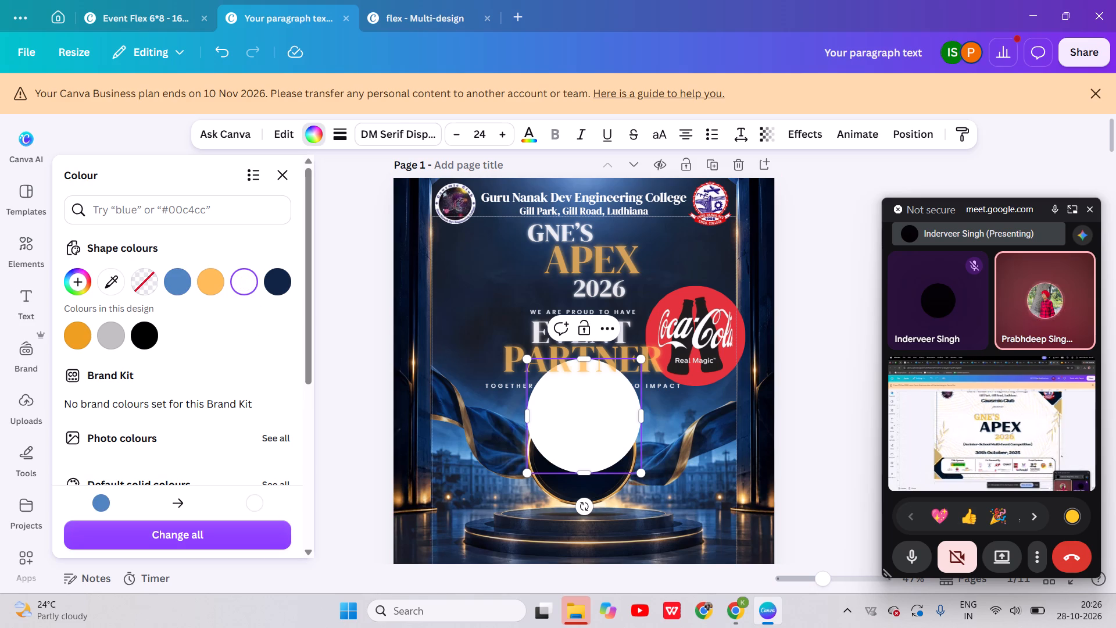
left_click_drag(578, 418, 579, 454)
Give the white circle a solid outline of weight 9 in the design's light orange colour.
left_click(668, 435)
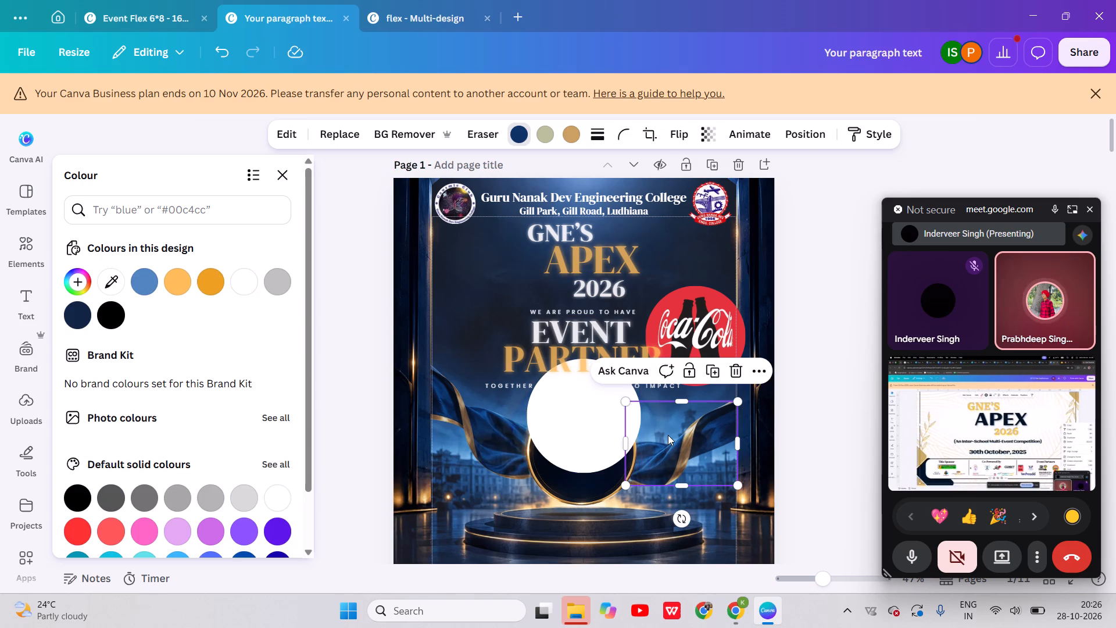
left_click(611, 418)
left_click(538, 146)
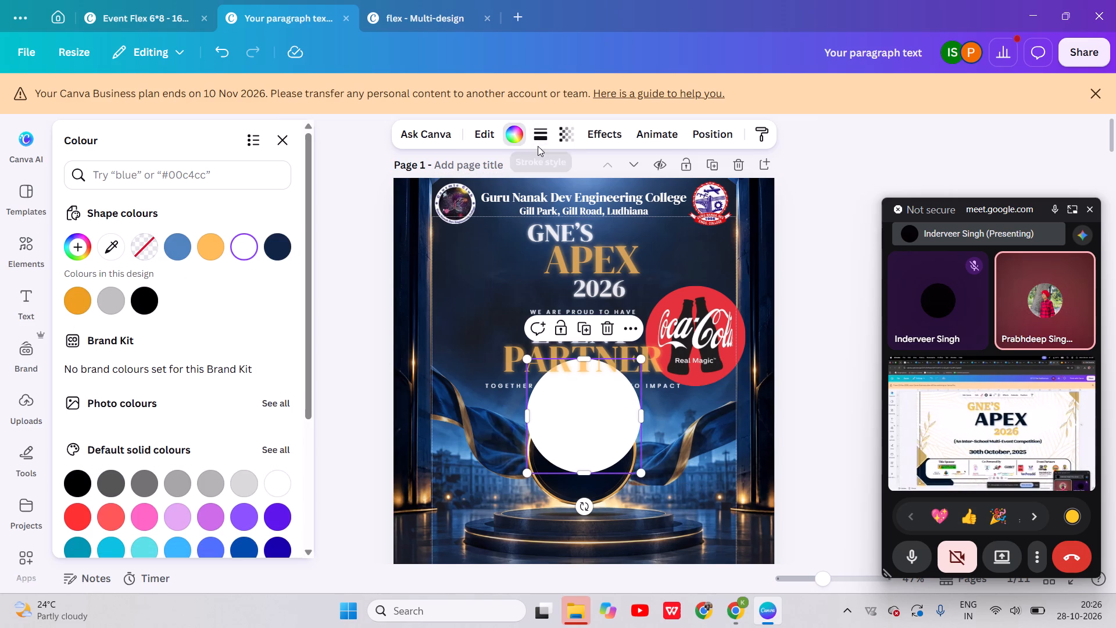
left_click(530, 138)
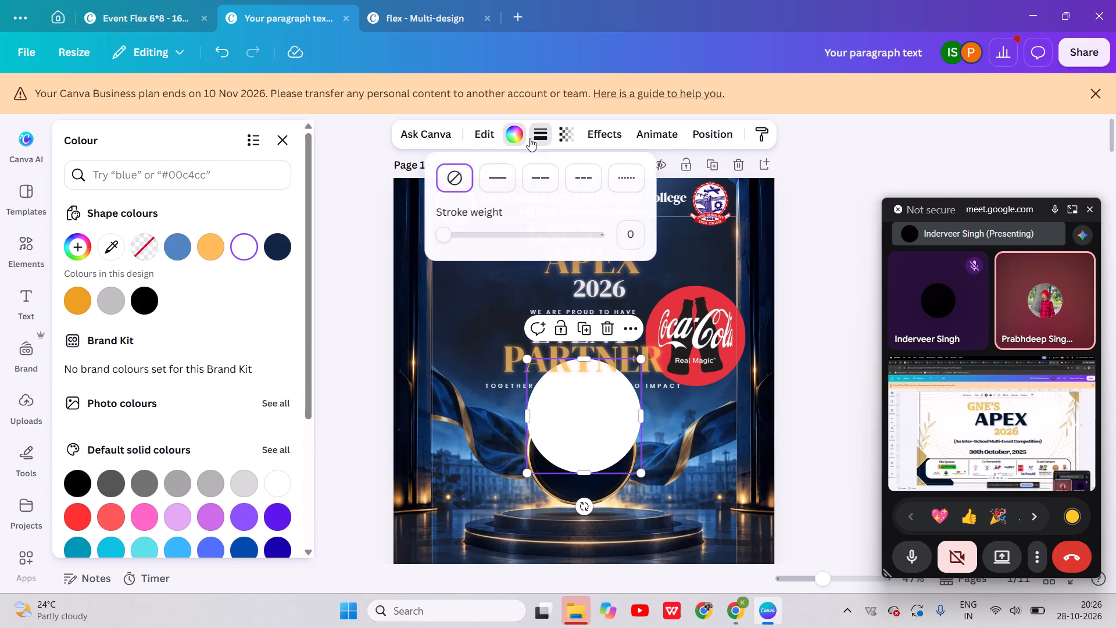
left_click_drag(449, 234, 456, 233)
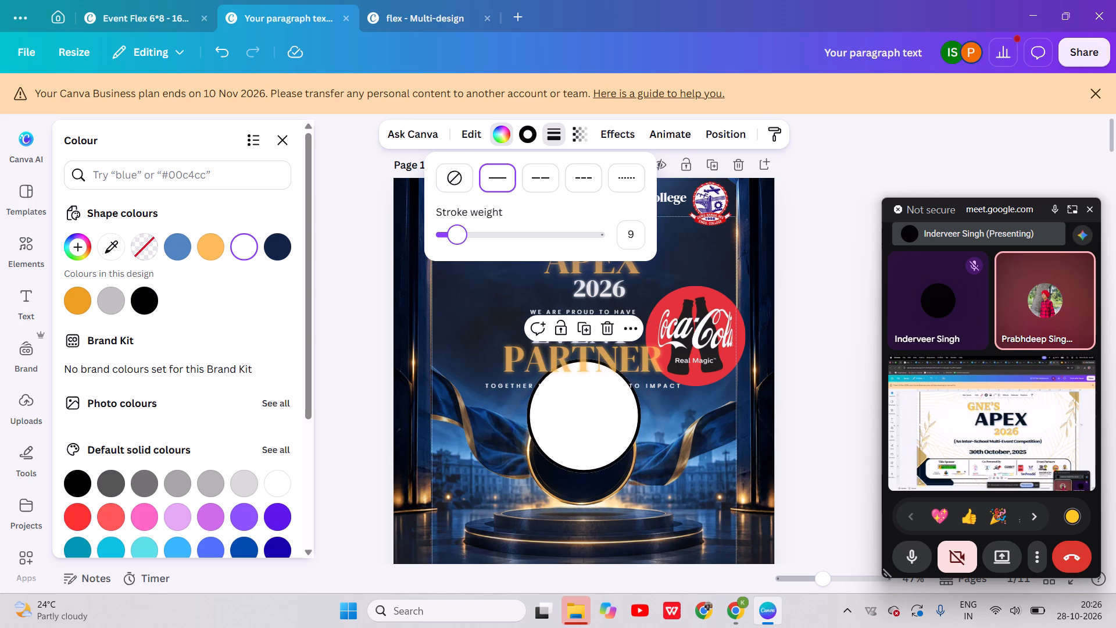
left_click_drag(456, 233, 456, 232)
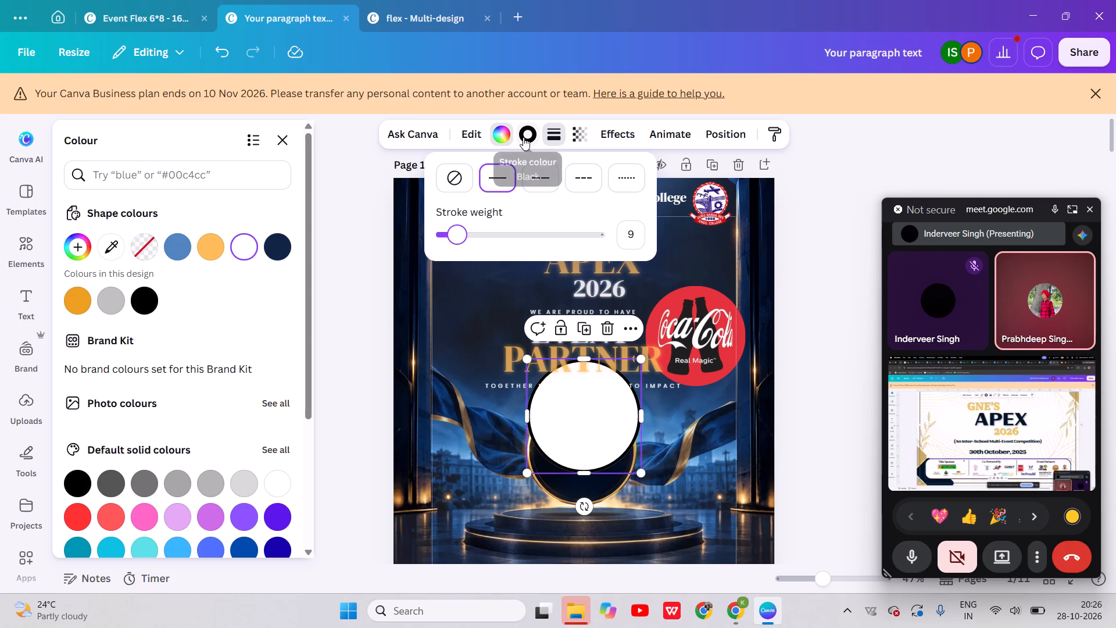
left_click(523, 137)
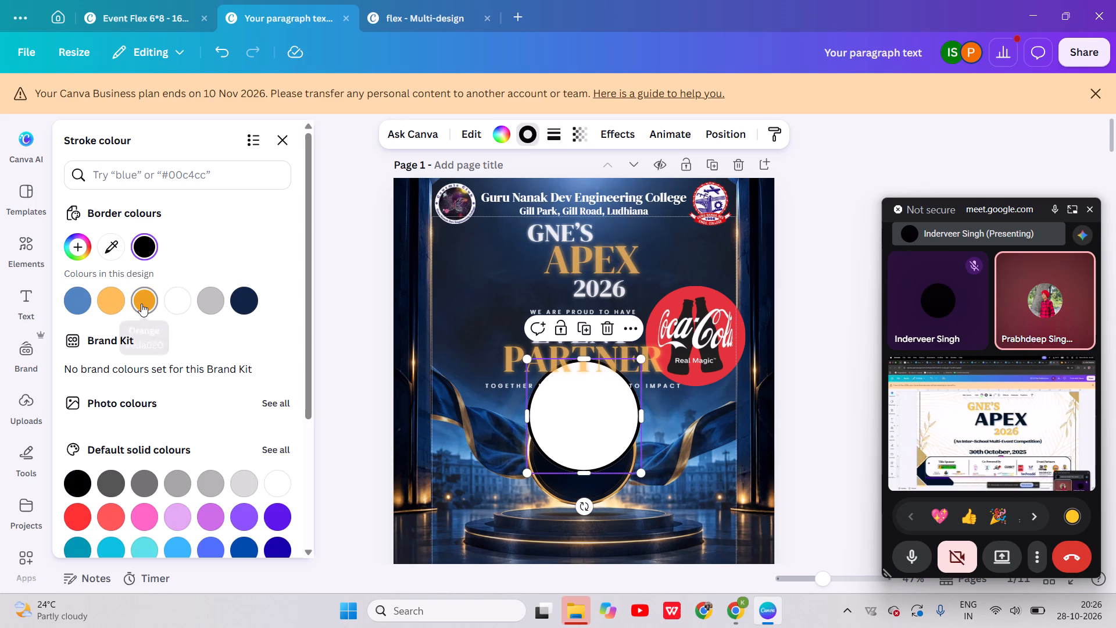
left_click(141, 304)
left_click(105, 295)
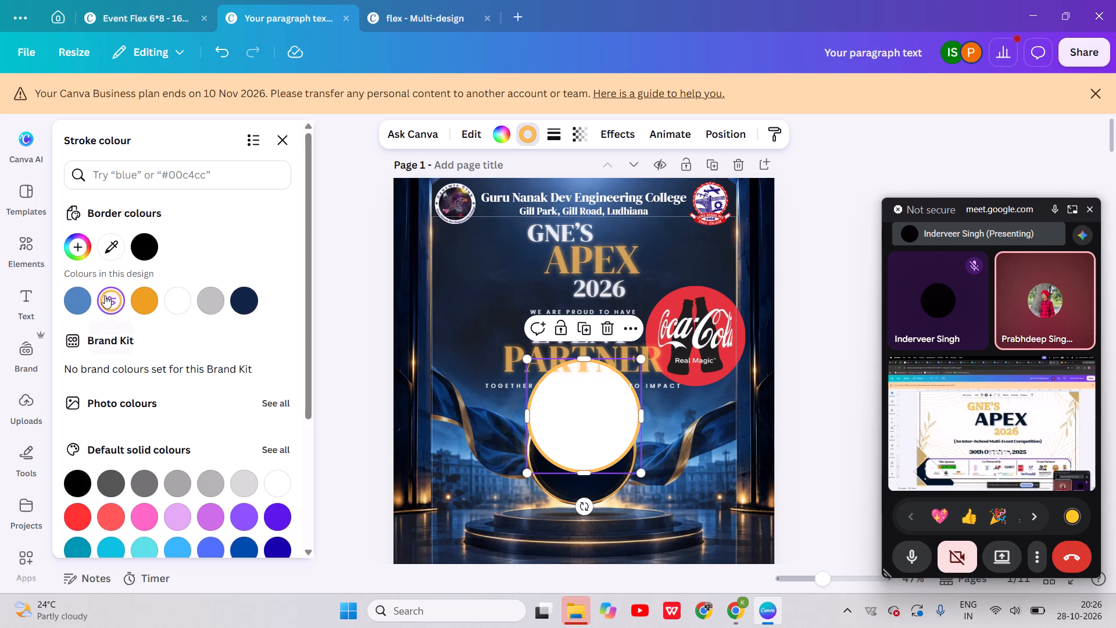
Move the white circle off the gold circular frame and delete the frame, including its image and empty landscape placeholder.
left_click(685, 425)
scroll(685, 425, "down", 1)
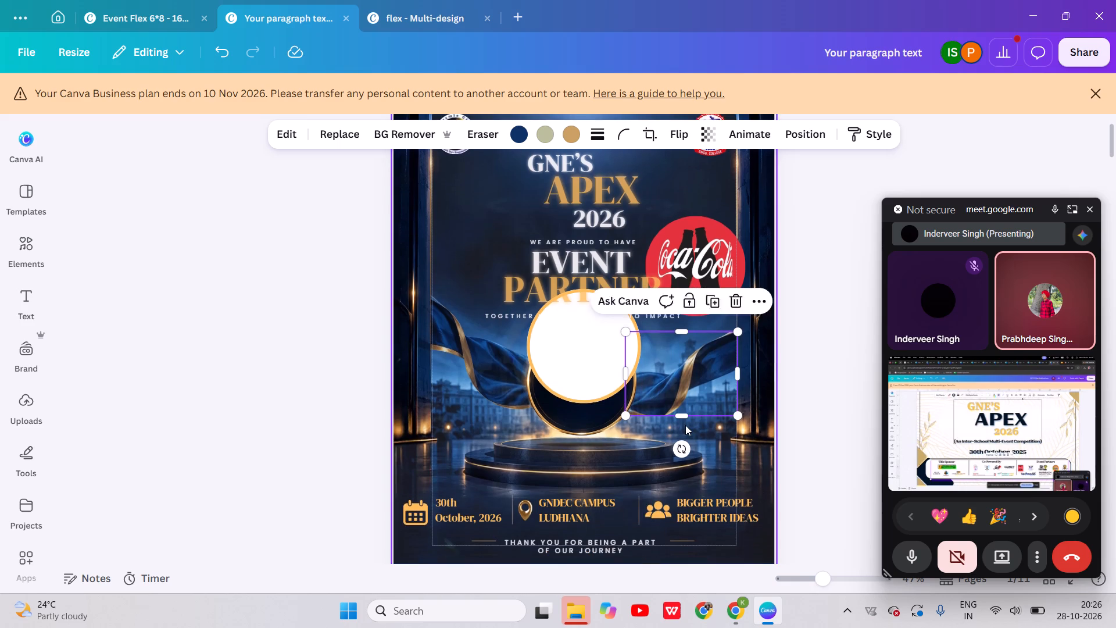
left_click_drag(613, 331, 614, 346)
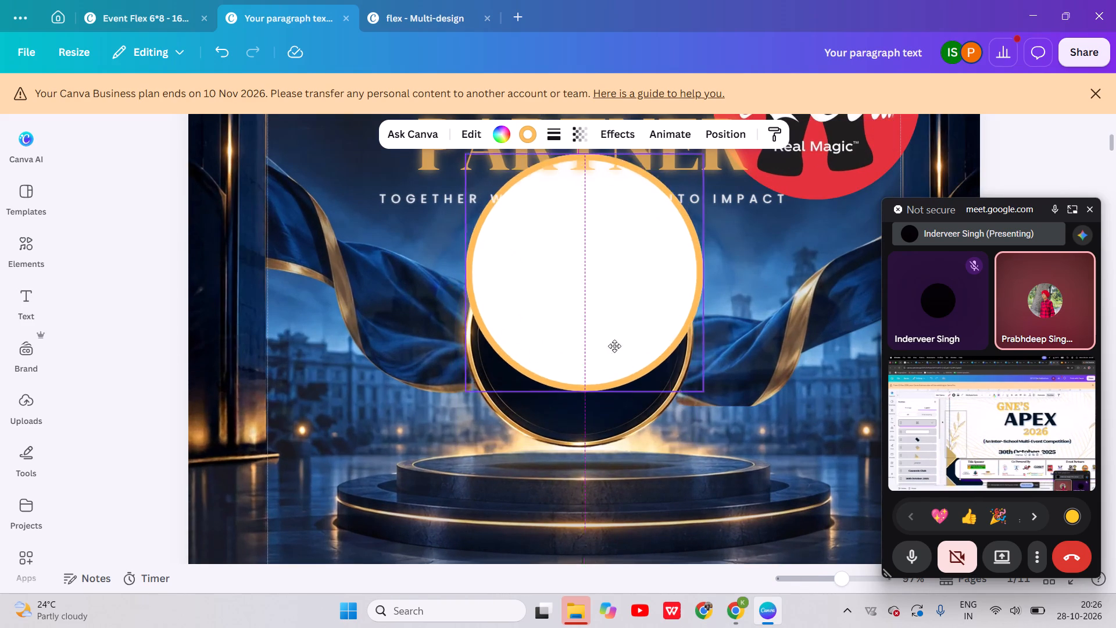
left_click_drag(614, 346, 537, 436)
left_click(670, 392)
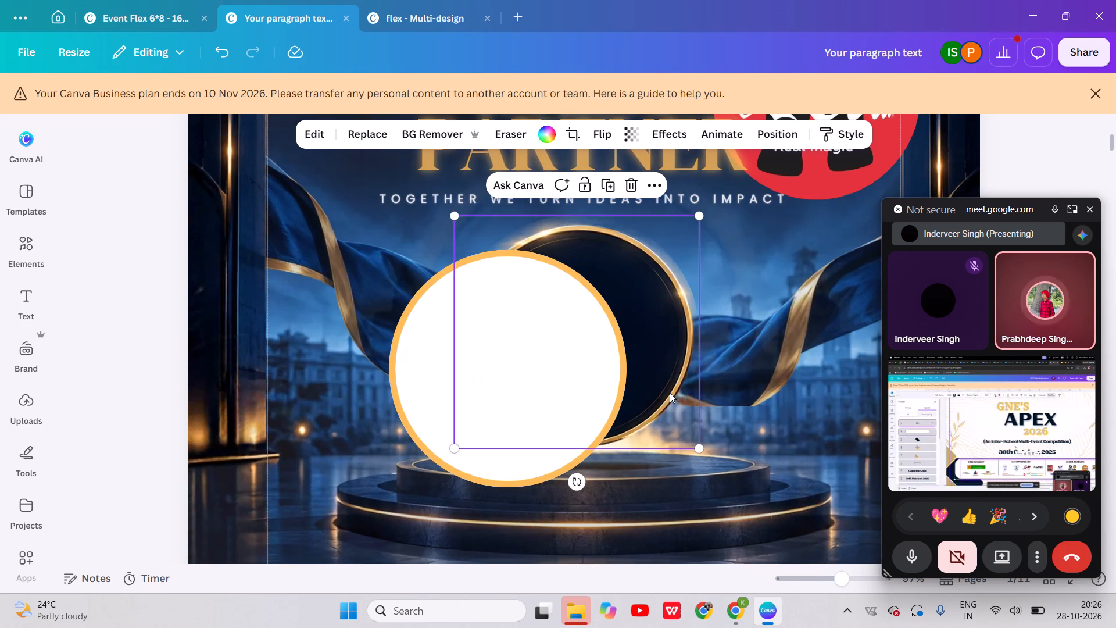
key("BackSpace")
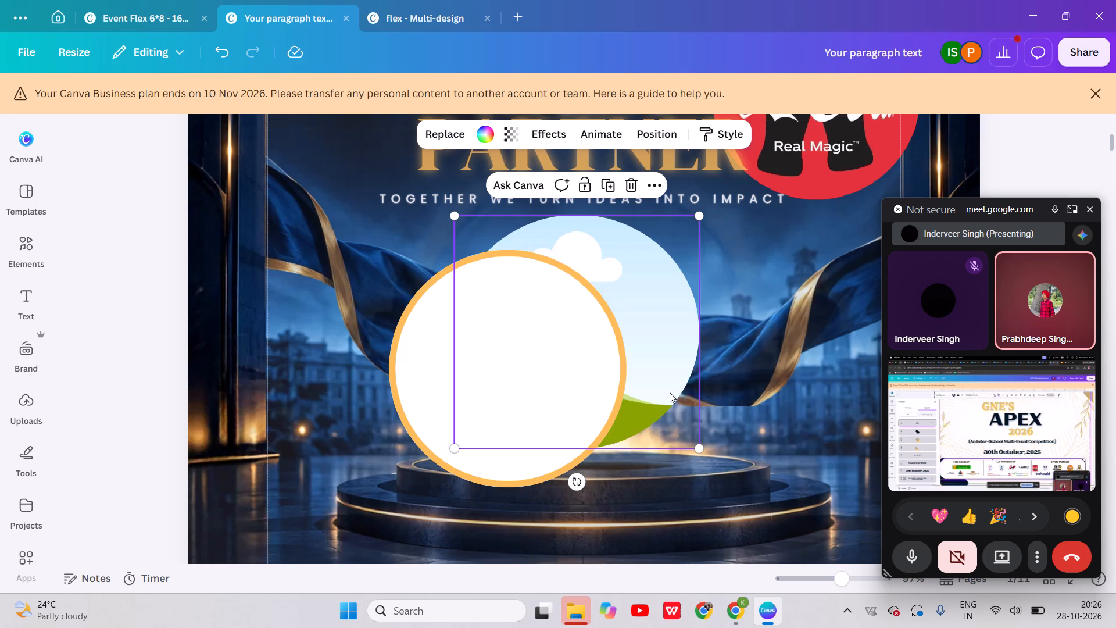
left_click(673, 390)
key("BackSpace")
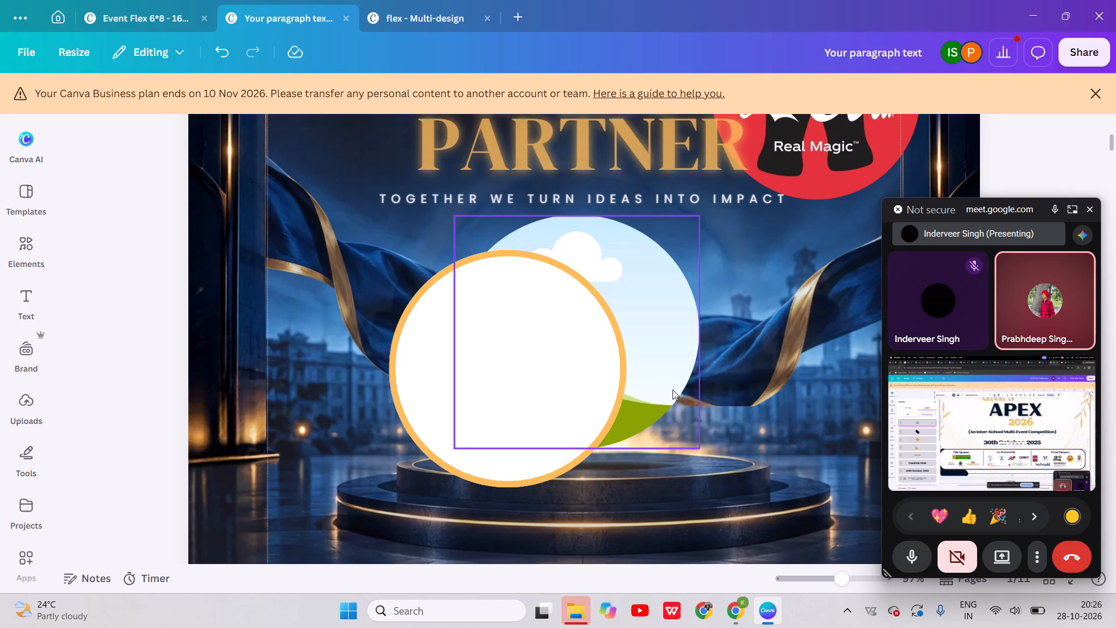
left_click(756, 370)
left_click(660, 382)
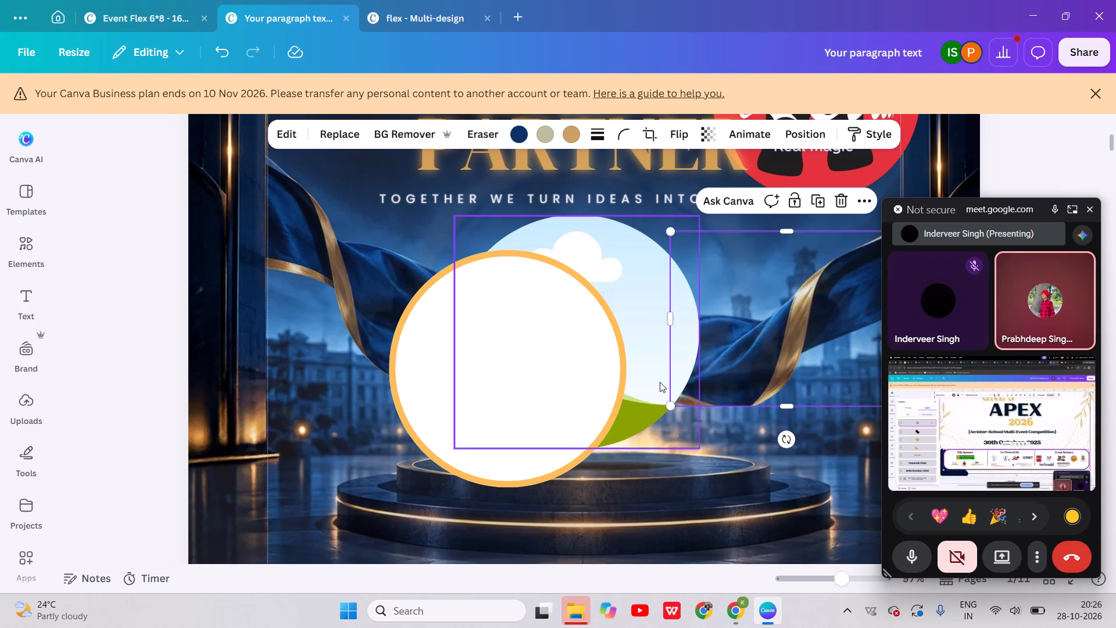
key("BackSpace")
Move the white circle back between the ribbons and centre it horizontally on the page.
left_click_drag(563, 390, 580, 386)
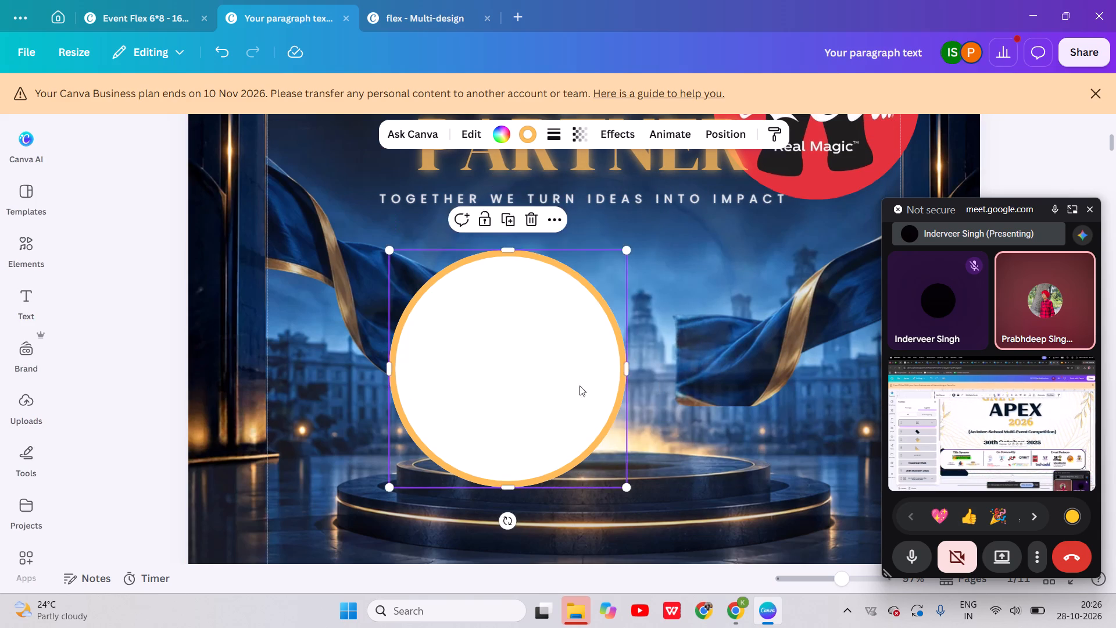
left_click_drag(580, 386, 600, 380)
right_click(600, 380)
left_click(706, 352)
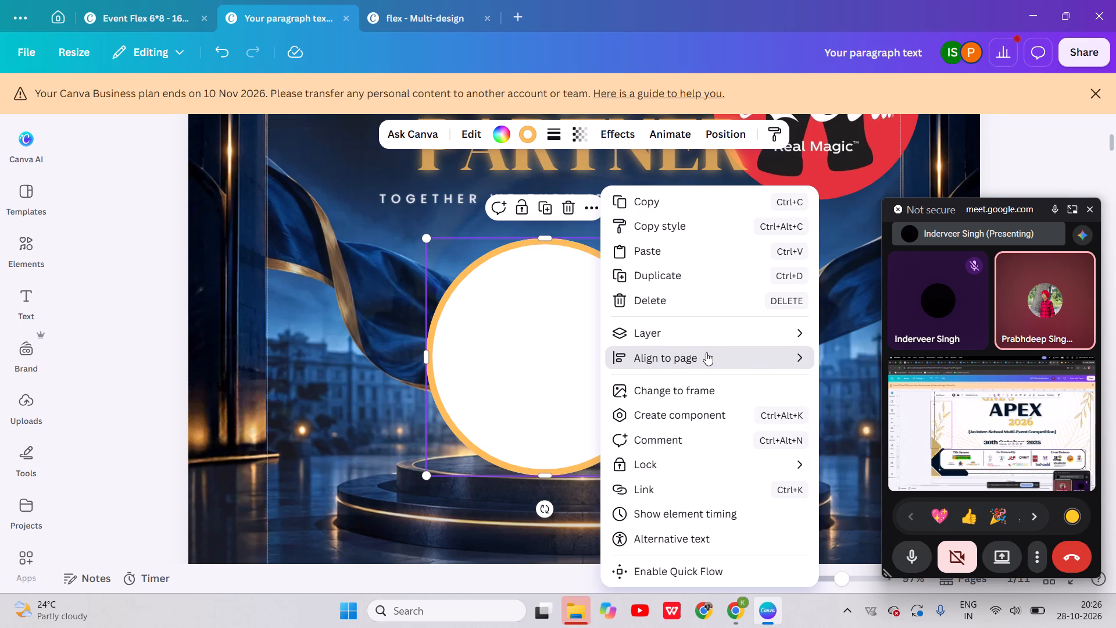
left_click(840, 385)
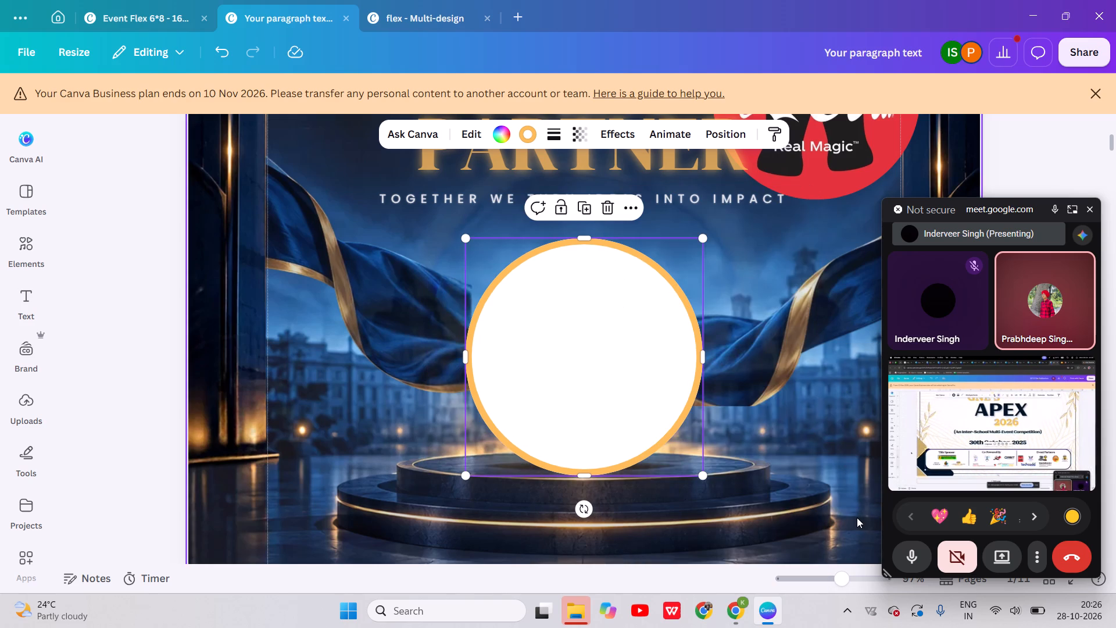
Nudge the white circle upward so its bottom edge sits at the top of the podium.
scroll(857, 518, "down", 2)
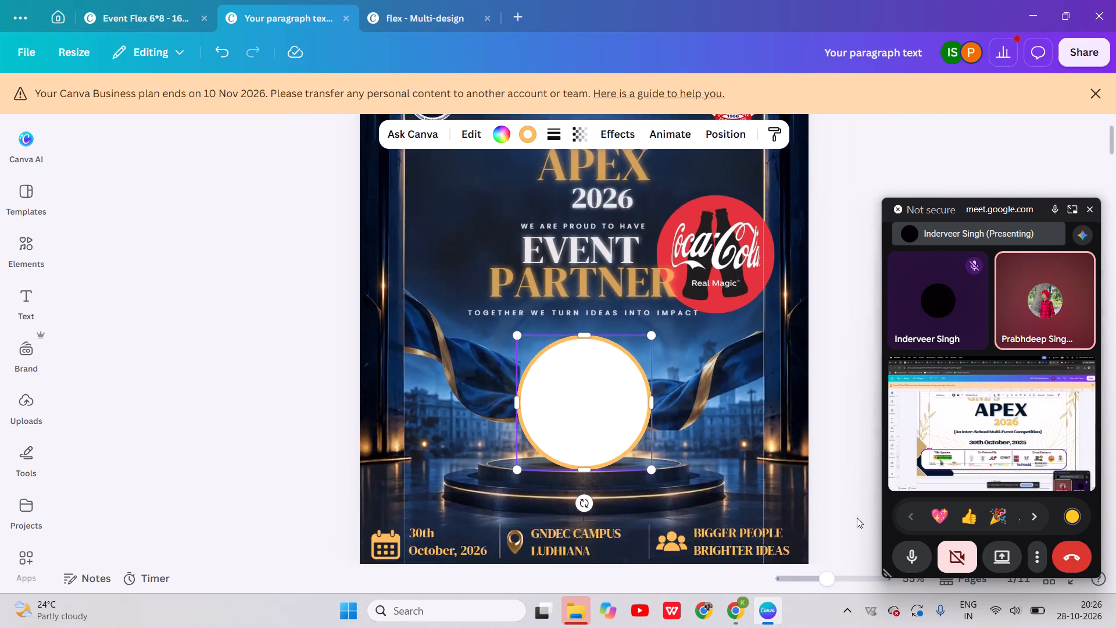
scroll(857, 518, "down", 5)
scroll(857, 518, "up", 5)
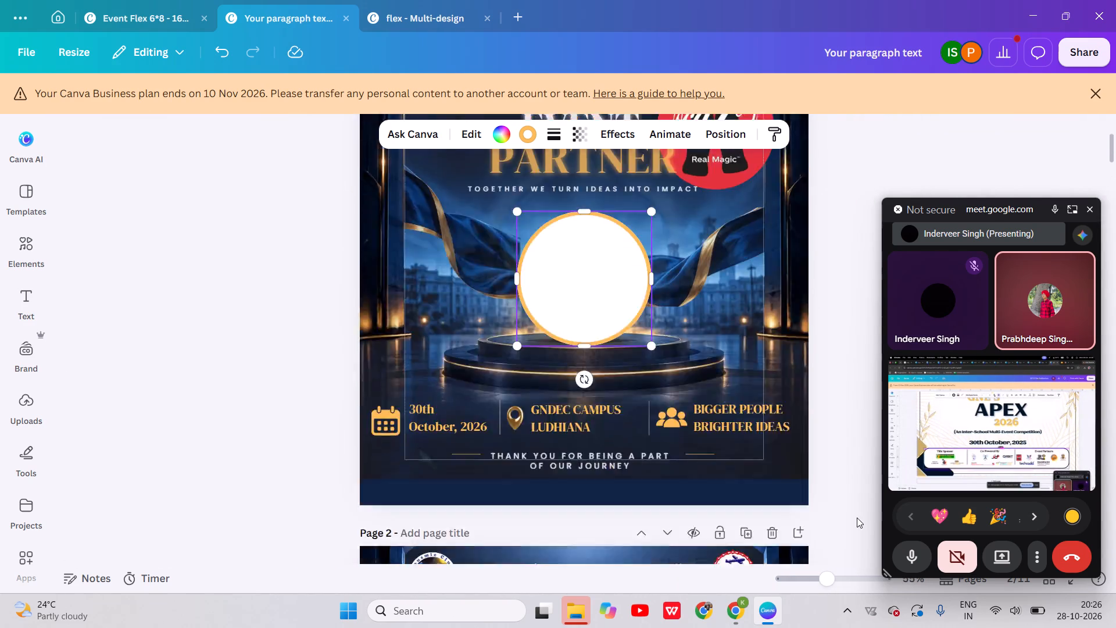
scroll(857, 518, "up", 1)
scroll(857, 518, "down", 2)
scroll(857, 518, "up", 1)
key("Up")
key("Up")
key("Up")
key("Up")
key("Up")
key("Up")
key("Up")
key("Up")
key("Up")
key("Up")
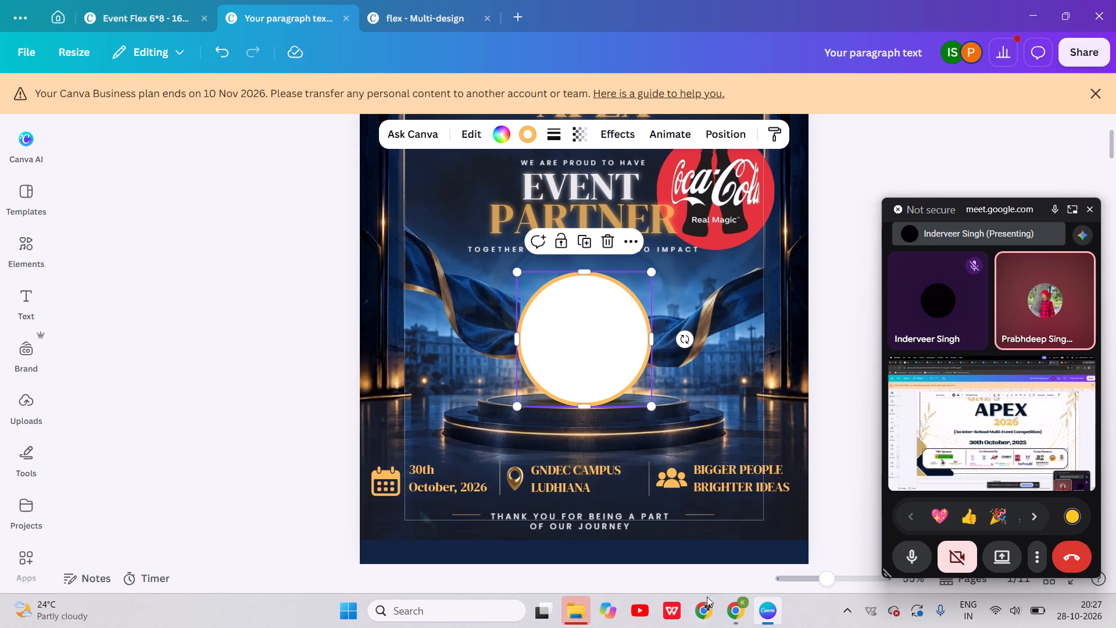
left_click(629, 443)
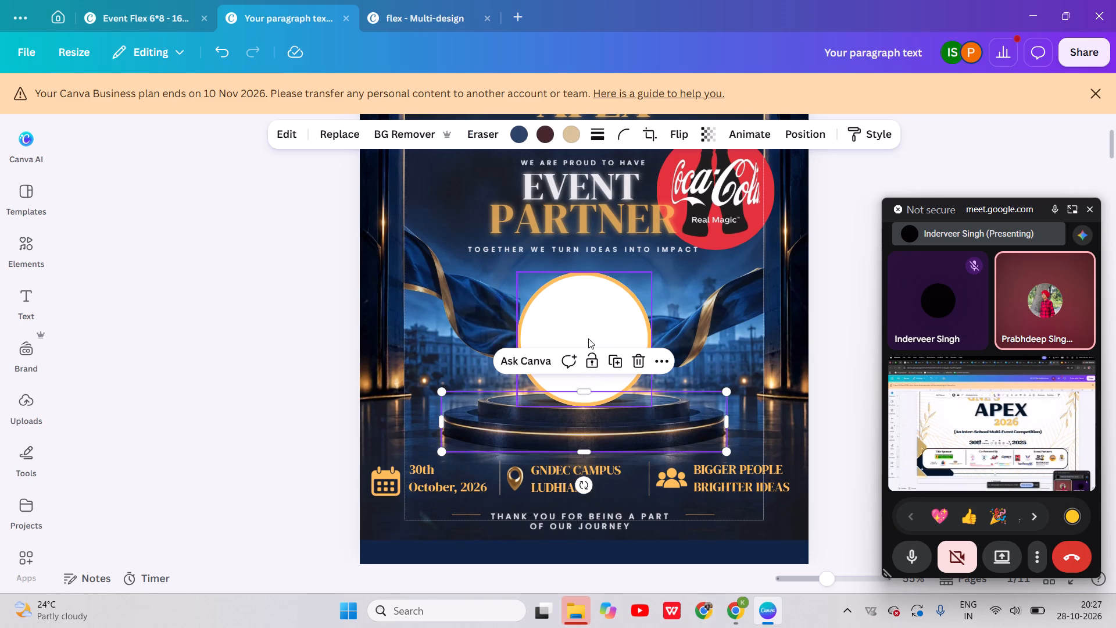
left_click(588, 338)
key("Up")
key("Up")
key("Up")
key("Up")
key("Up")
key("Up")
key("Up")
key("Up")
key("Up")
key("Up")
key("Up")
key("Up")
key("Up")
key("Up")
key("Up")
key("Up")
key("Up")
key("Up")
key("Up")
key("Up")
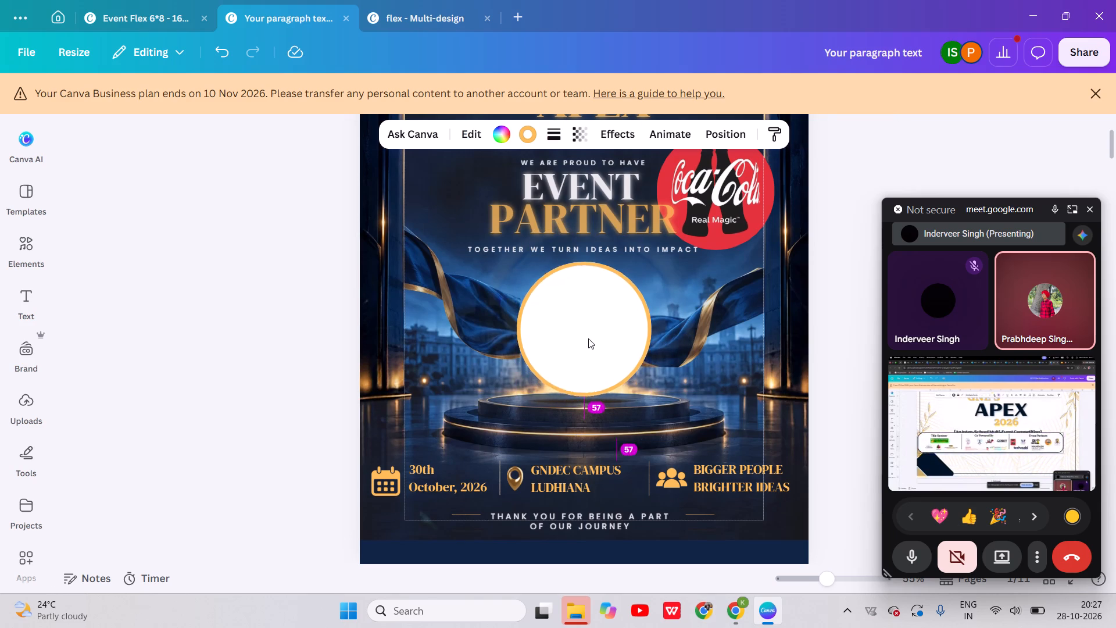
key("Up")
key("Up")
key("Up")
scroll(588, 338, "up", 1)
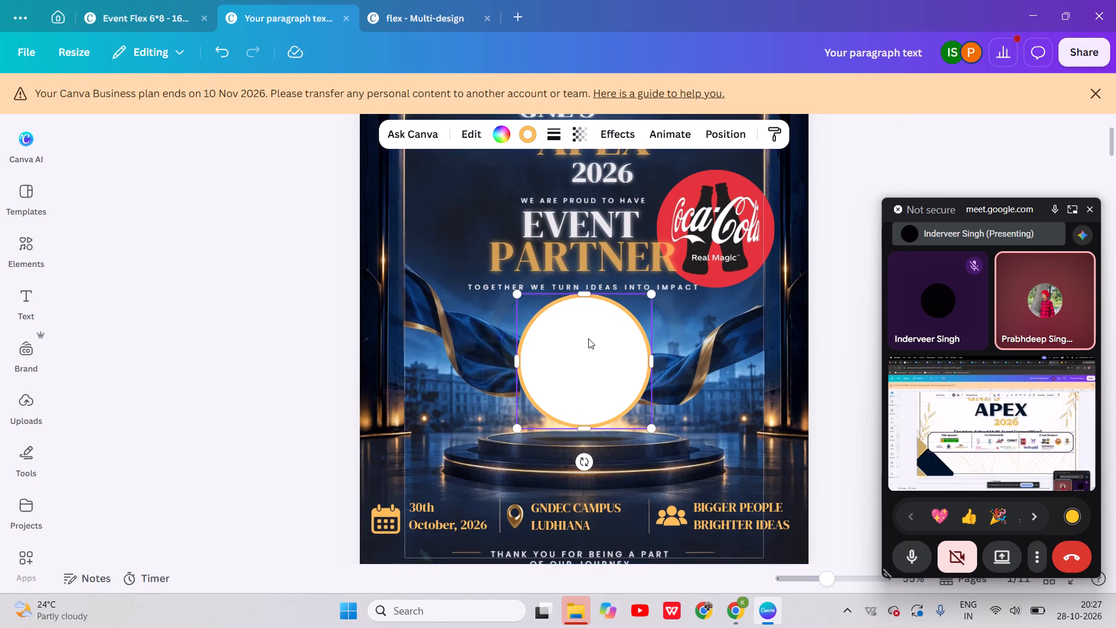
Try the Coca-Cola logo over the white circle, and move it off again to sit just beside the circle.
left_click_drag(707, 244, 606, 354)
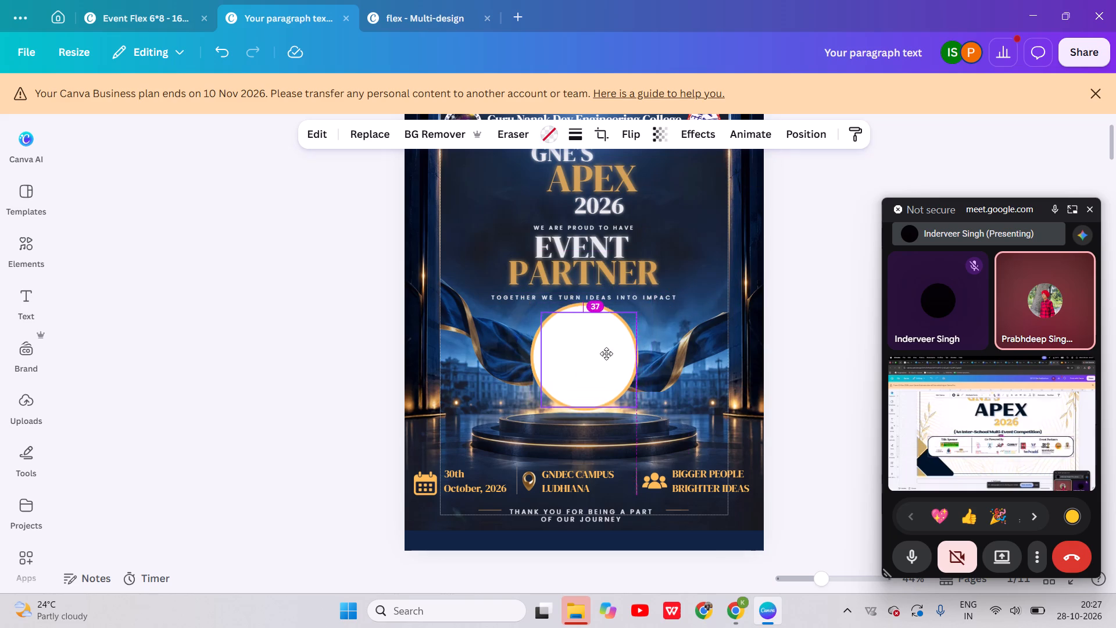
left_click_drag(606, 354, 701, 312)
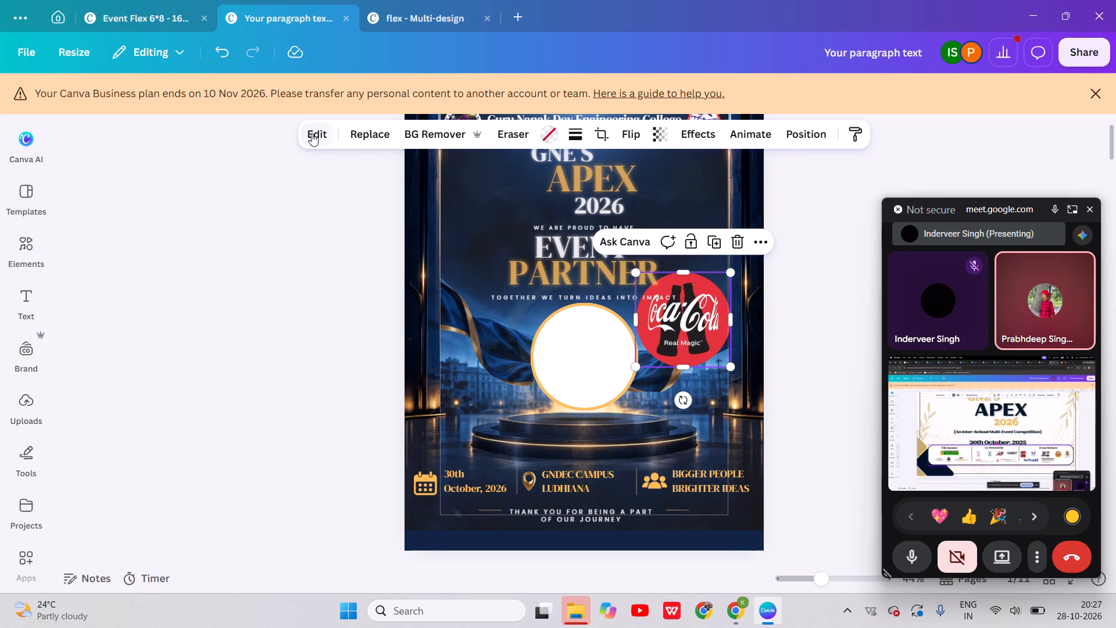
Search the elements library for "circle frame".
left_click(24, 247)
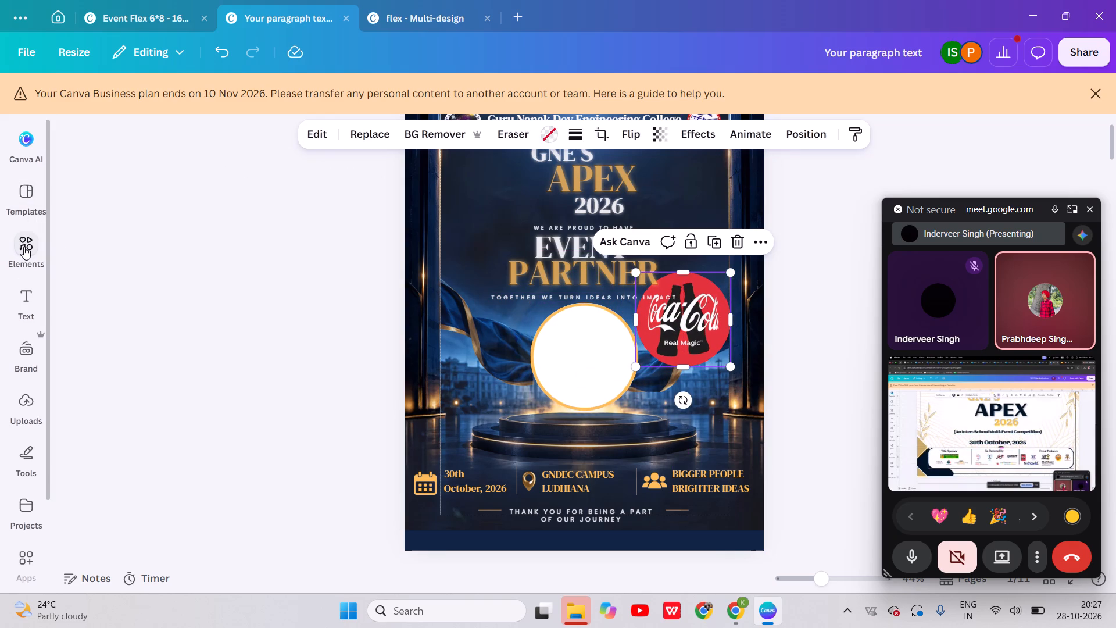
left_click(189, 157)
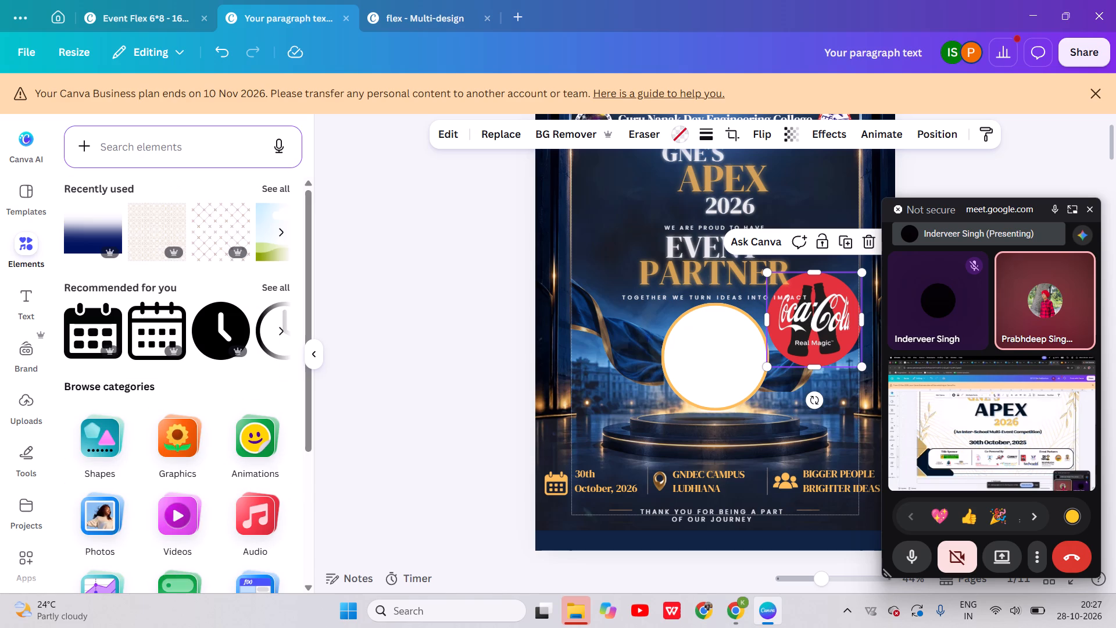
key("c")
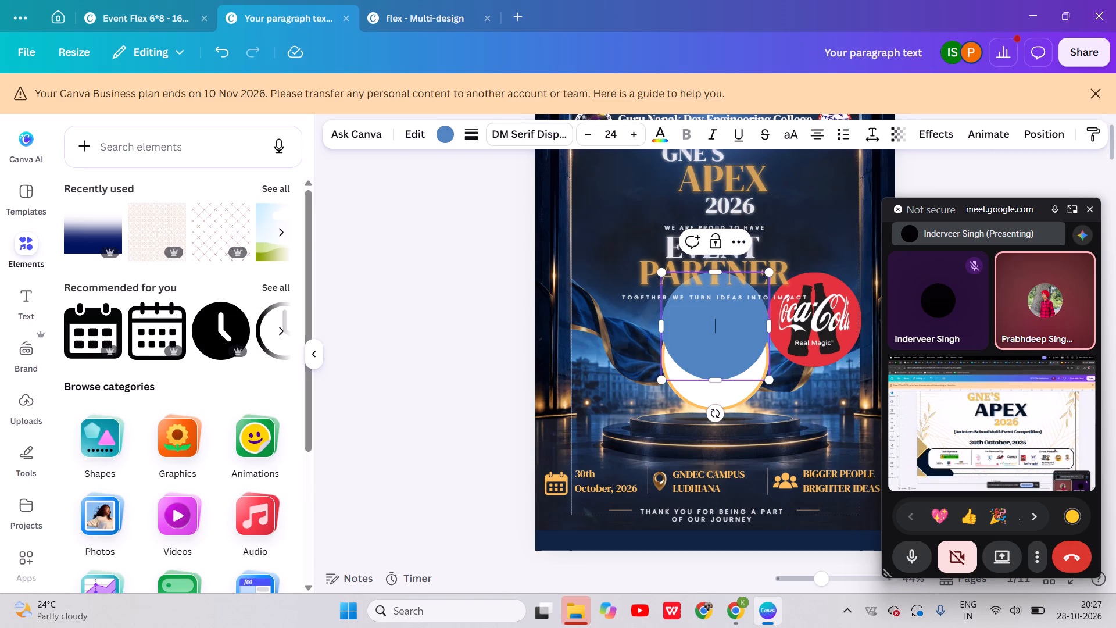
key("ctrl+z")
left_click(141, 151)
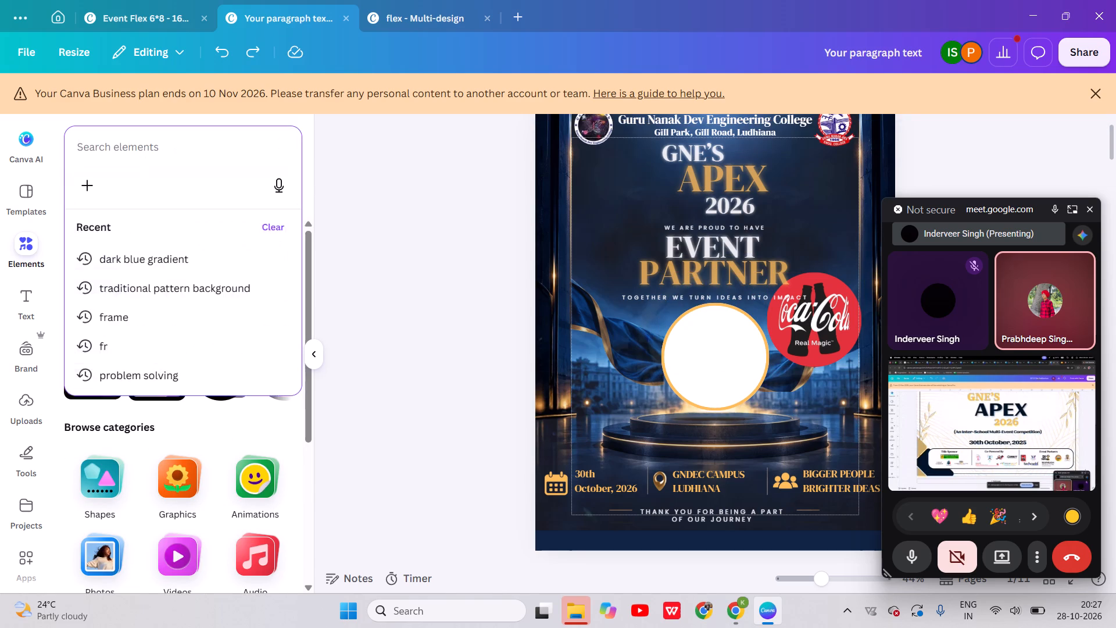
type("circ")
type("le frame")
key("Return")
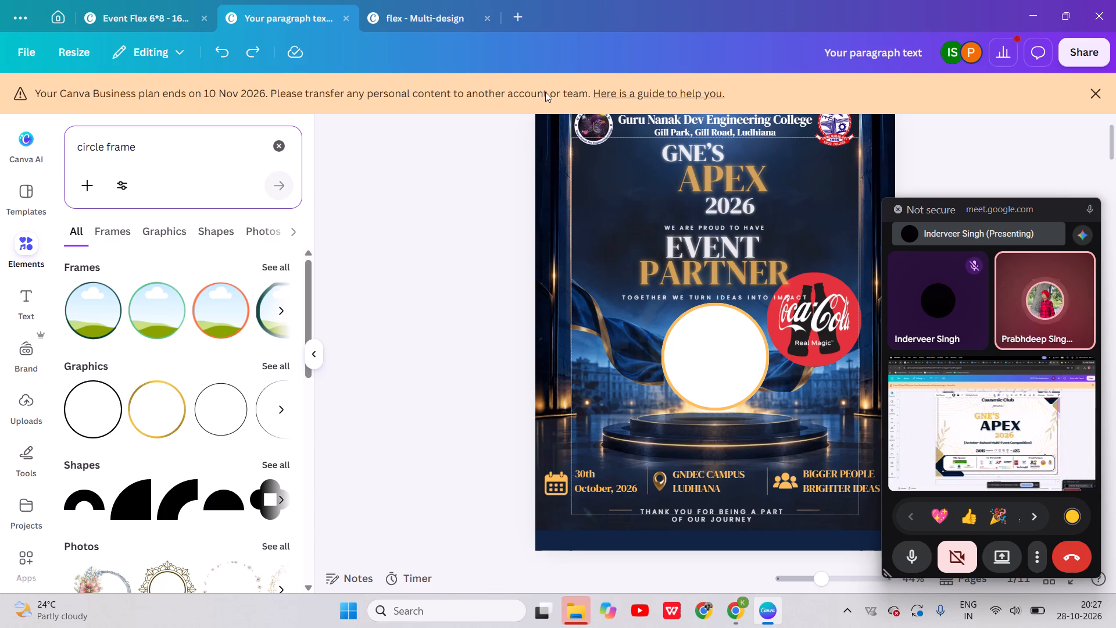
left_click(117, 8)
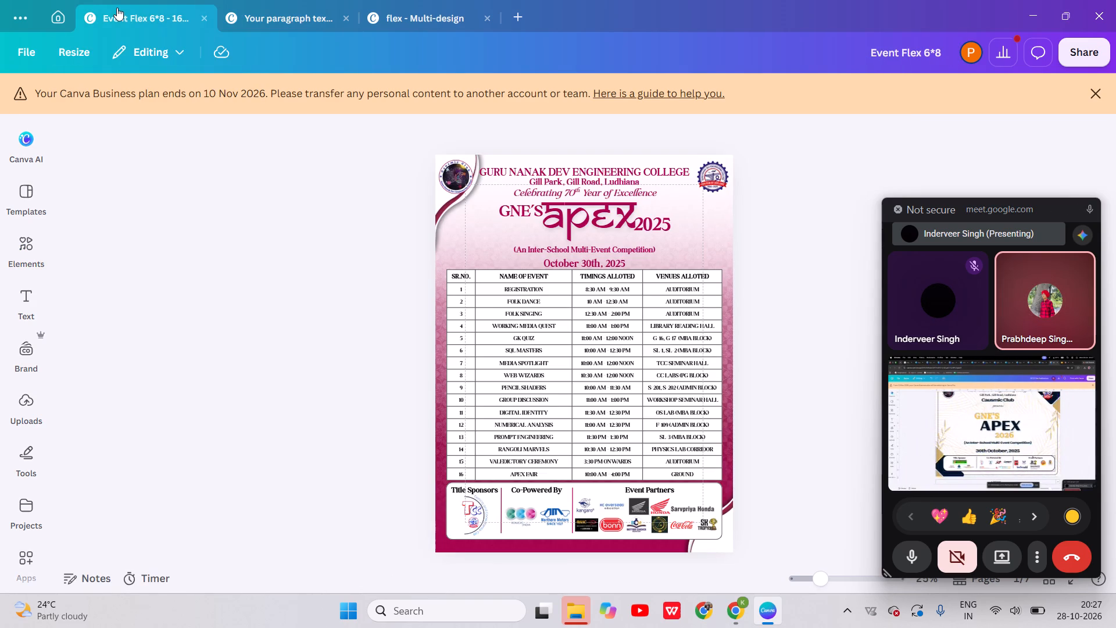
scroll(345, 317, "up", 3)
left_click(64, 7)
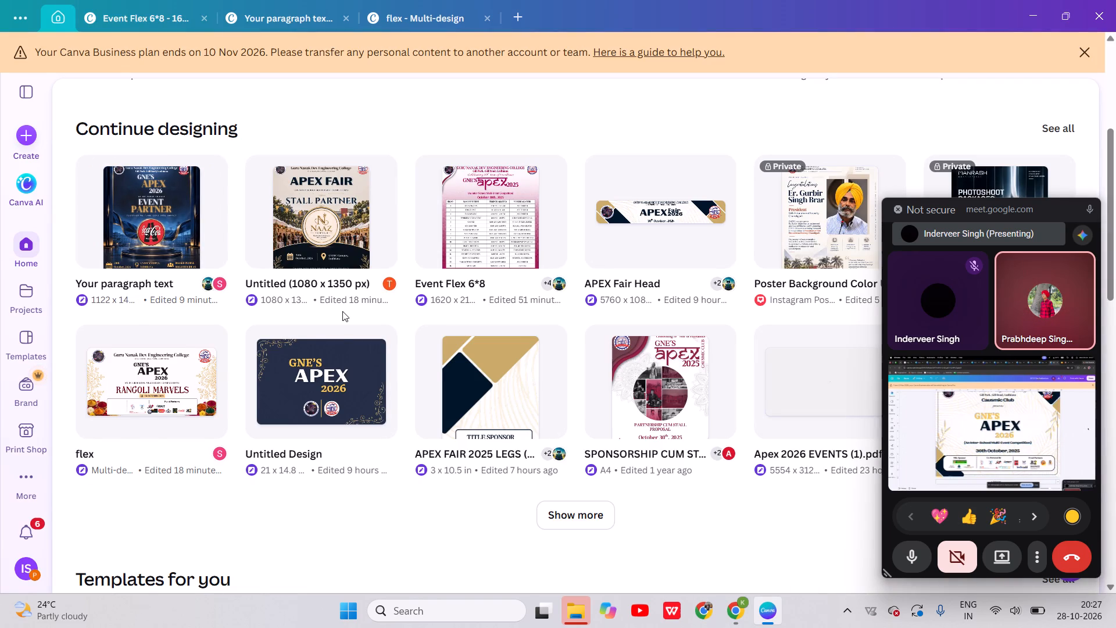
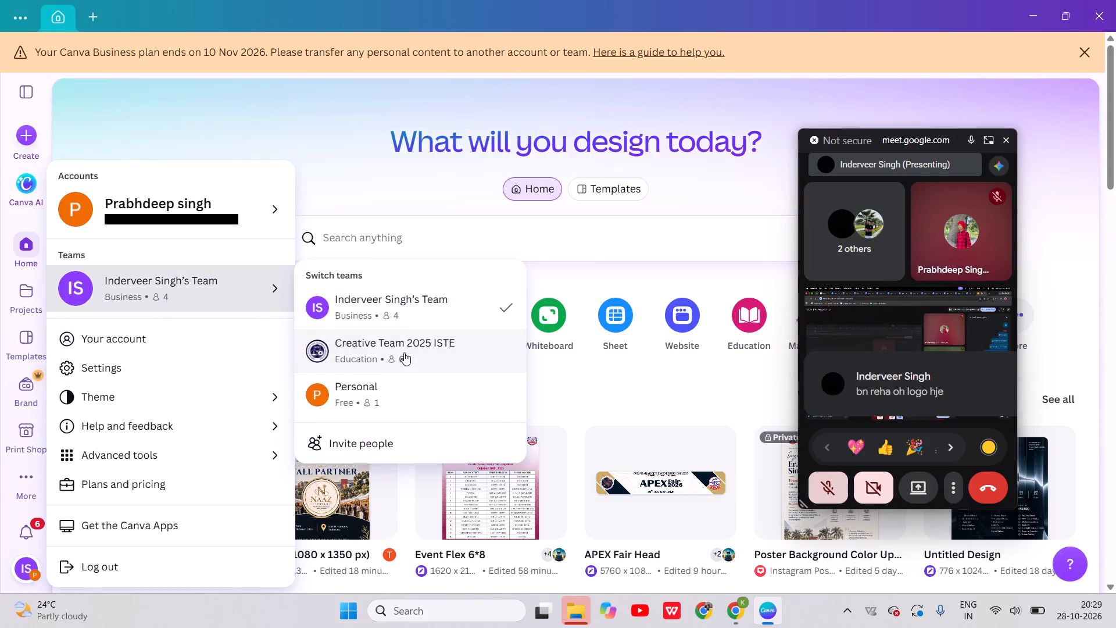
Switch the account to the Creative Team 2025 ISTE team.
left_click(404, 352)
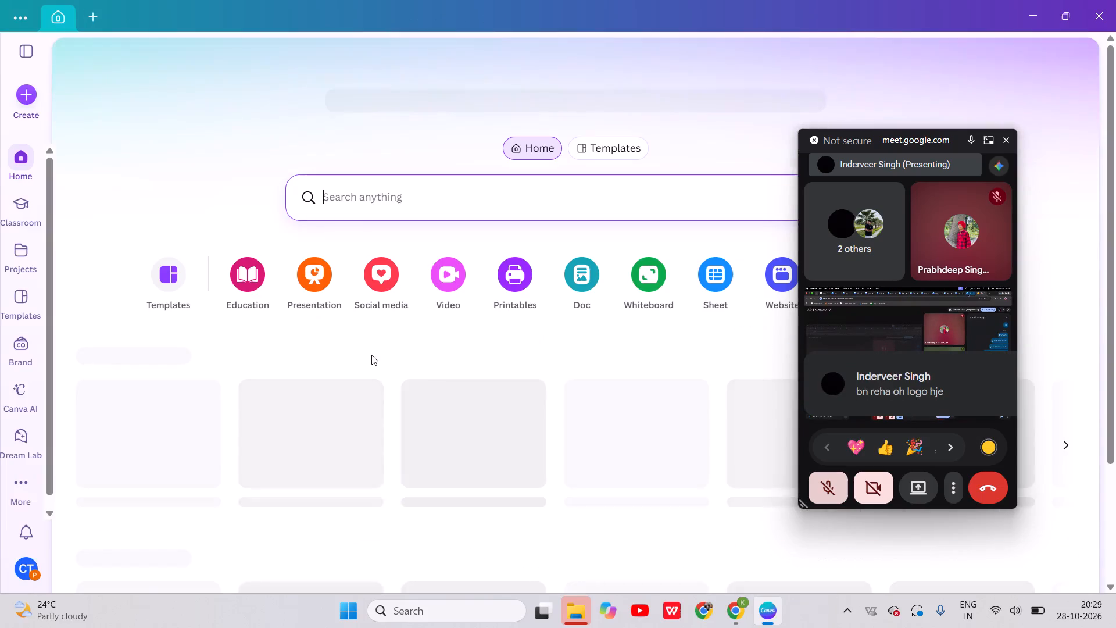
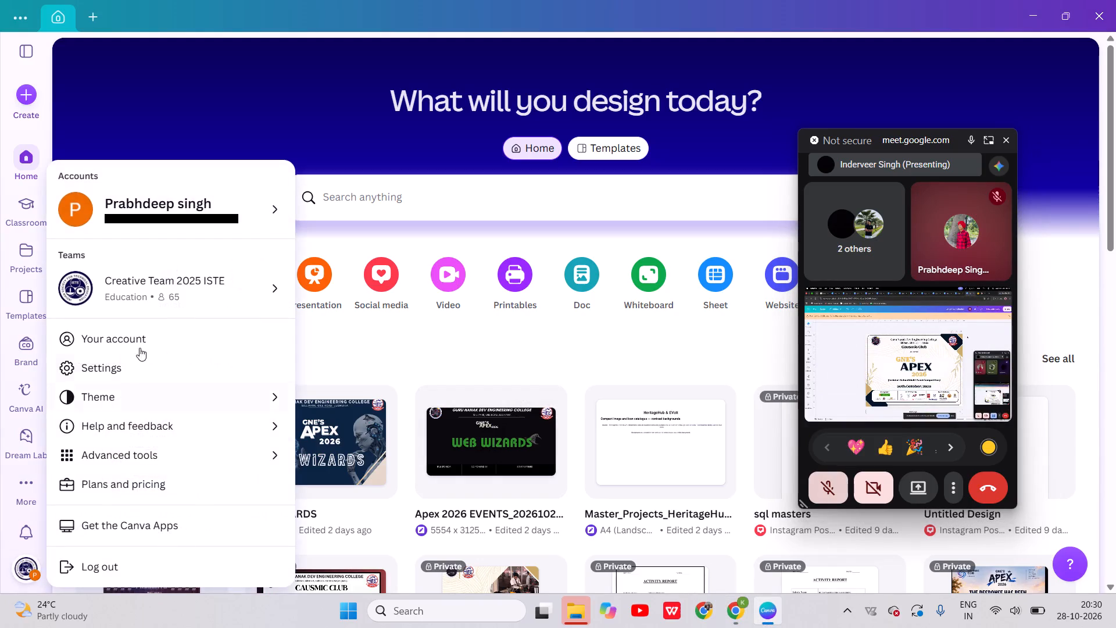
Switch the account from the Creative Team 2025 ISTE team back to the team holding the APEX flex designs.
left_click(153, 298)
left_click(439, 346)
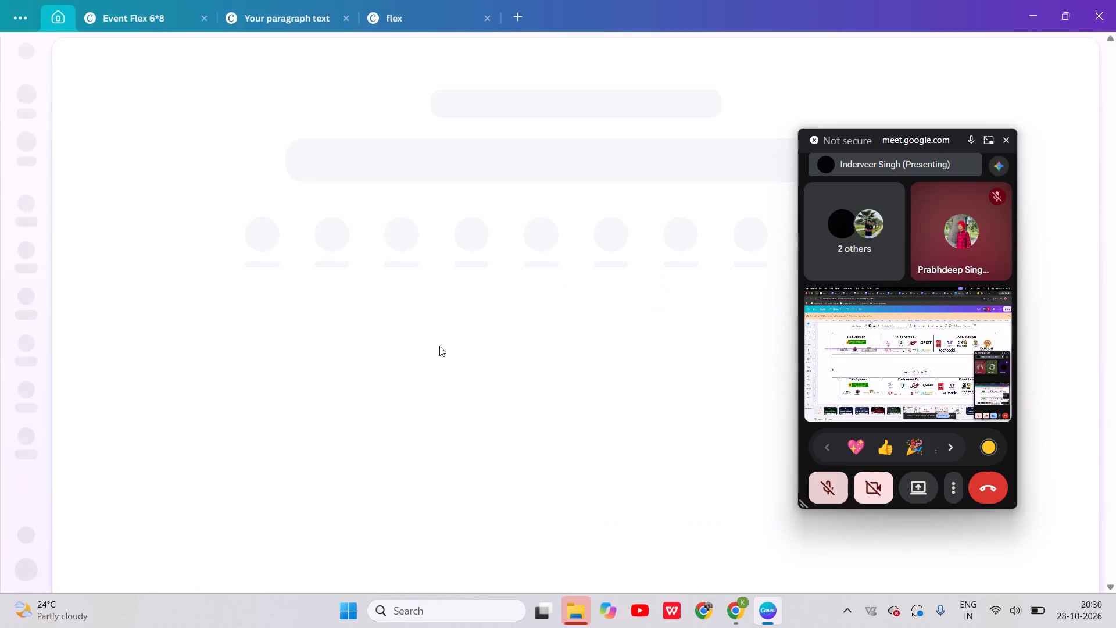
Open the 16*12 Flex Auditorium design from the recent designs.
scroll(200, 398, "down", 1)
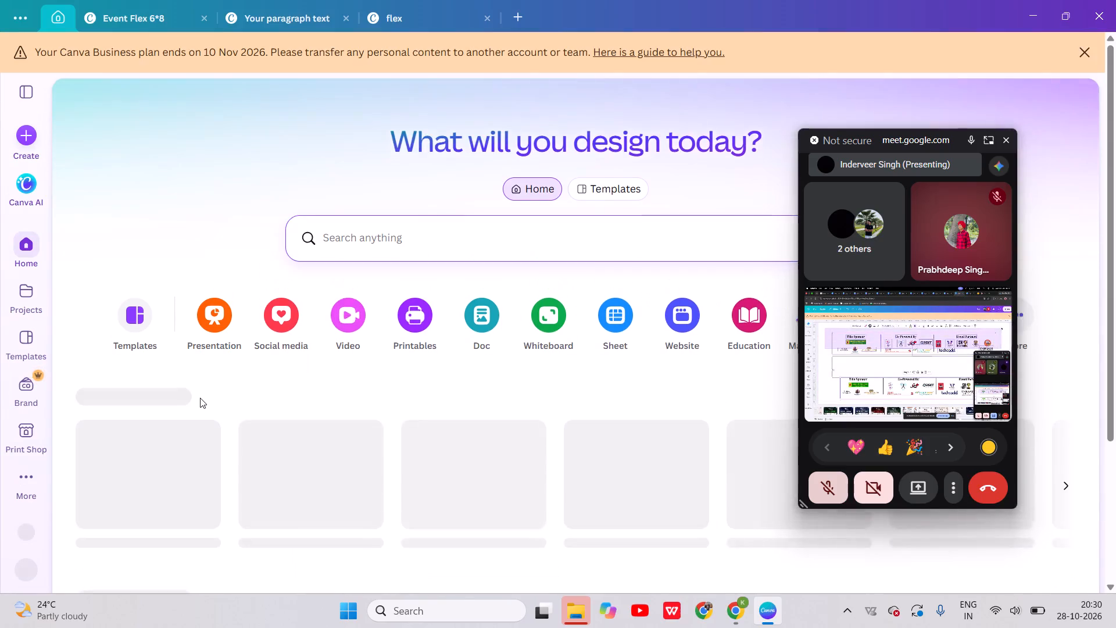
scroll(200, 398, "down", 2)
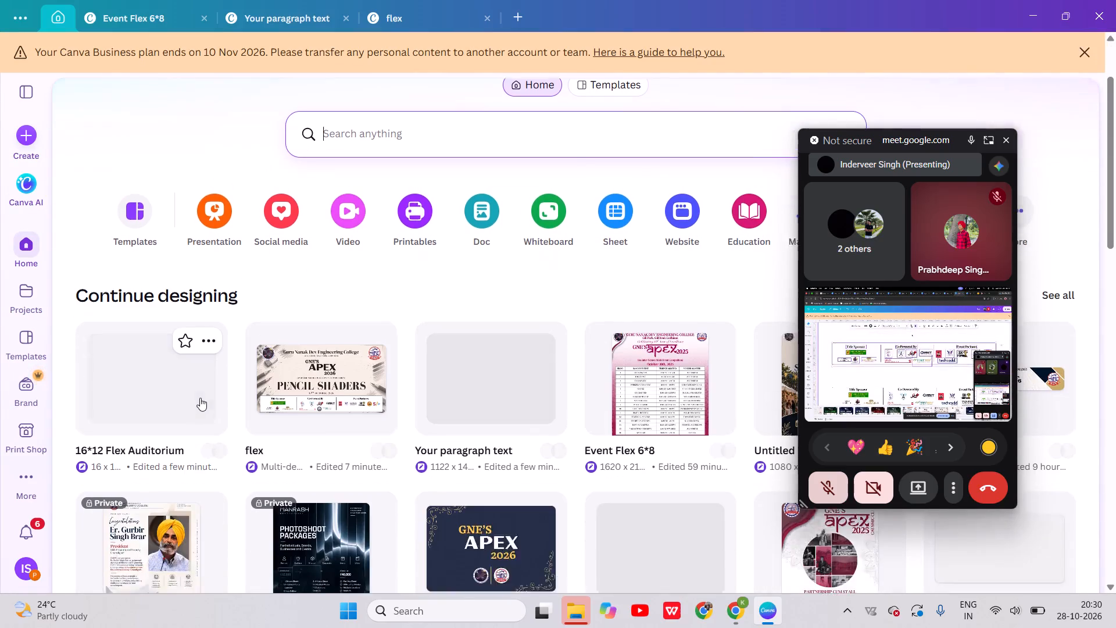
scroll(200, 398, "down", 1)
left_click(166, 342)
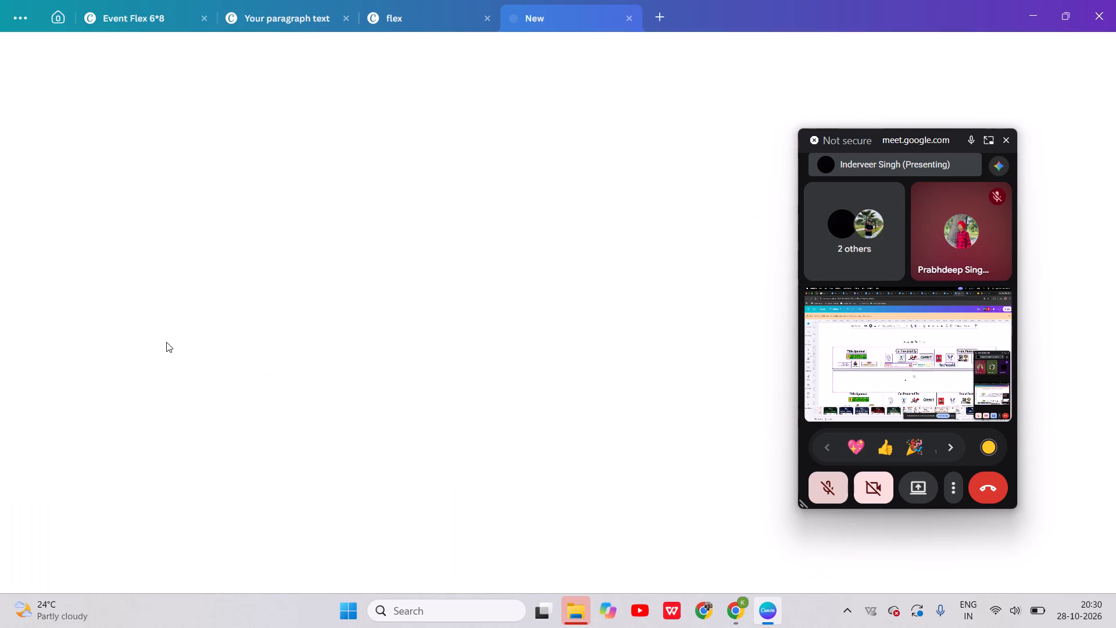
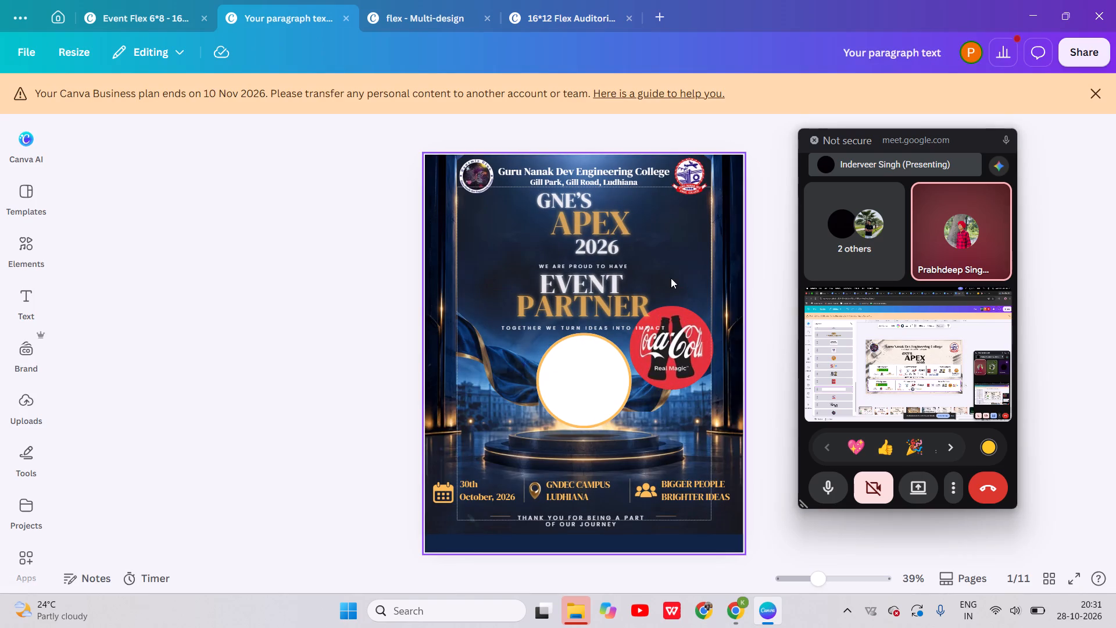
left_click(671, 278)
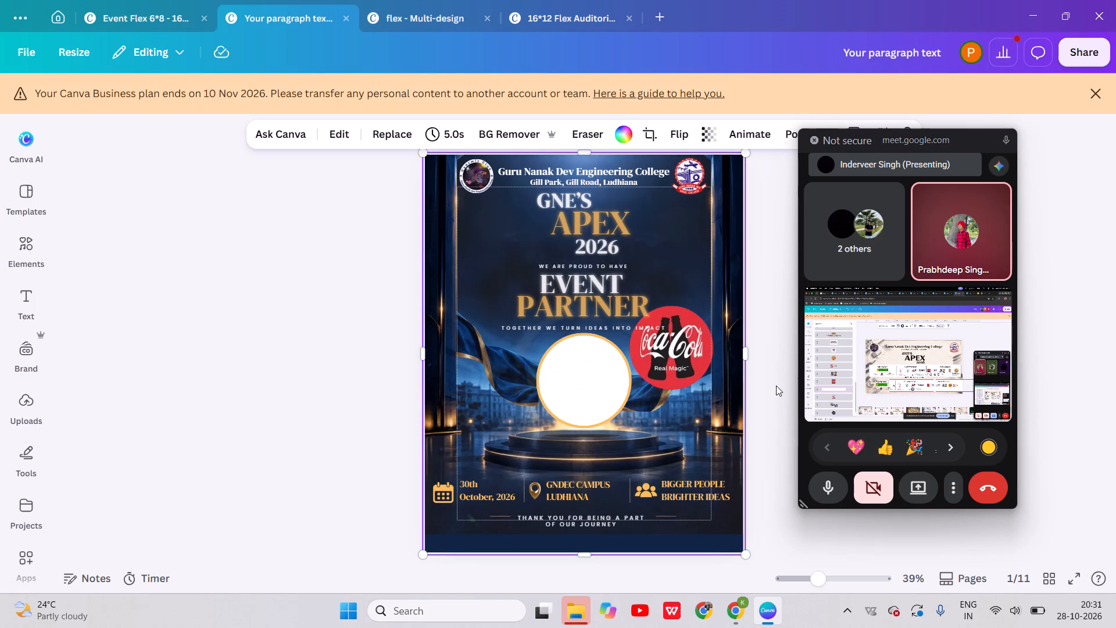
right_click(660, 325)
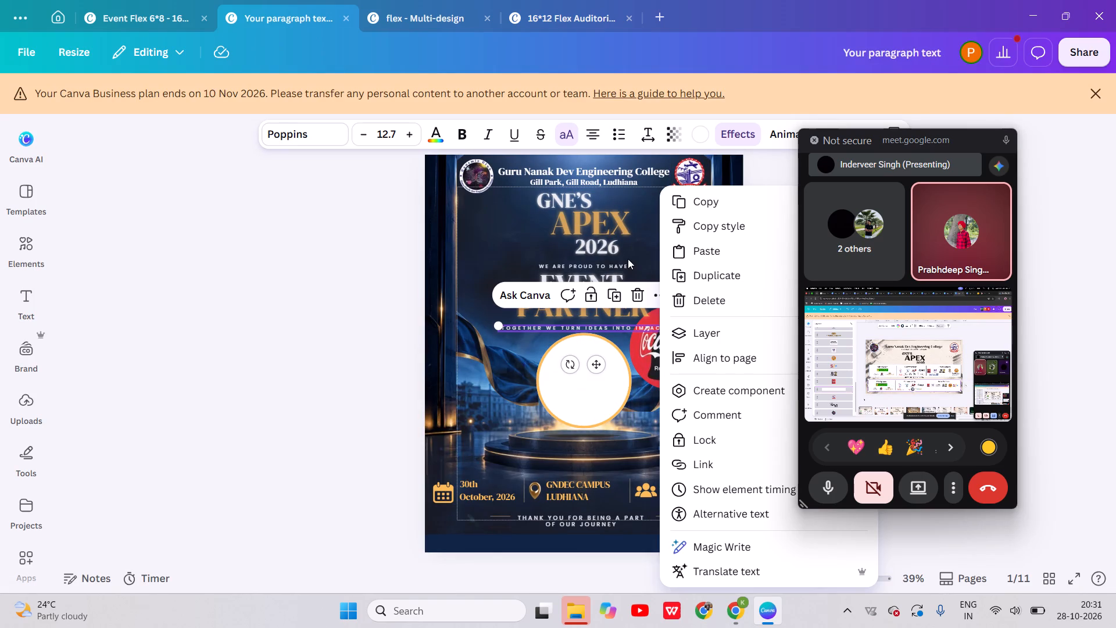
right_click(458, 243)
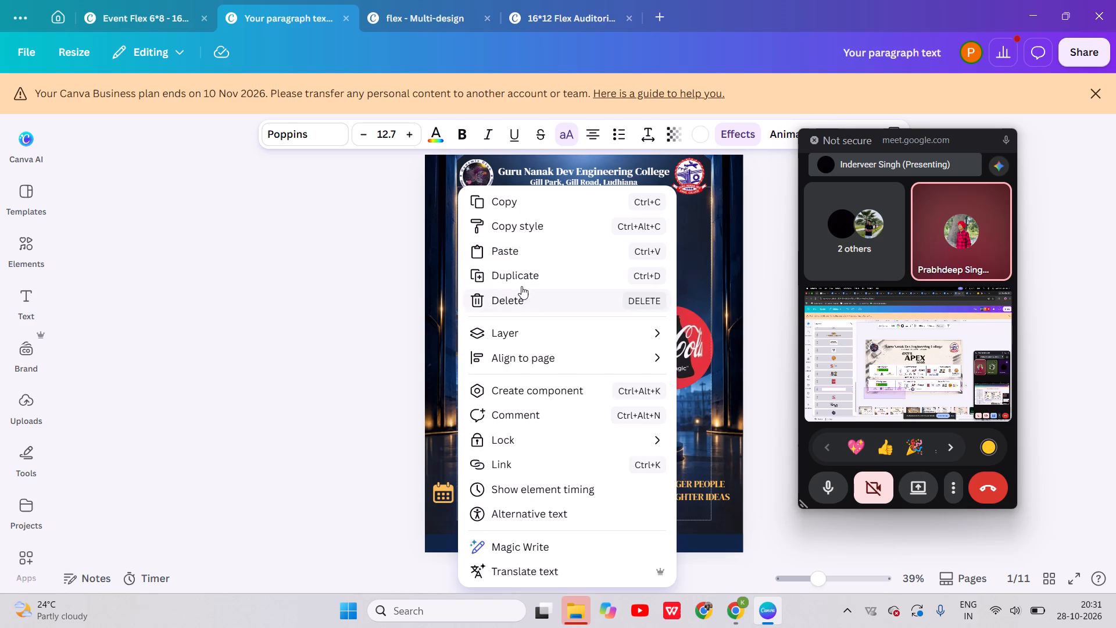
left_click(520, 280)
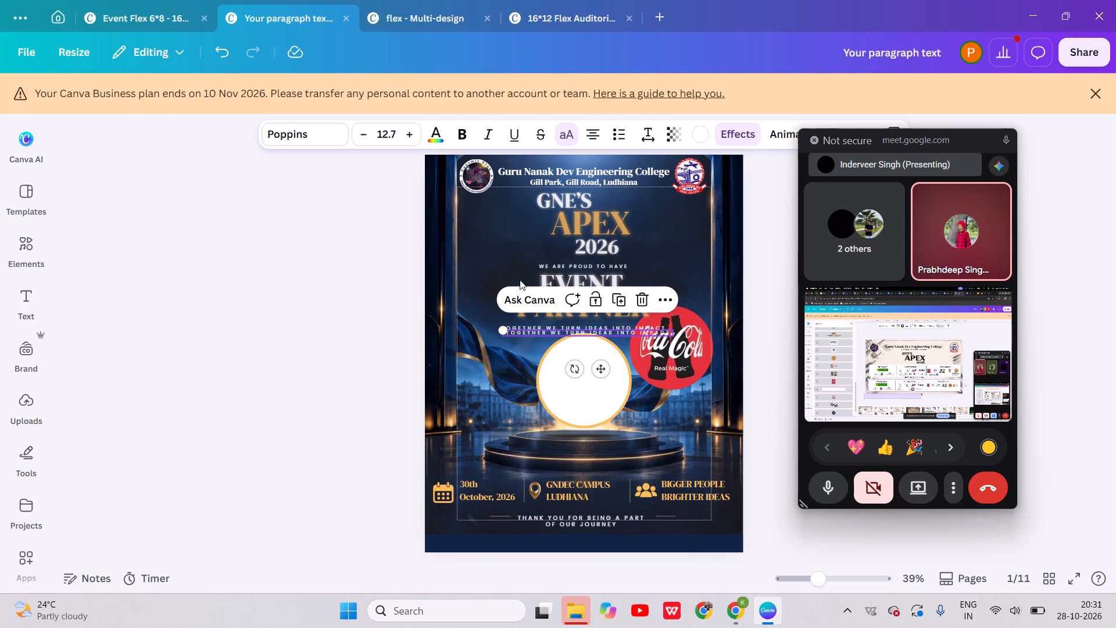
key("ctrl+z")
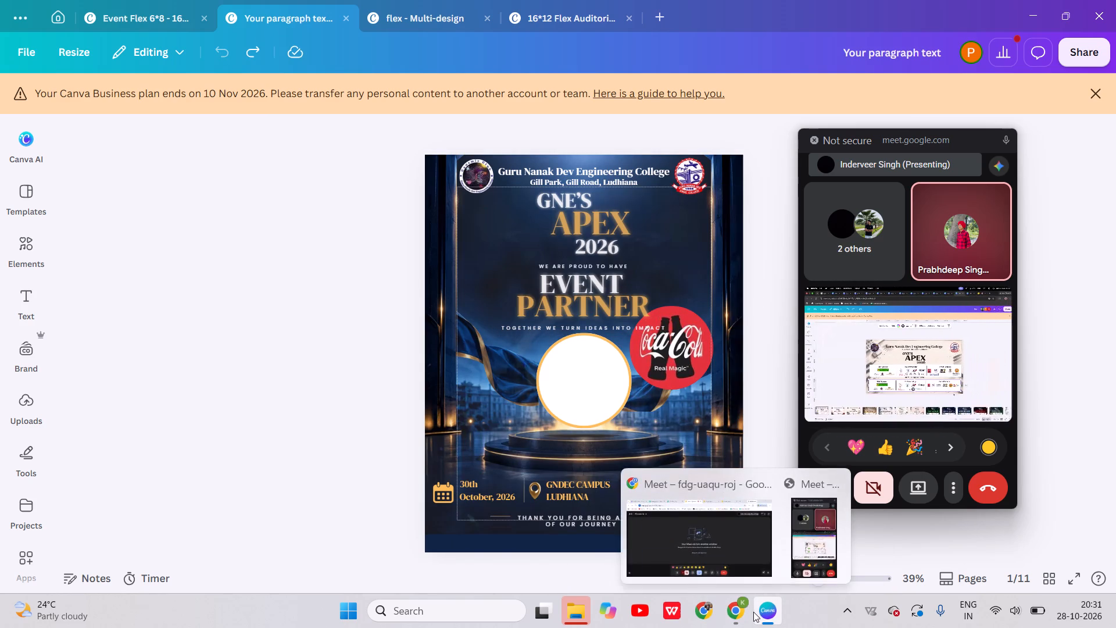
Duplicate the first Event Partner poster page, the one with the Coca-Cola logo, in the page overview.
left_click(1047, 575)
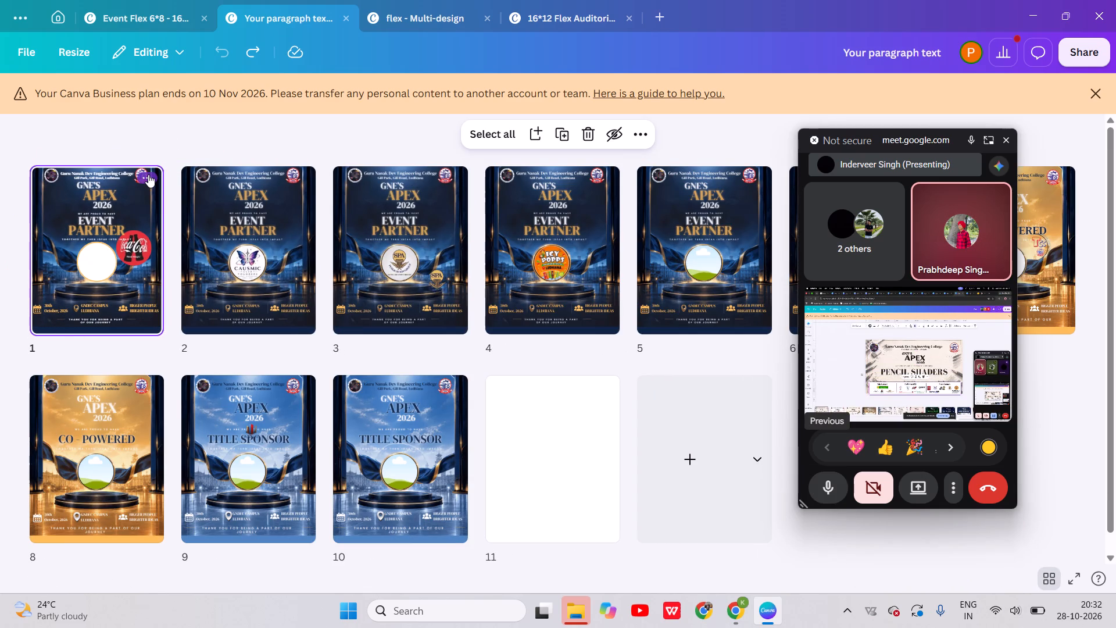
left_click(148, 174)
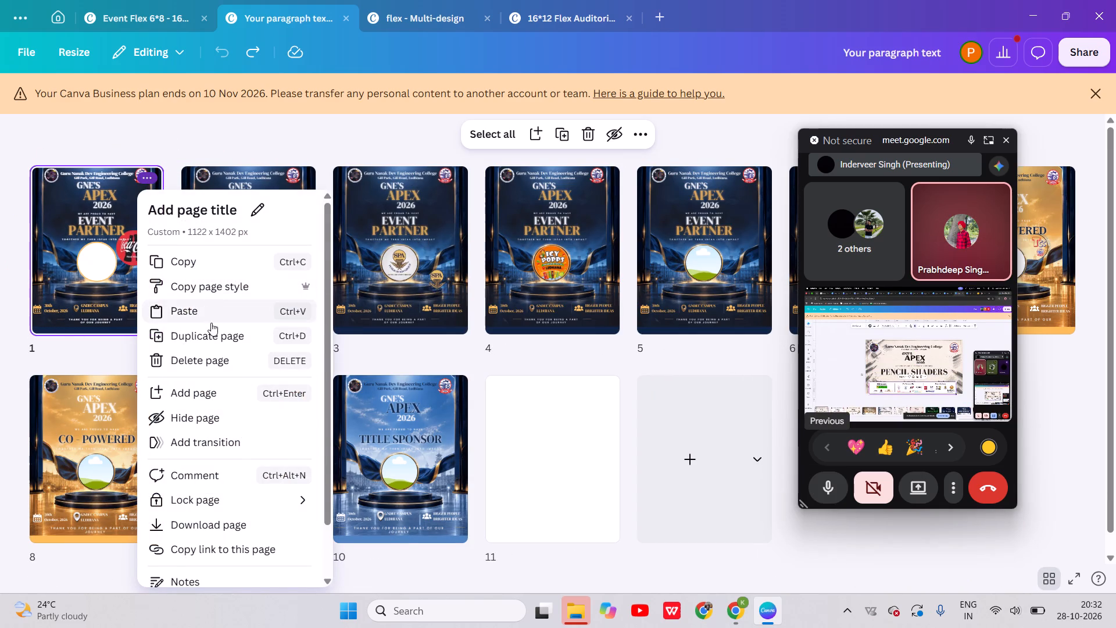
left_click(211, 329)
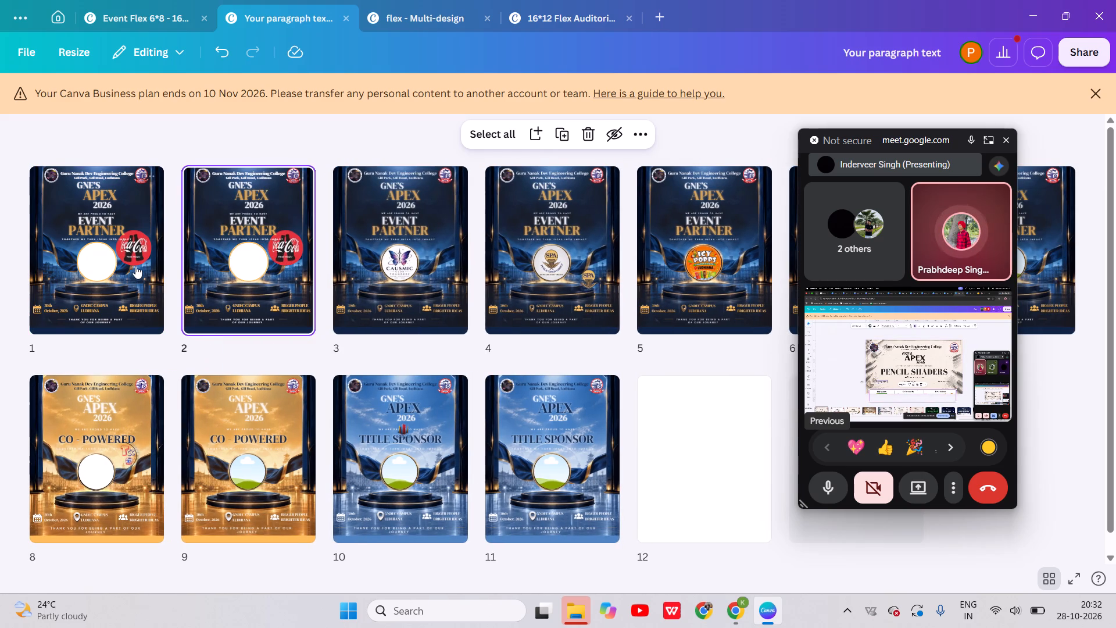
On page 1, nudge the Coca-Cola logo beside the white circle and open its layer order options.
left_click(133, 265)
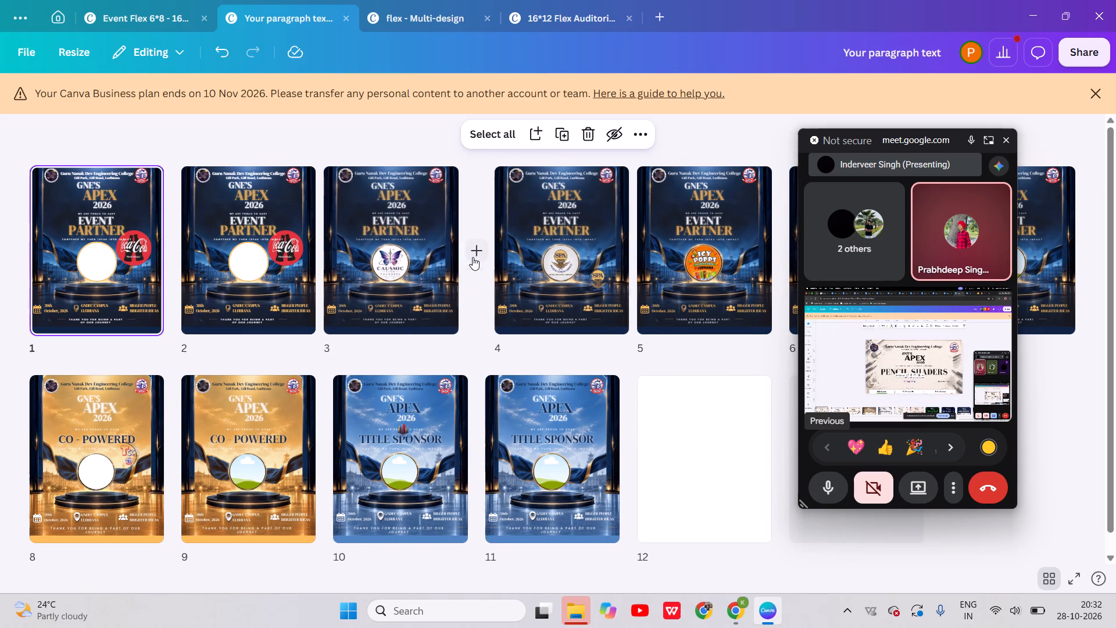
left_click(1047, 576)
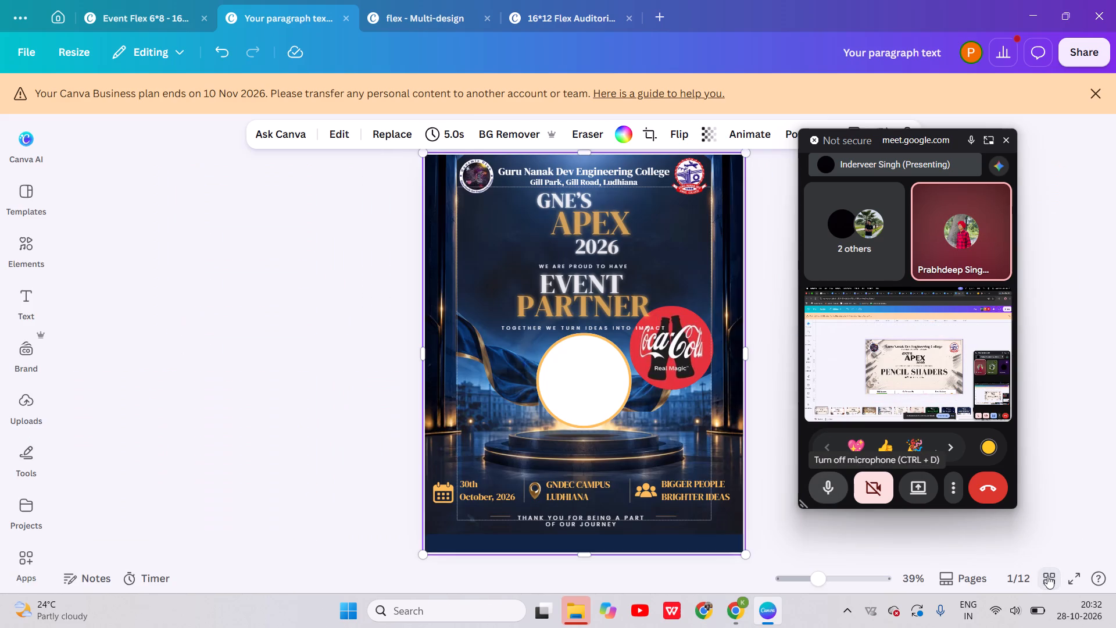
left_click_drag(682, 367, 629, 384)
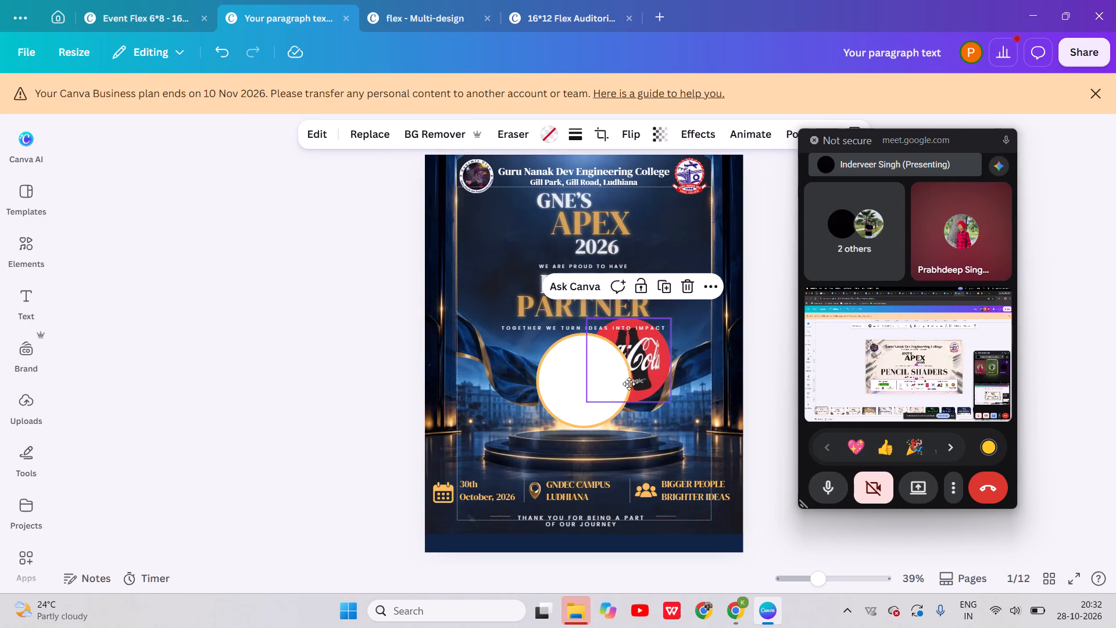
left_click_drag(629, 384, 658, 380)
left_click(658, 380)
left_click_drag(658, 380, 677, 380)
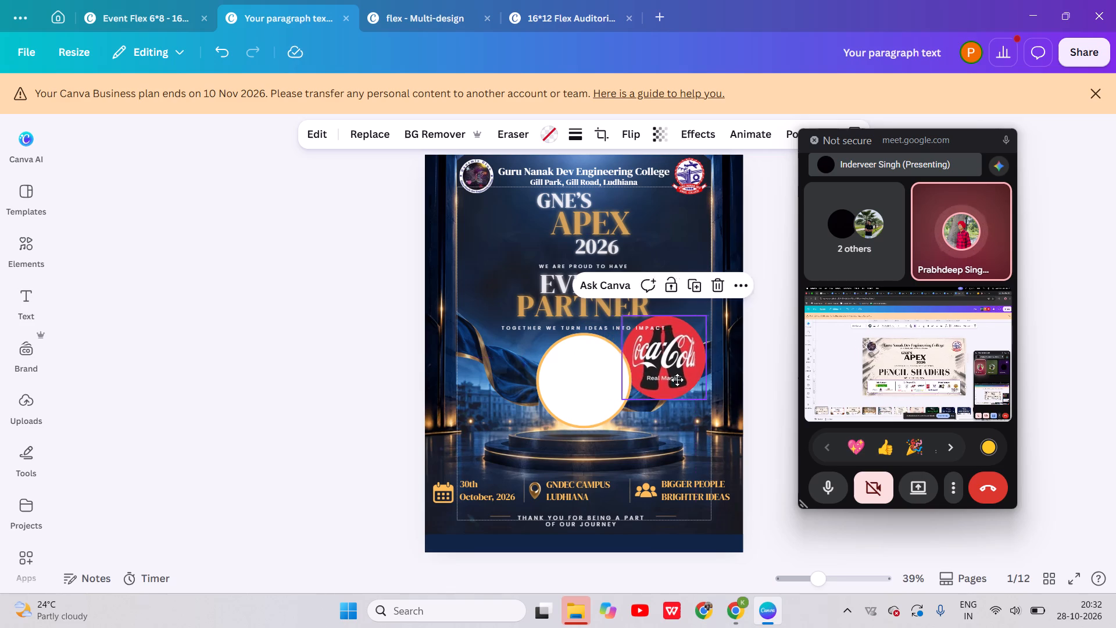
left_click_drag(677, 380, 678, 380)
right_click(678, 380)
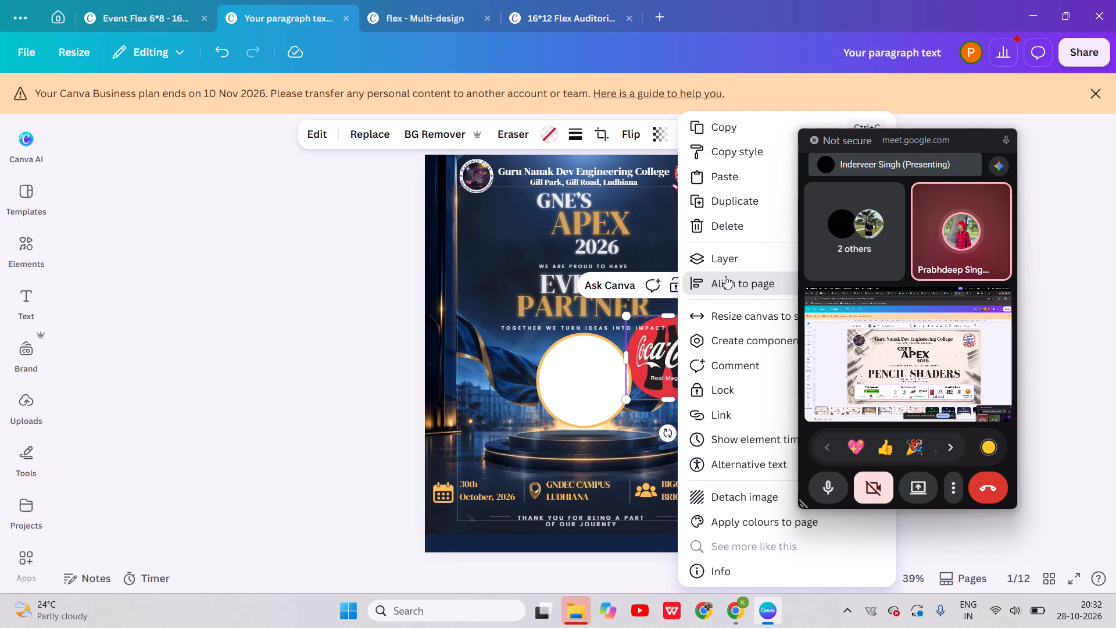
left_click(720, 266)
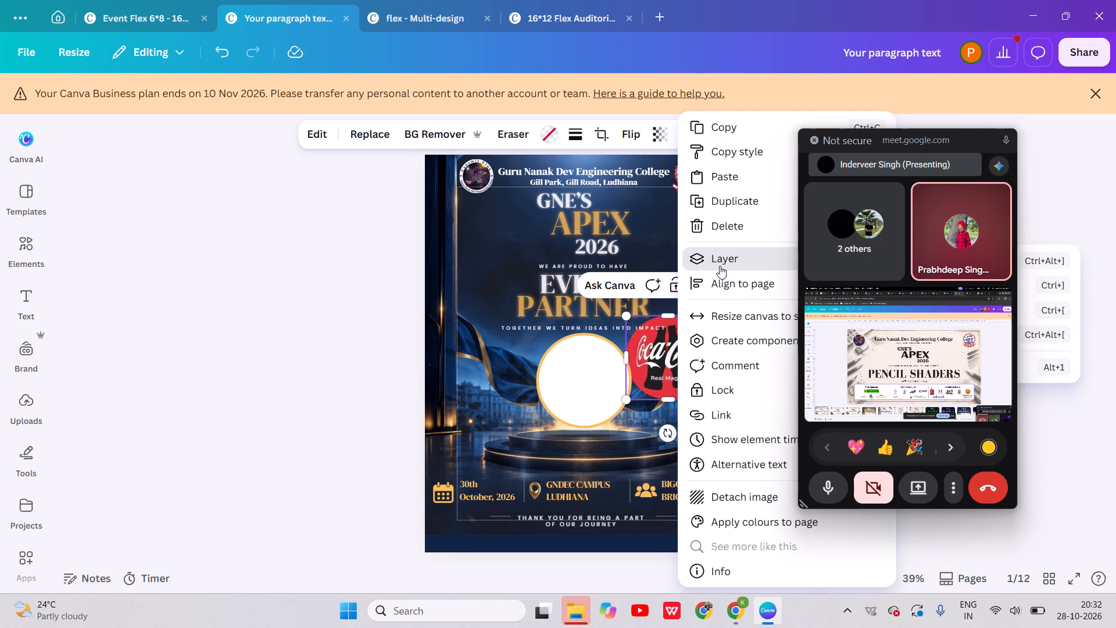
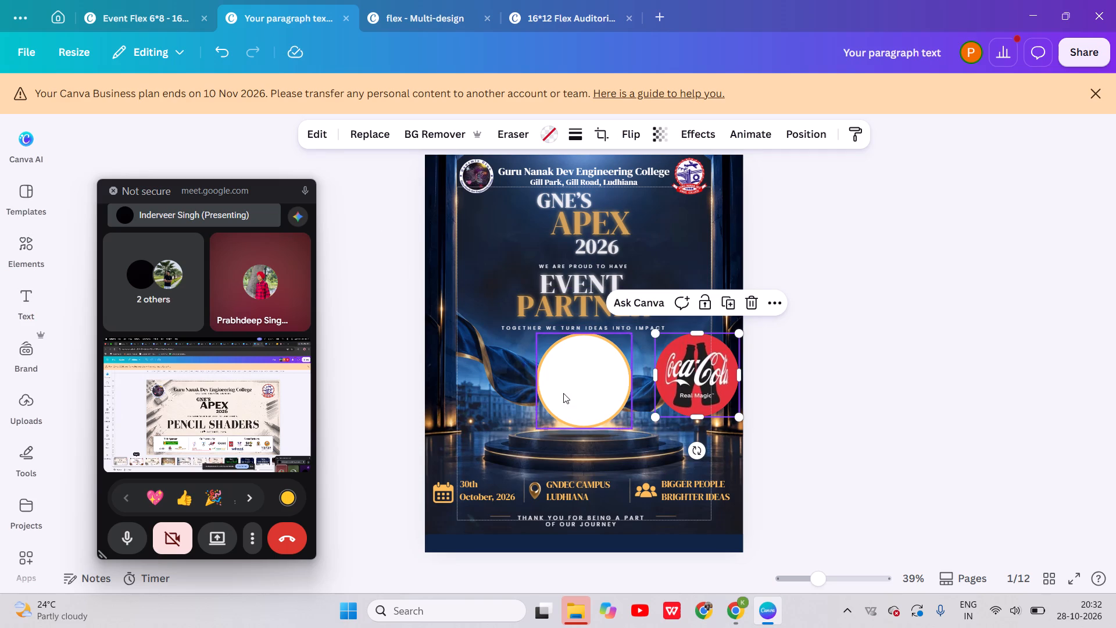
Paste the copied sponsor strip with Title Sponsor, Co-Powered By and Event Partners logos onto page 2, the duplicated Coca-Cola poster.
scroll(632, 372, "down", 4)
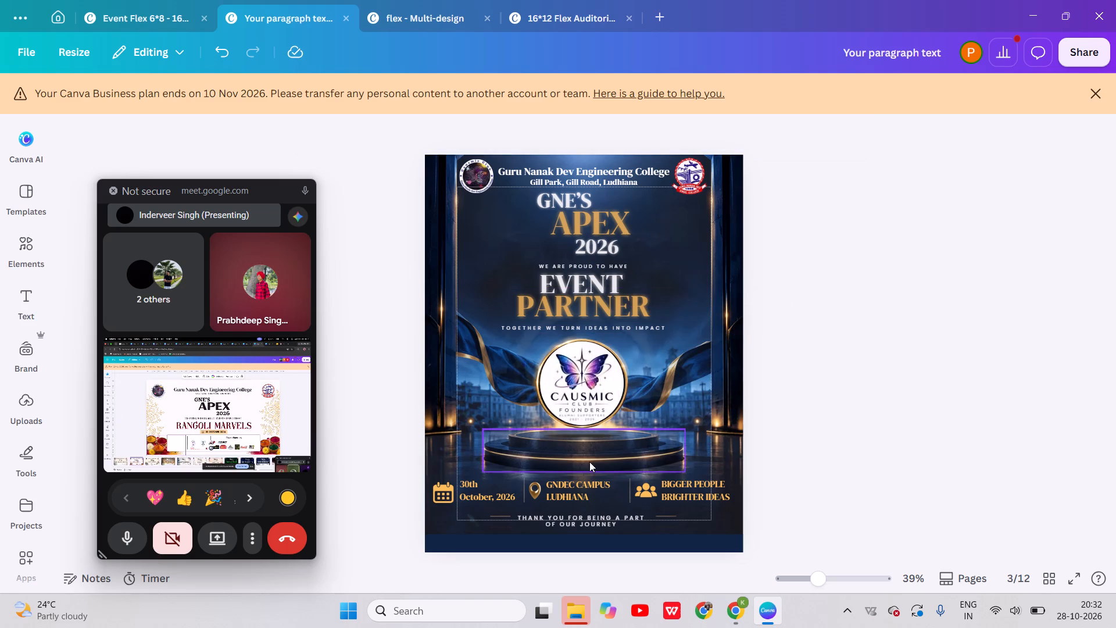
scroll(589, 464, "down", 3)
scroll(839, 421, "up", 4)
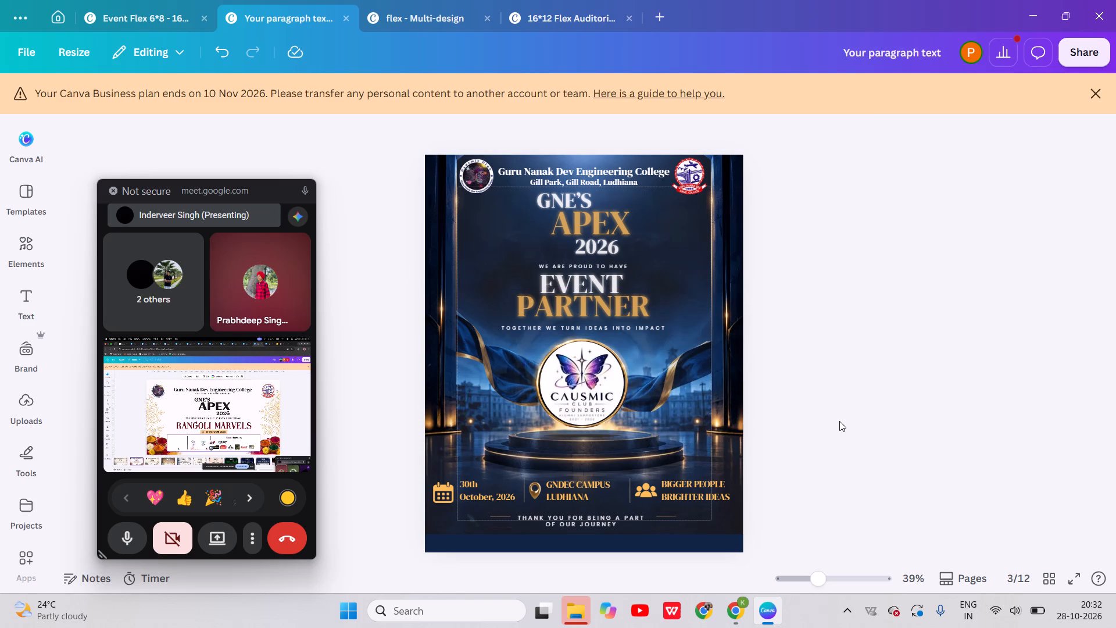
scroll(839, 421, "up", 7)
scroll(839, 421, "down", 1)
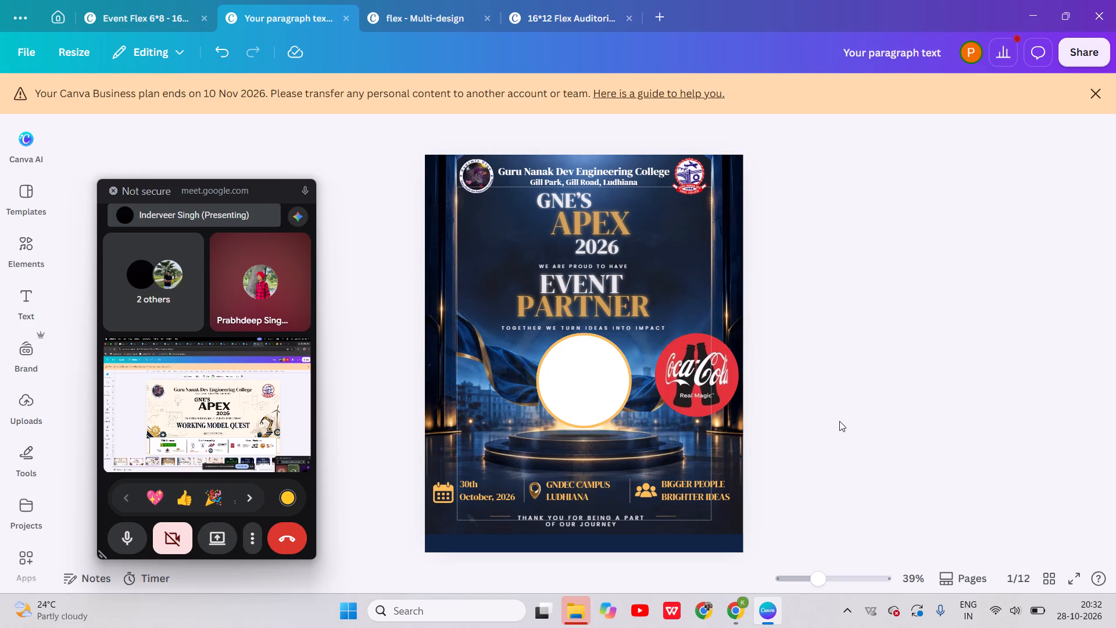
scroll(839, 421, "down", 2)
scroll(795, 362, "up", 2)
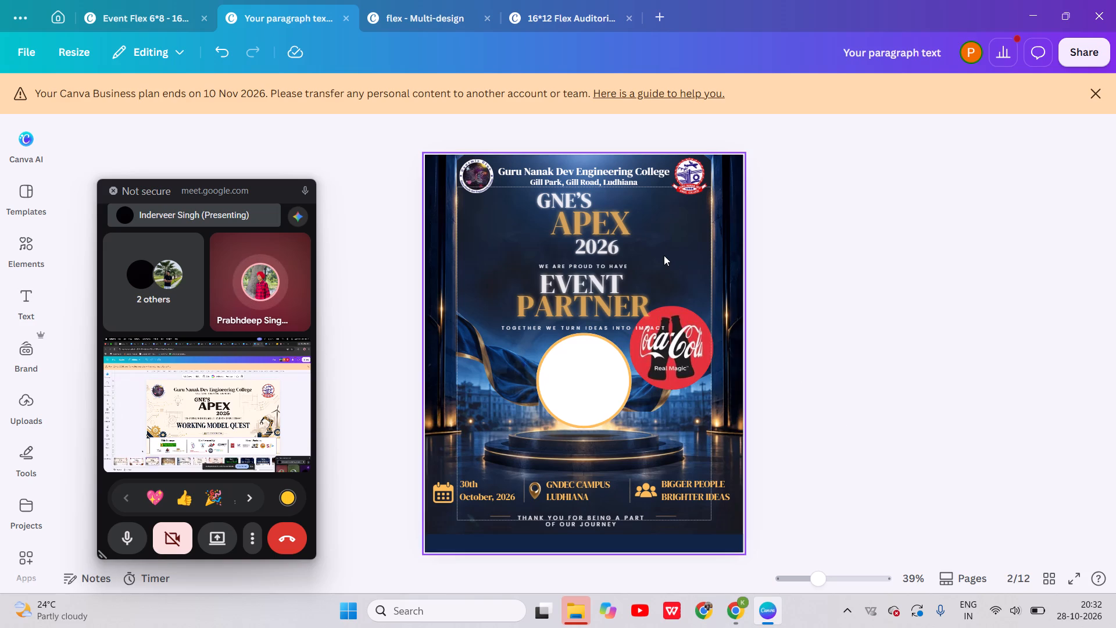
left_click(664, 256)
key("ctrl+v")
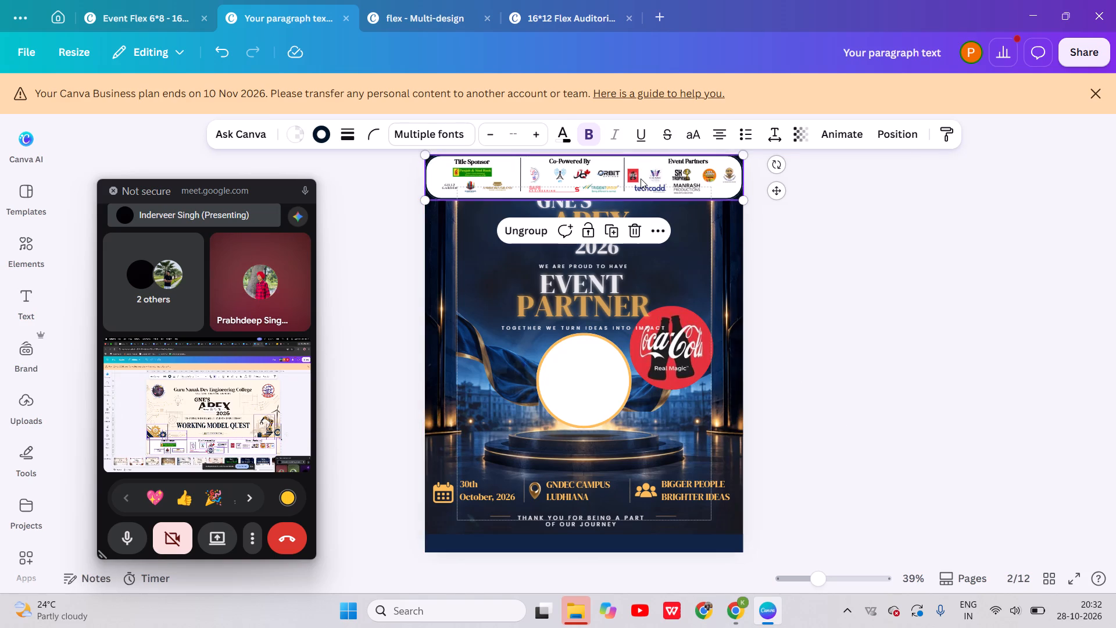
Move the pasted sponsor strip down over the 2026 line above the PARTNER heading, slightly adjust its size, and ungroup it.
left_click_drag(641, 179, 635, 266)
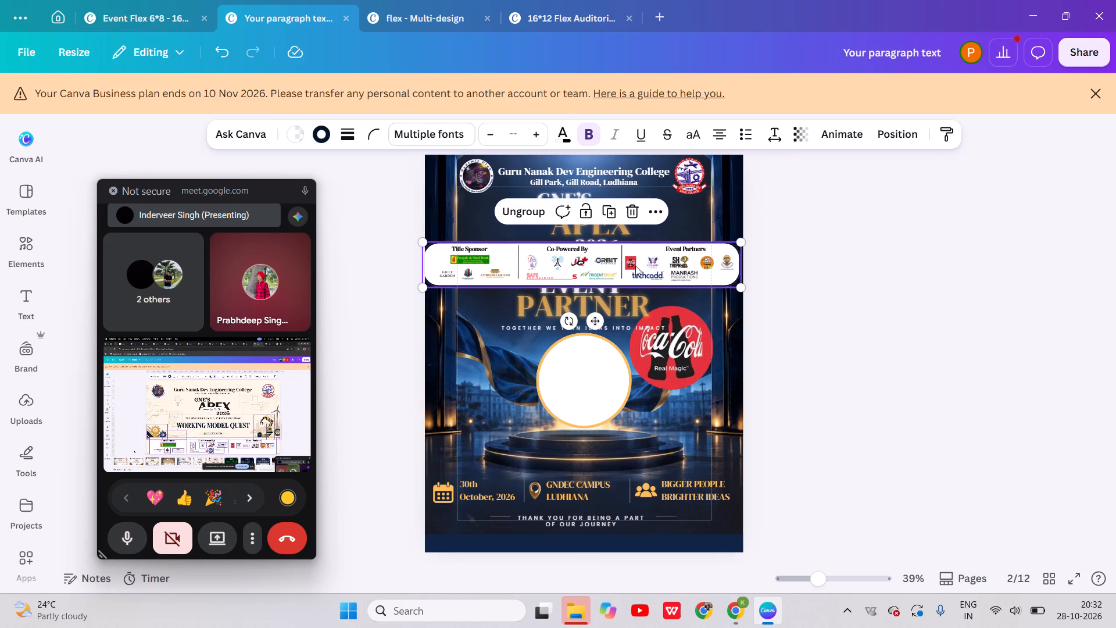
left_click_drag(742, 240, 748, 229)
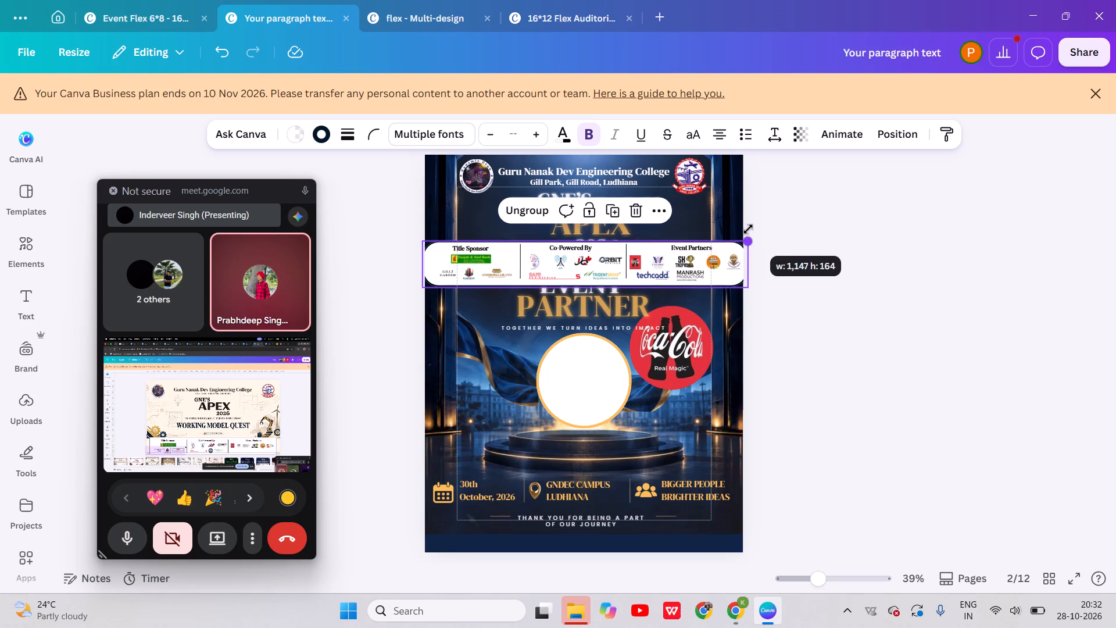
left_click_drag(748, 229, 745, 230)
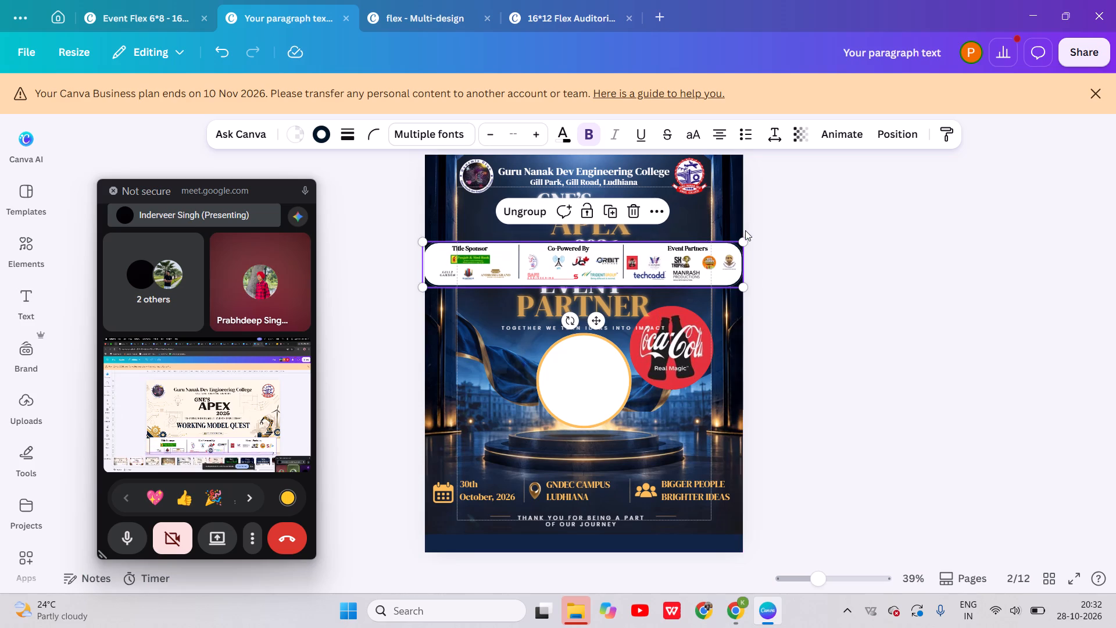
left_click_drag(631, 275, 621, 275)
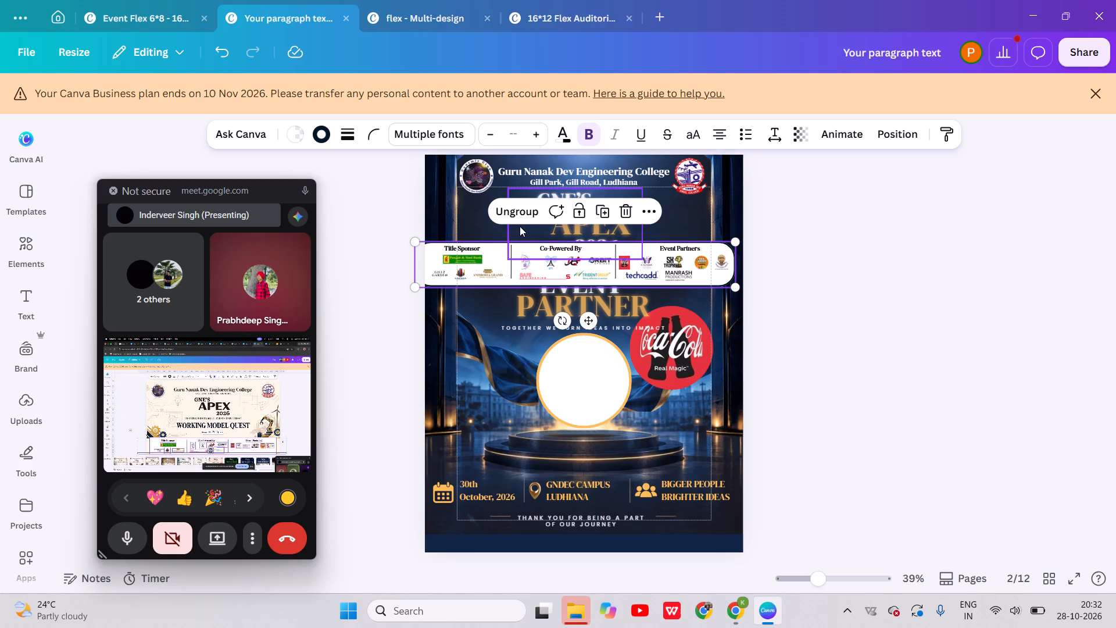
left_click(513, 214)
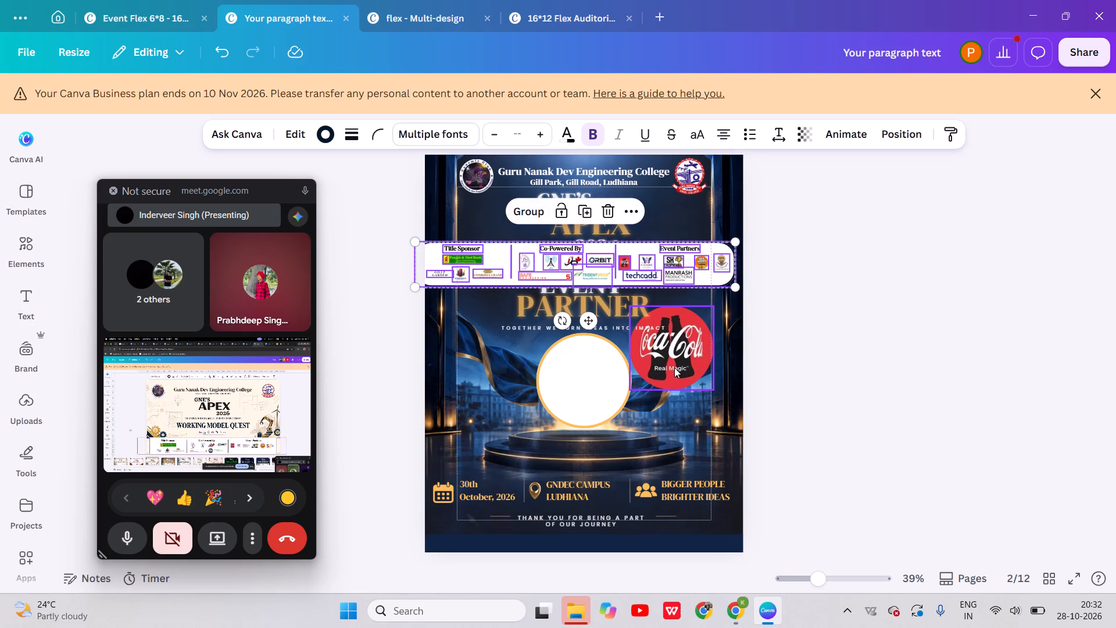
left_click(674, 367)
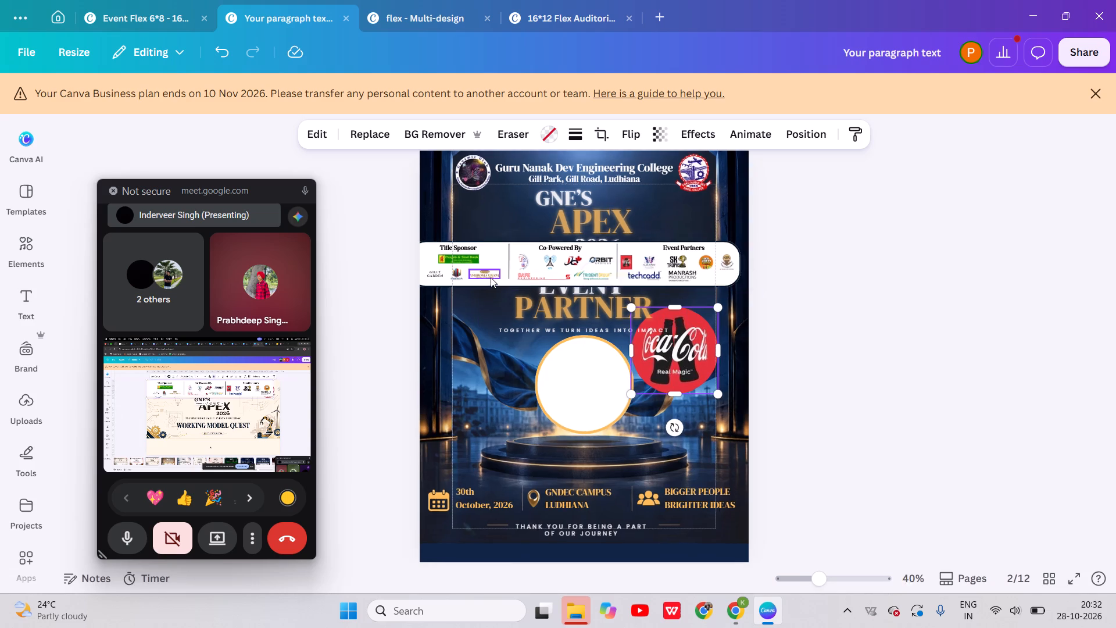
Select the white rounded background shape behind the ungrouped sponsor logos on page 2.
scroll(491, 277, "right", 1)
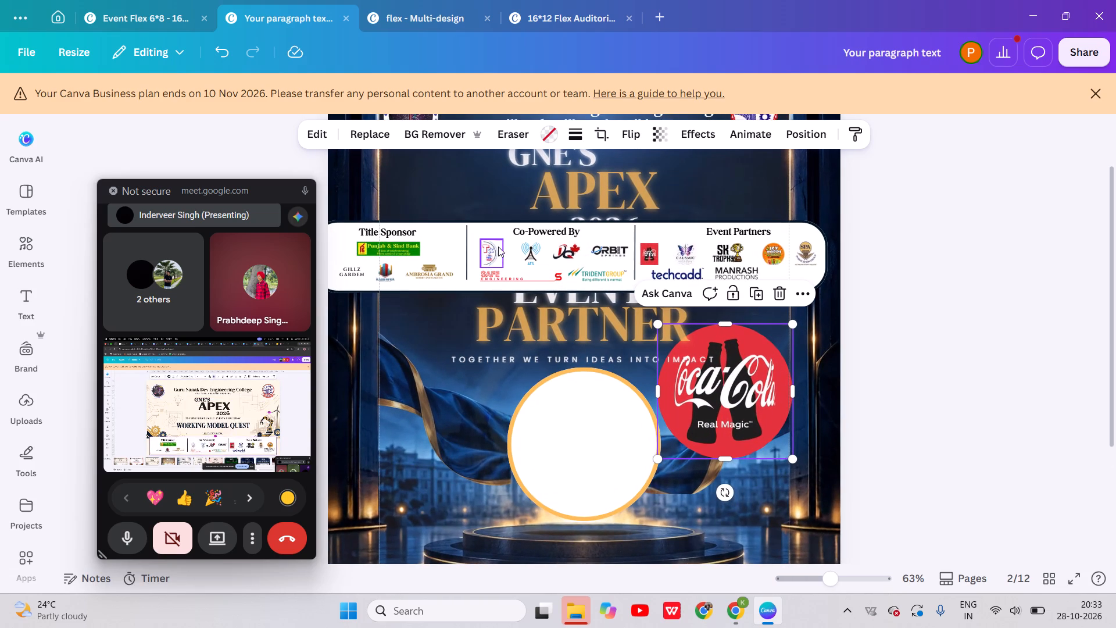
left_click(483, 229)
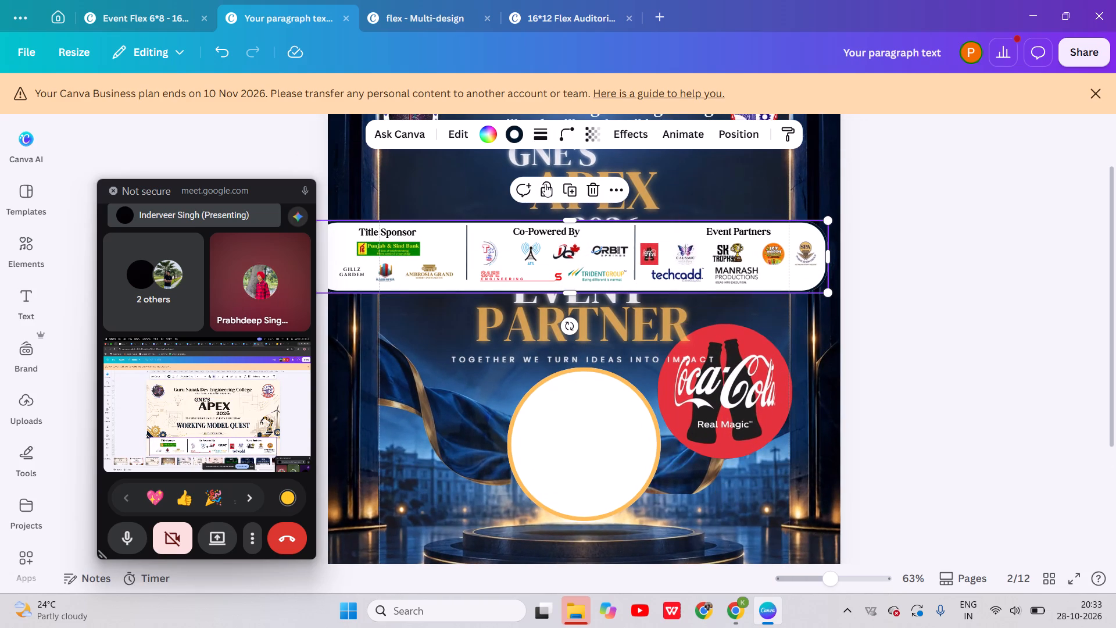
left_click(610, 193)
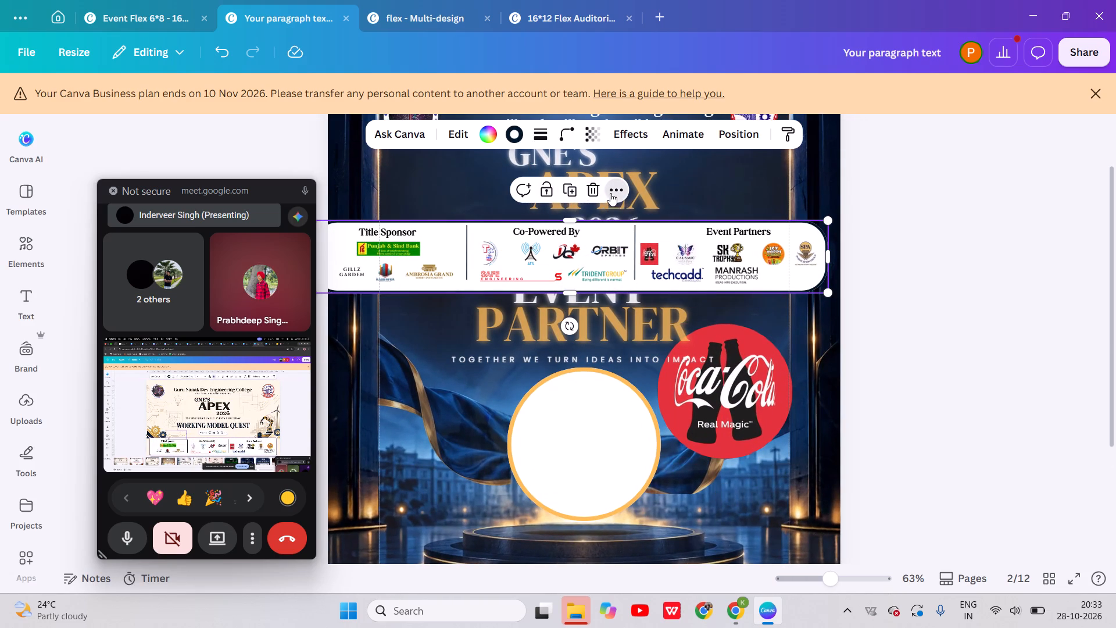
left_click(655, 194)
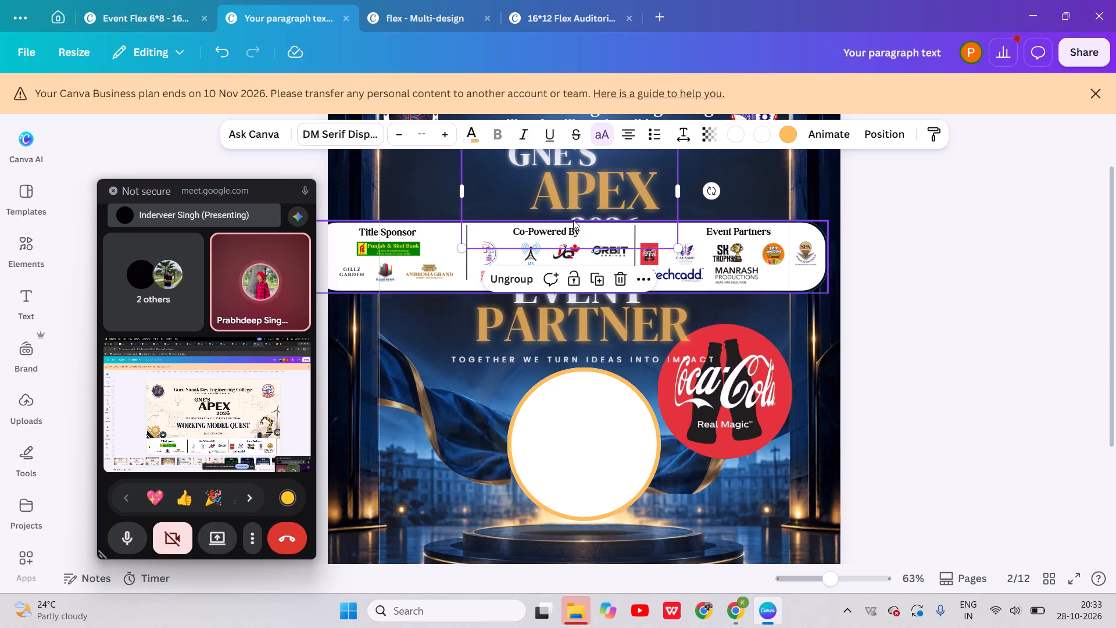
left_click(446, 239)
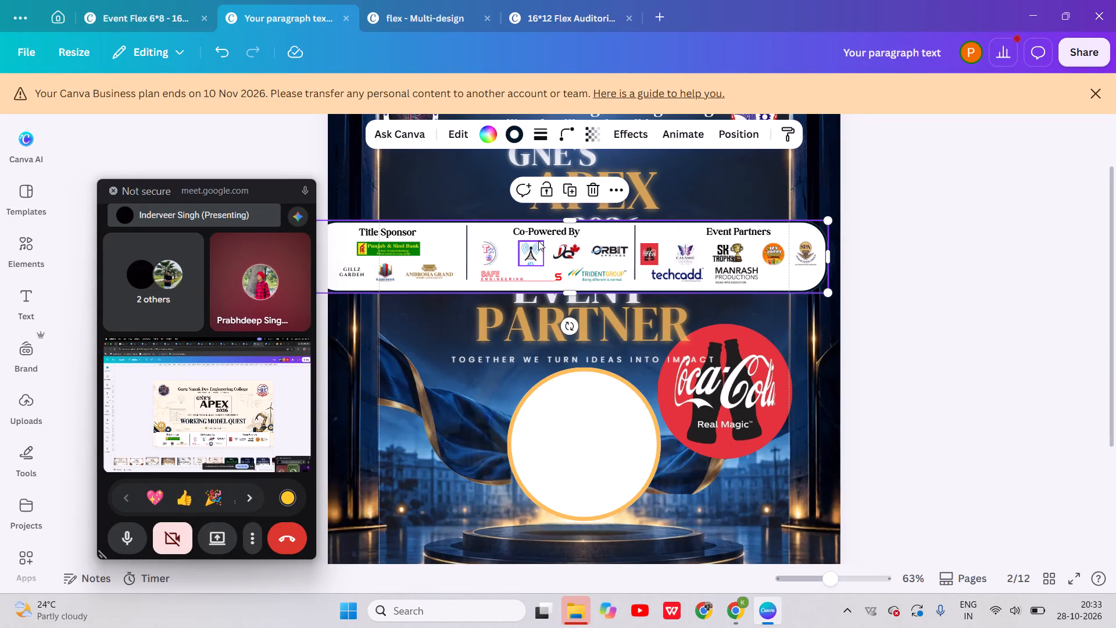
scroll(719, 205, "down", 1)
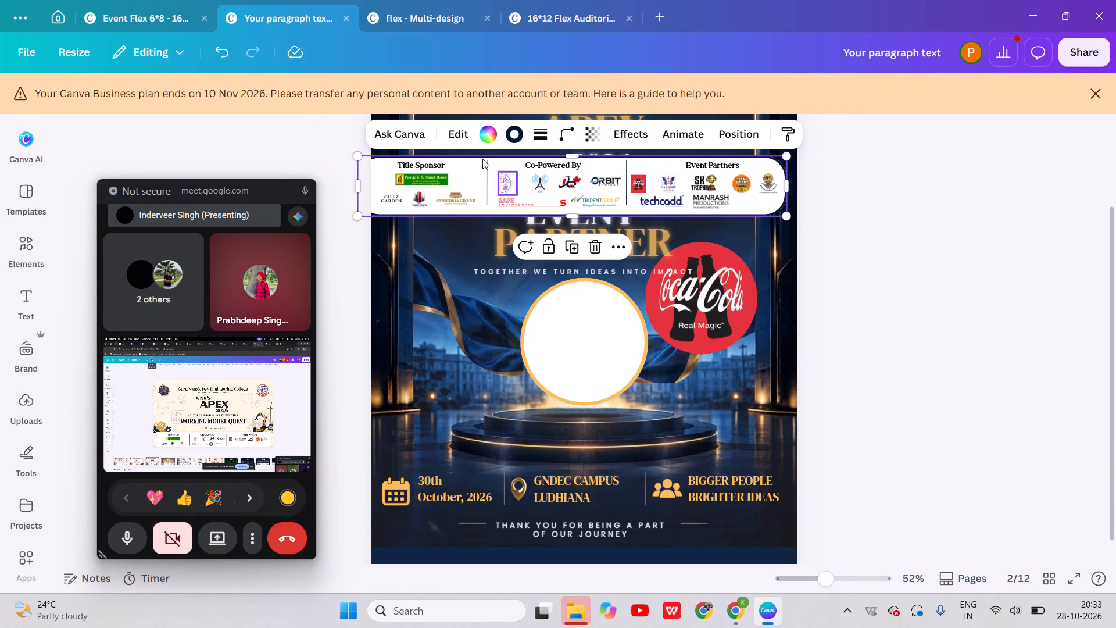
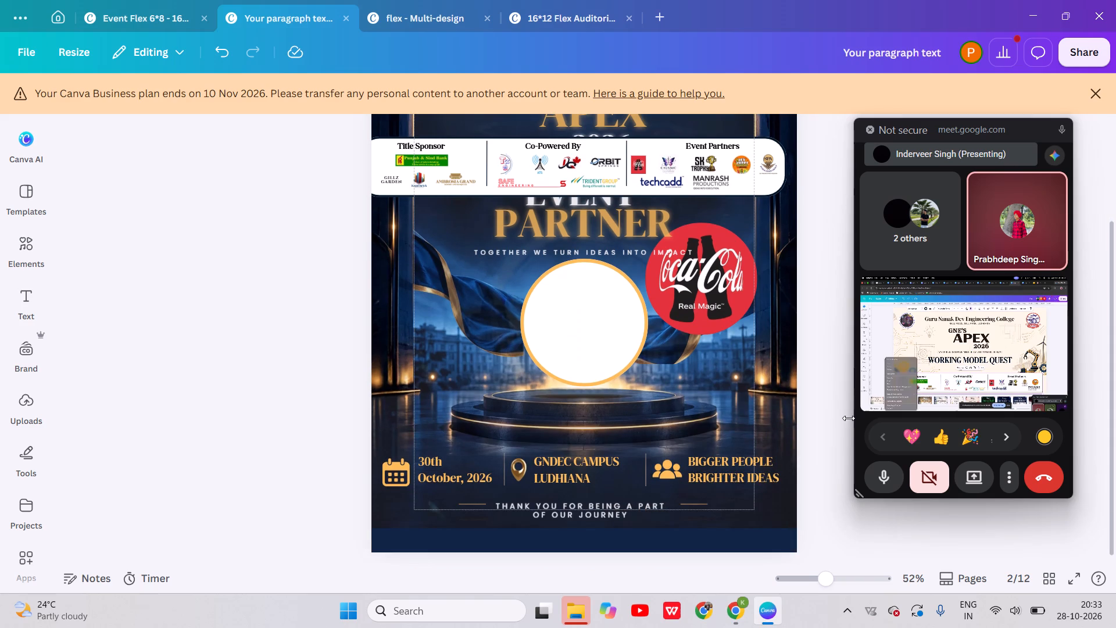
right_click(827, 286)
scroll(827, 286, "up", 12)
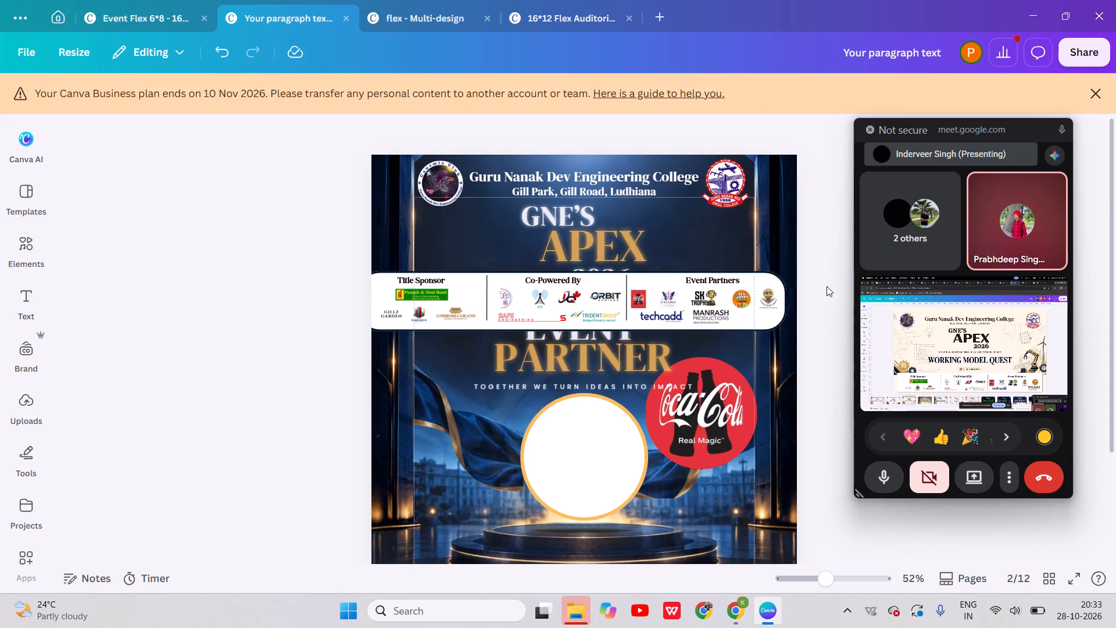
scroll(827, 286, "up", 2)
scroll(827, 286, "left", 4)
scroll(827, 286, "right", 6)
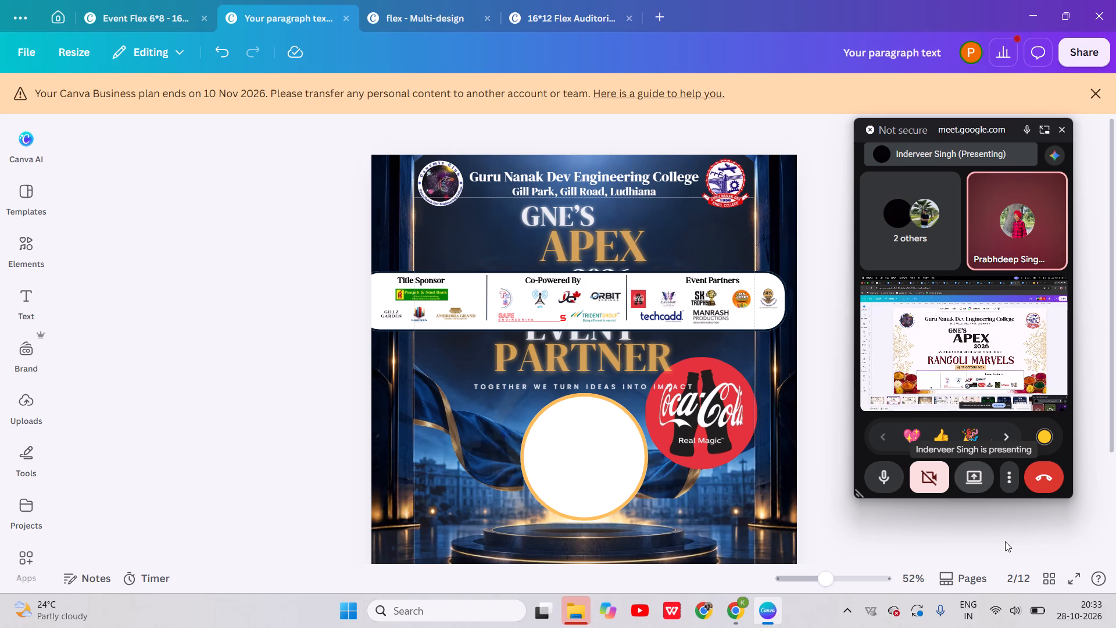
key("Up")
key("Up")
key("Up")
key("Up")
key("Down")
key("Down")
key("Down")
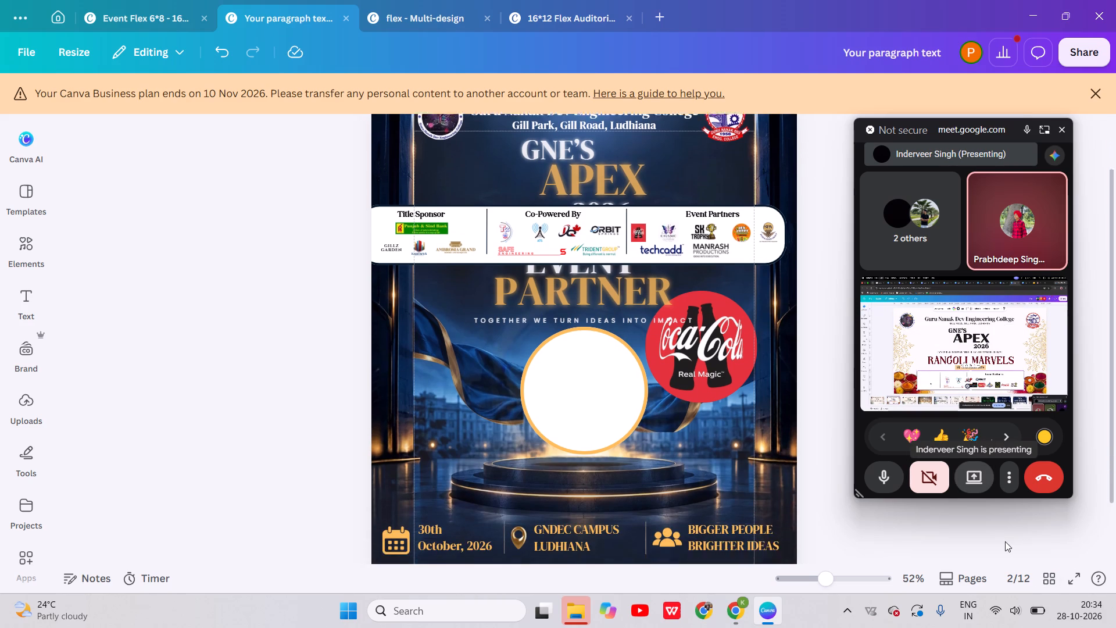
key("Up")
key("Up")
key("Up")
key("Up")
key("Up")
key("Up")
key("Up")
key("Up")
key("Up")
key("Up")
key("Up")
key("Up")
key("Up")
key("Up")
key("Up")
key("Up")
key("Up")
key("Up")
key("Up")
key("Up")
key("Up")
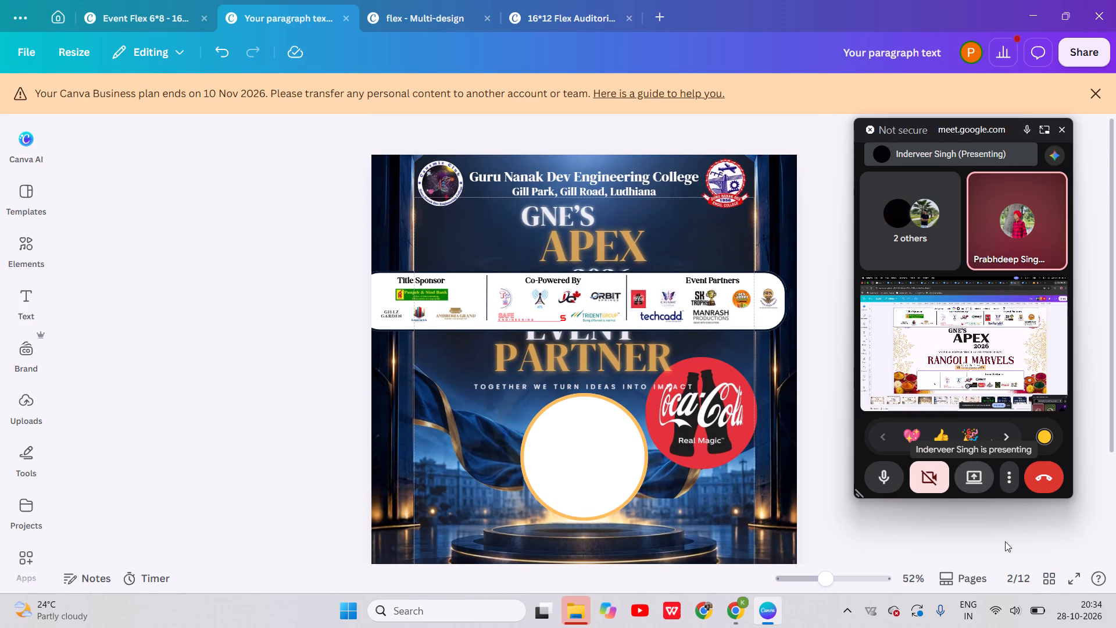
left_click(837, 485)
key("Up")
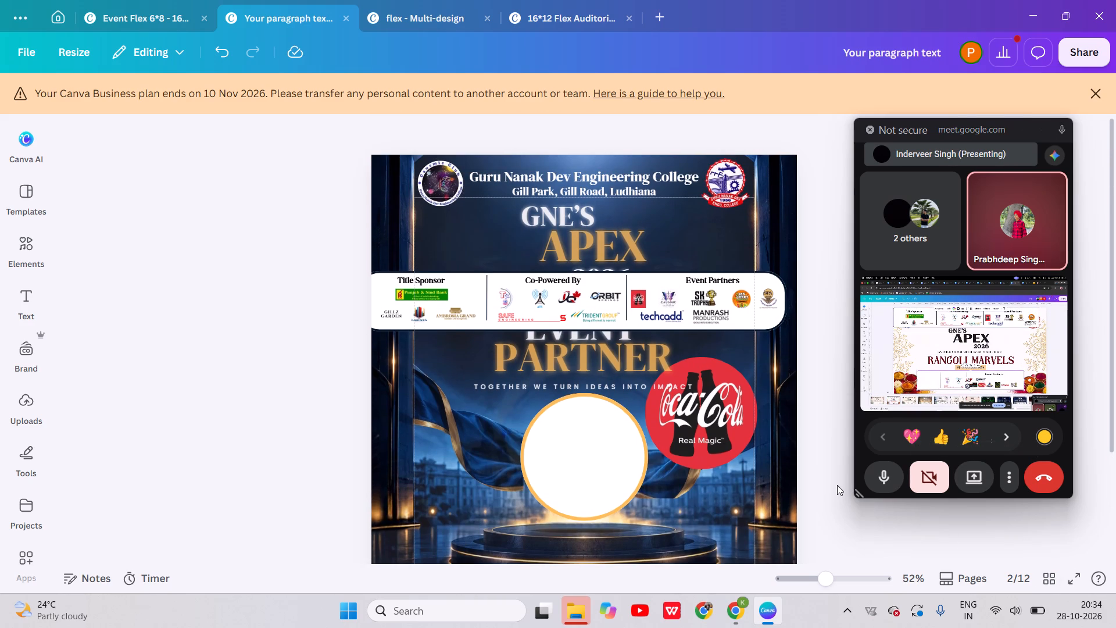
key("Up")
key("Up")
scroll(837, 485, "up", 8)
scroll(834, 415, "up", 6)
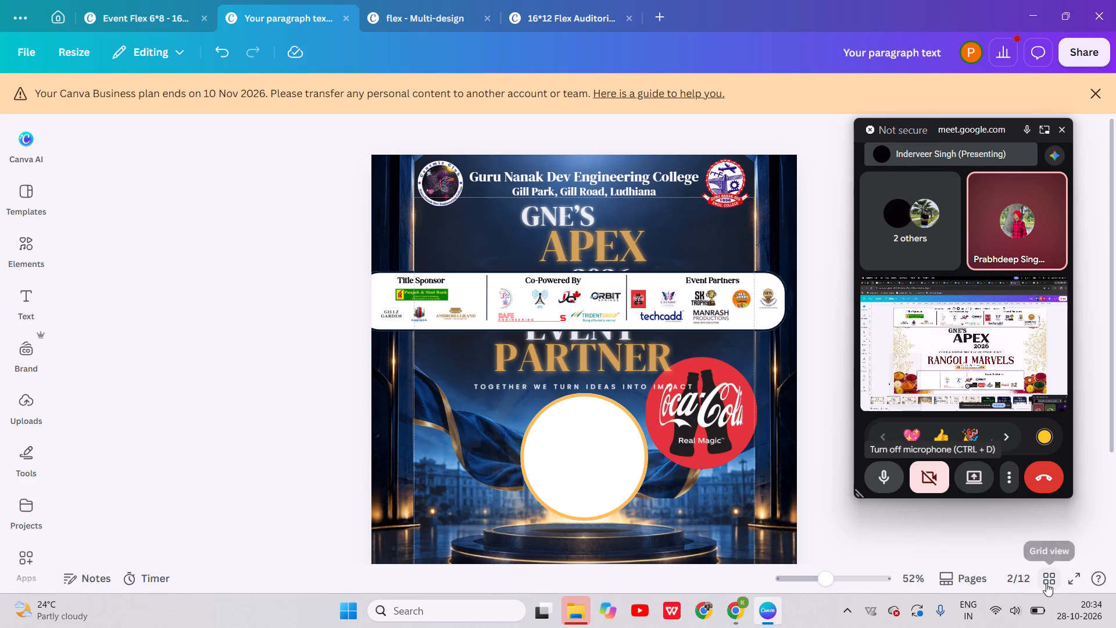
Switch to page 1, the Event Partner poster with the Coca-Cola logo beside the empty circle, and show the template library.
left_click(1046, 583)
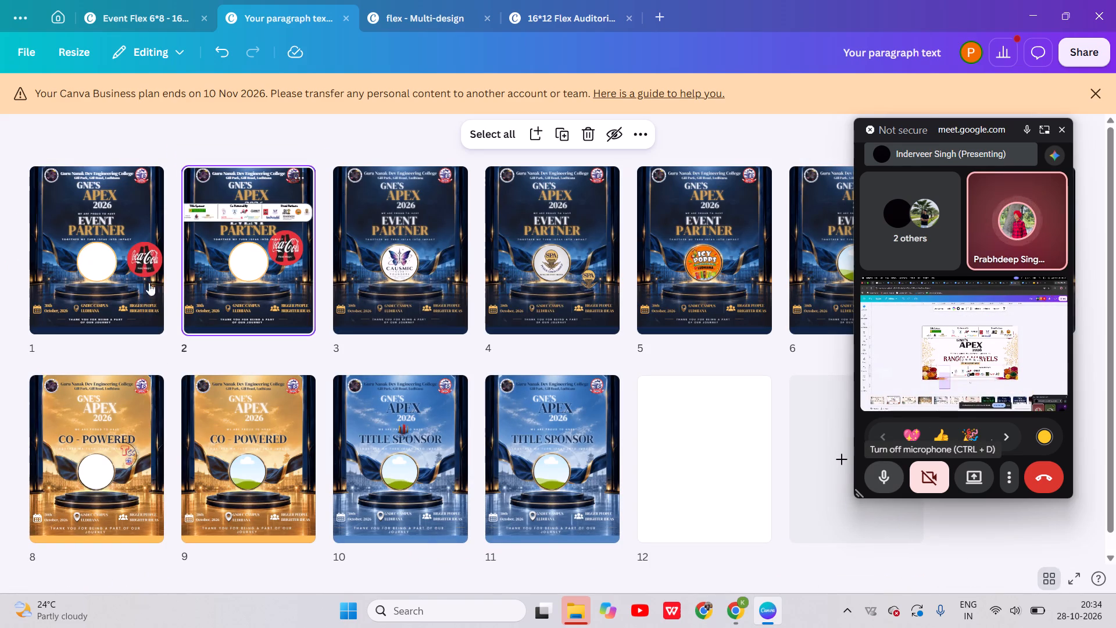
left_click(133, 285)
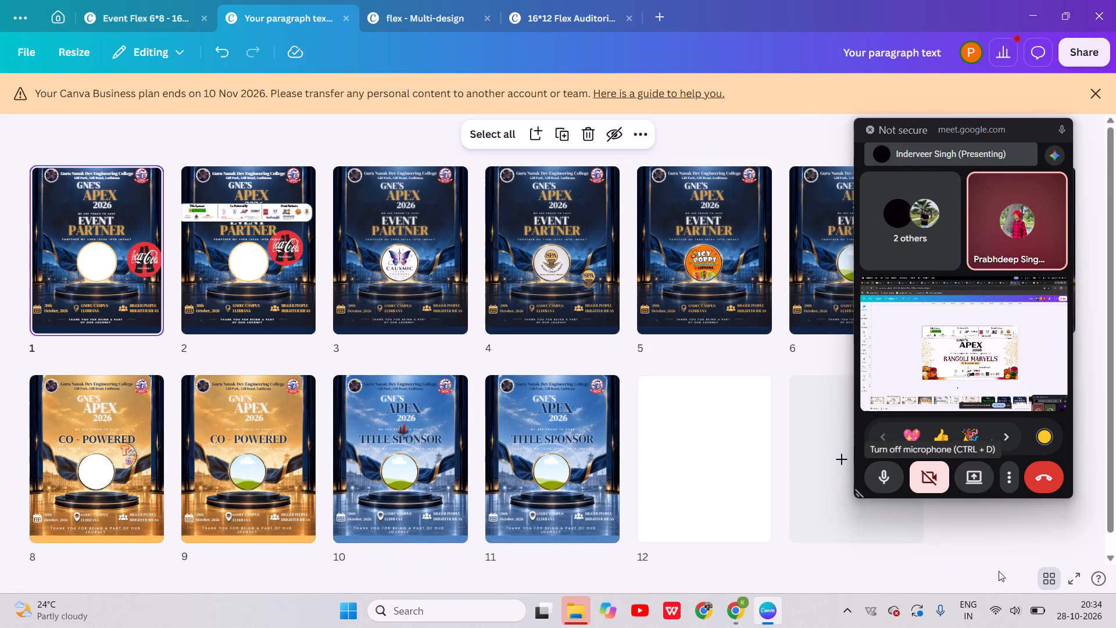
left_click(1049, 581)
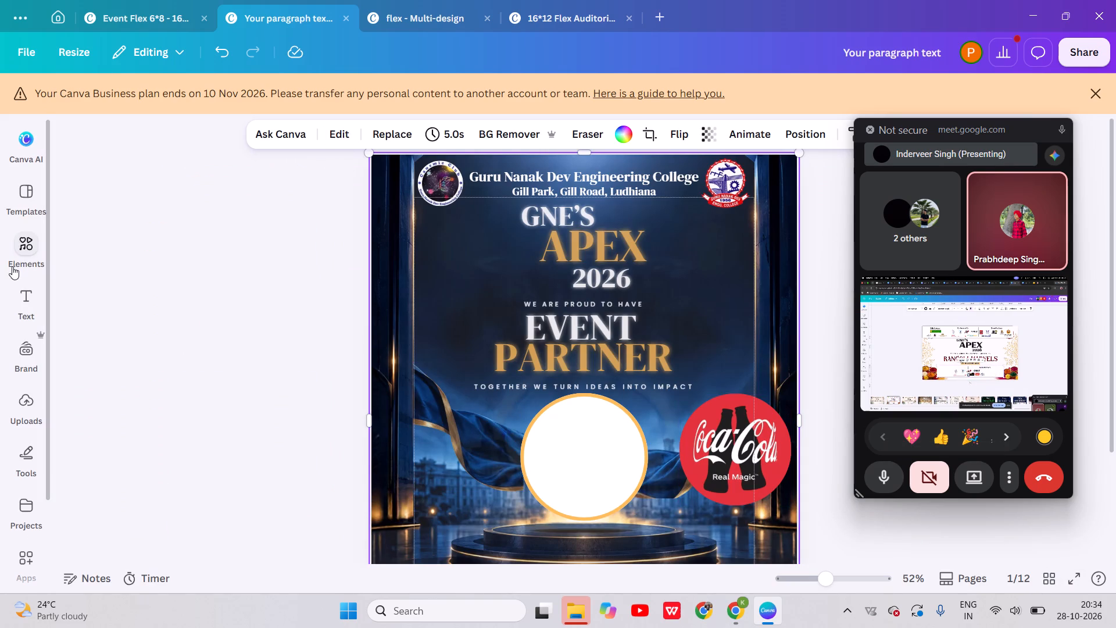
left_click(22, 209)
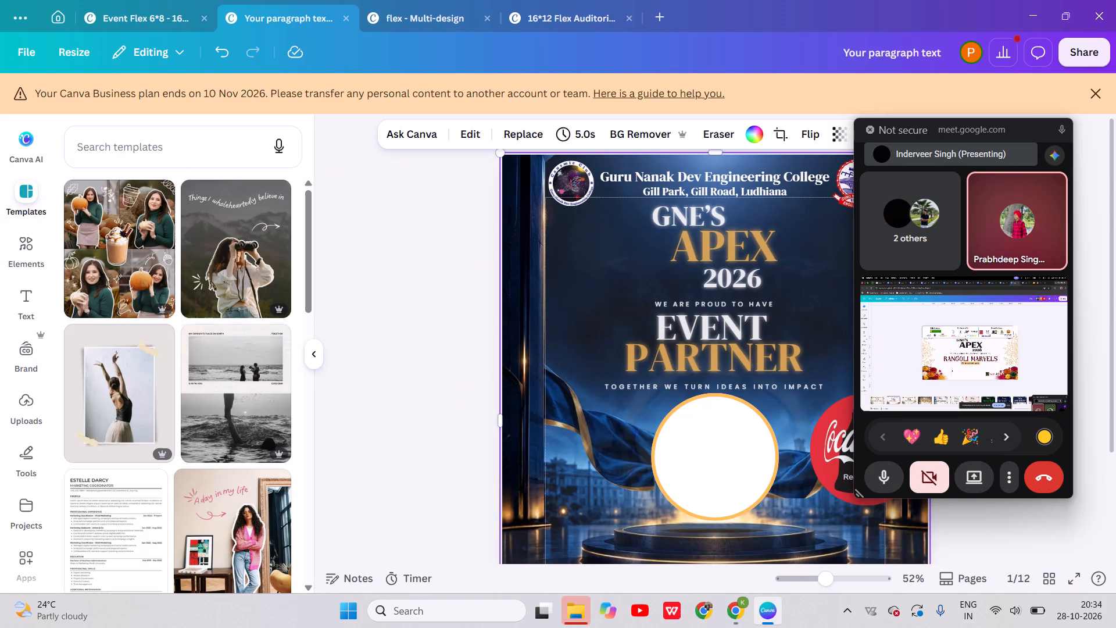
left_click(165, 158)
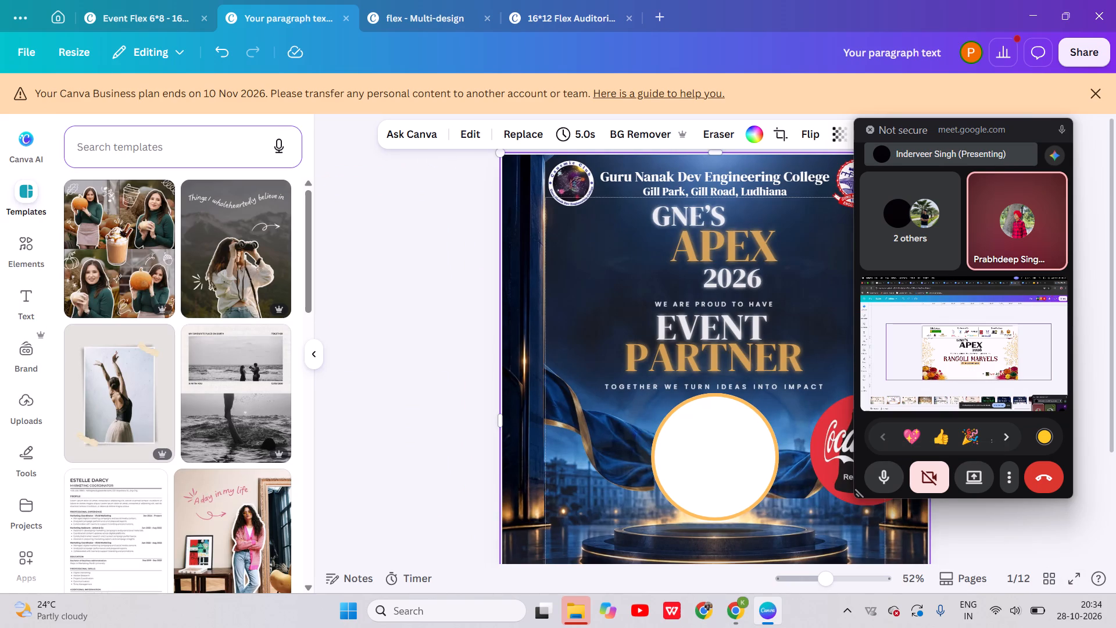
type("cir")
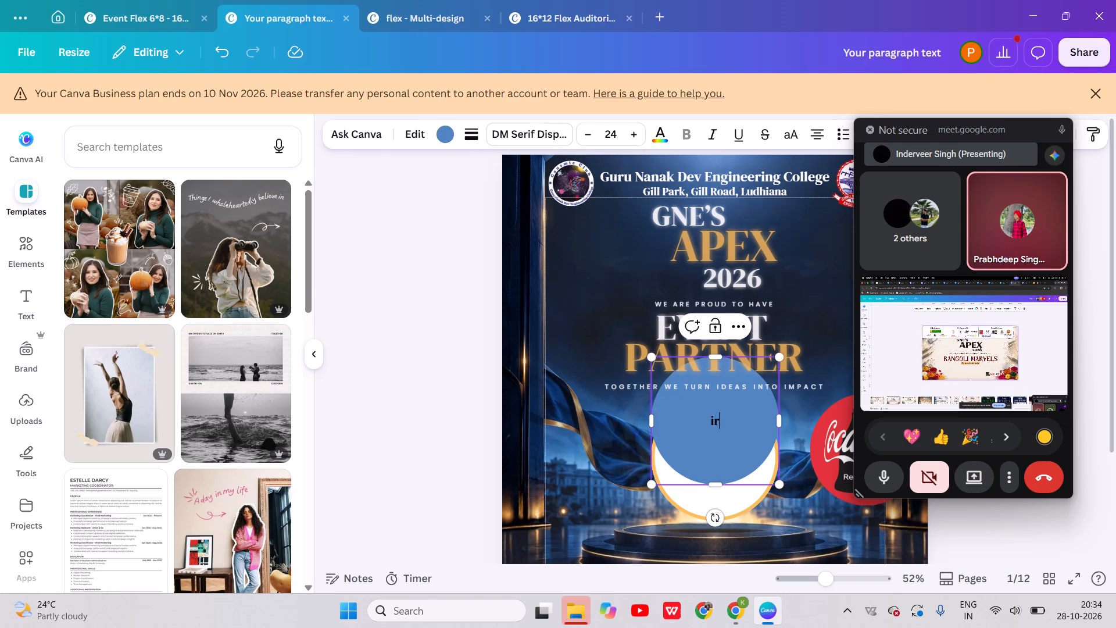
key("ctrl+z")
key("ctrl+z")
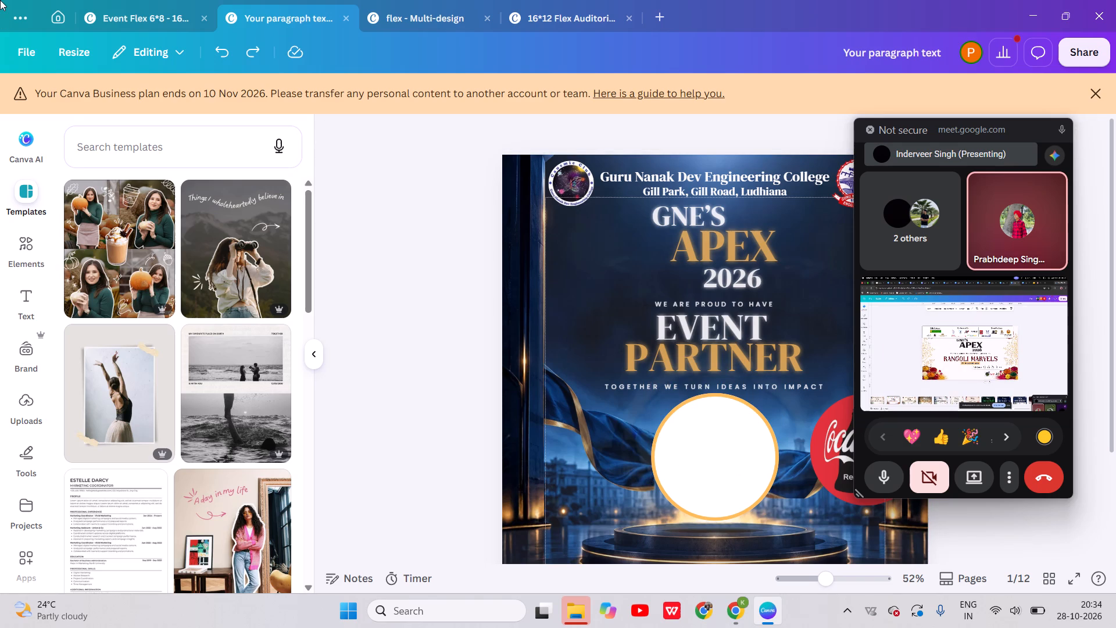
Search the templates for "circle frame" and add the plain borderless round frame to the page 1 poster.
left_click(127, 160)
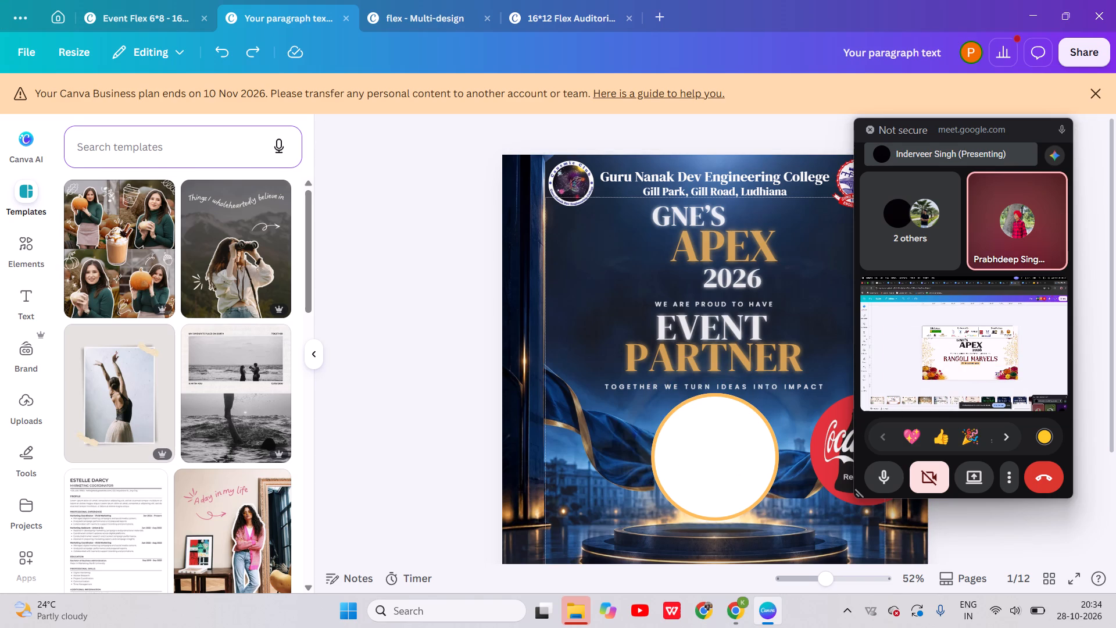
left_click(126, 144)
type("circ")
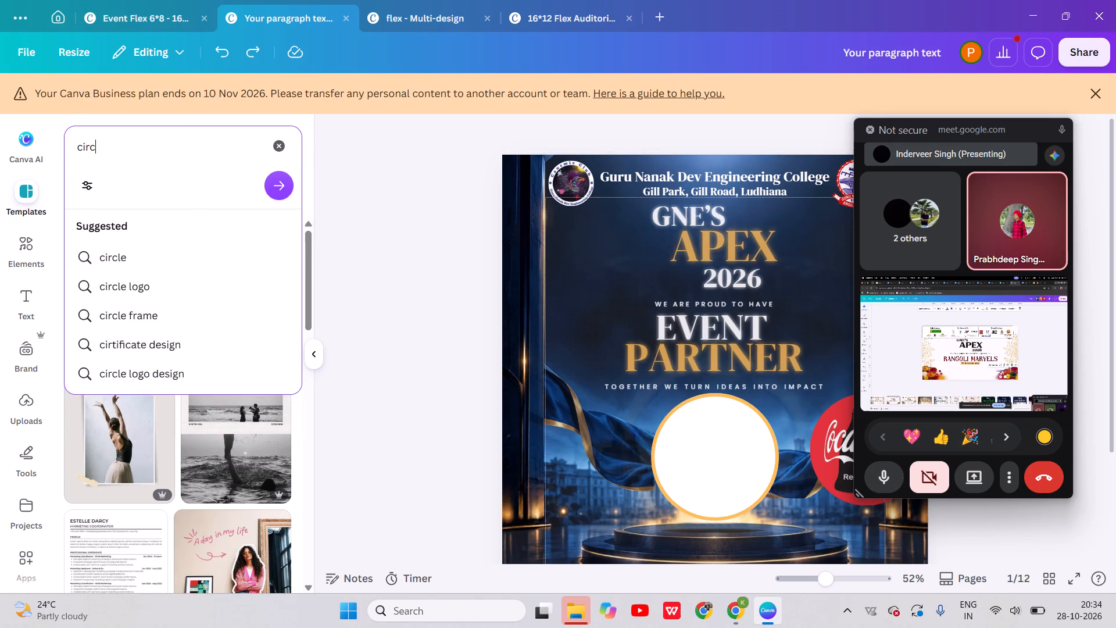
left_click(148, 309)
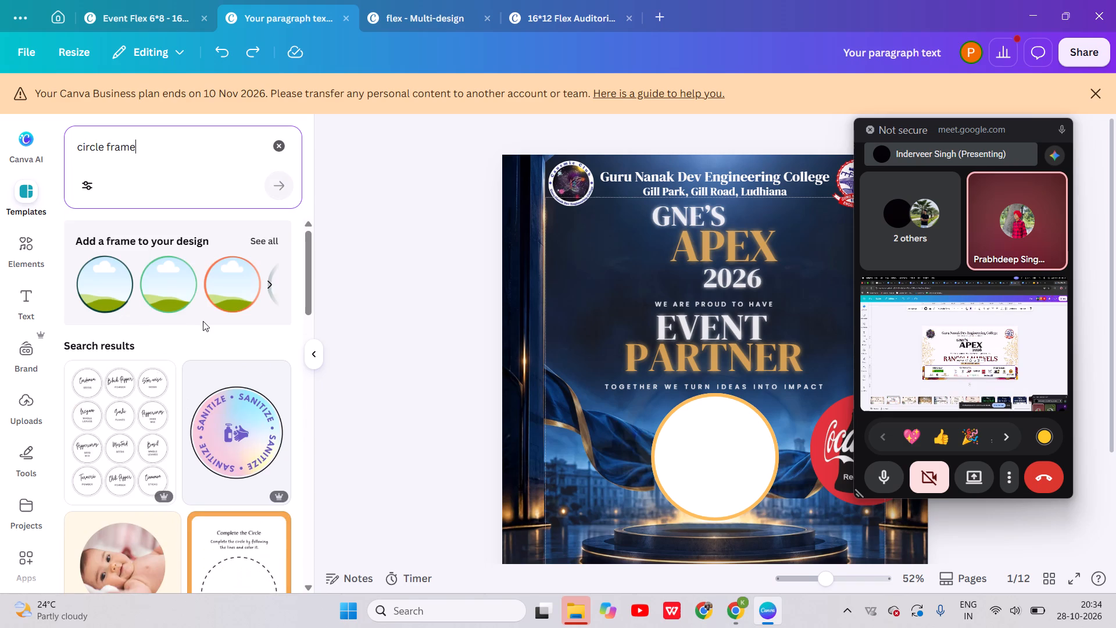
scroll(154, 288, "left", 3)
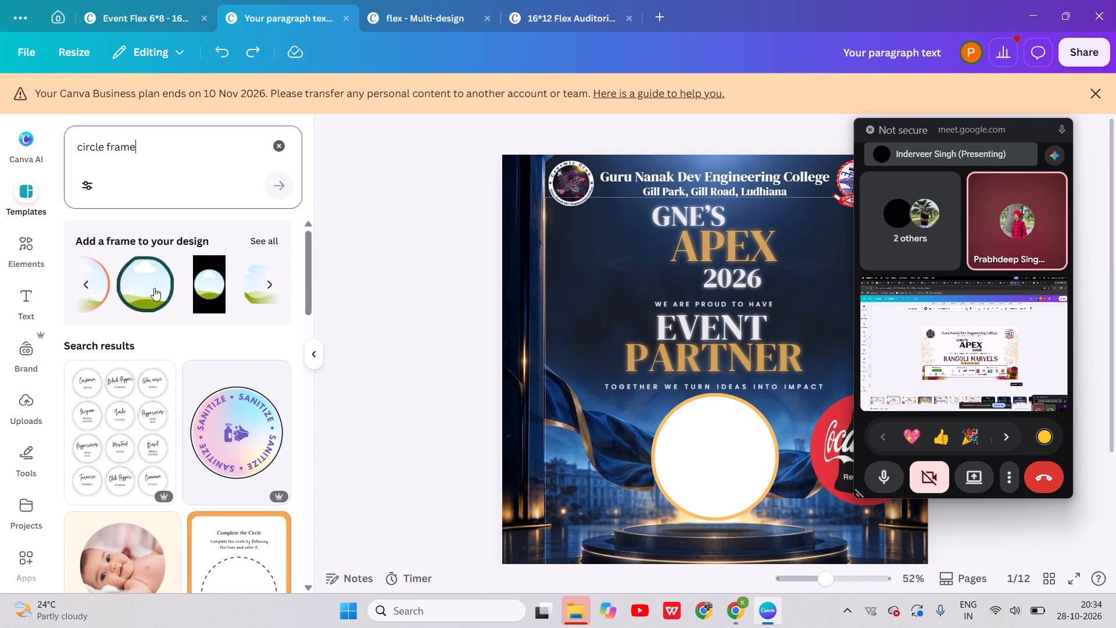
scroll(154, 288, "left", 3)
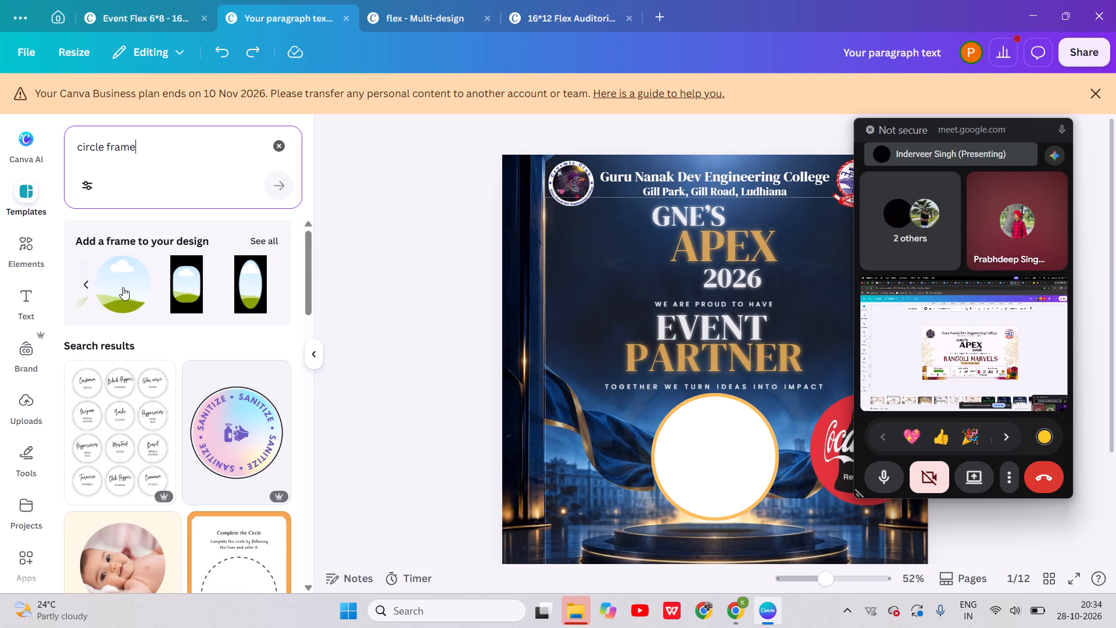
left_click_drag(122, 287, 586, 380)
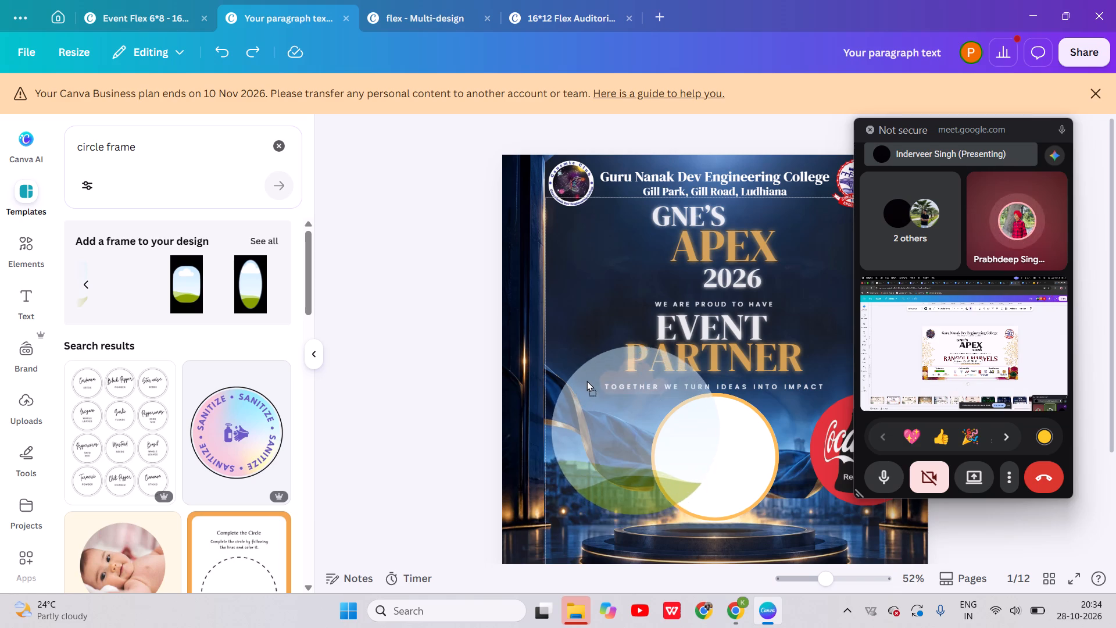
left_click_drag(586, 380, 577, 294)
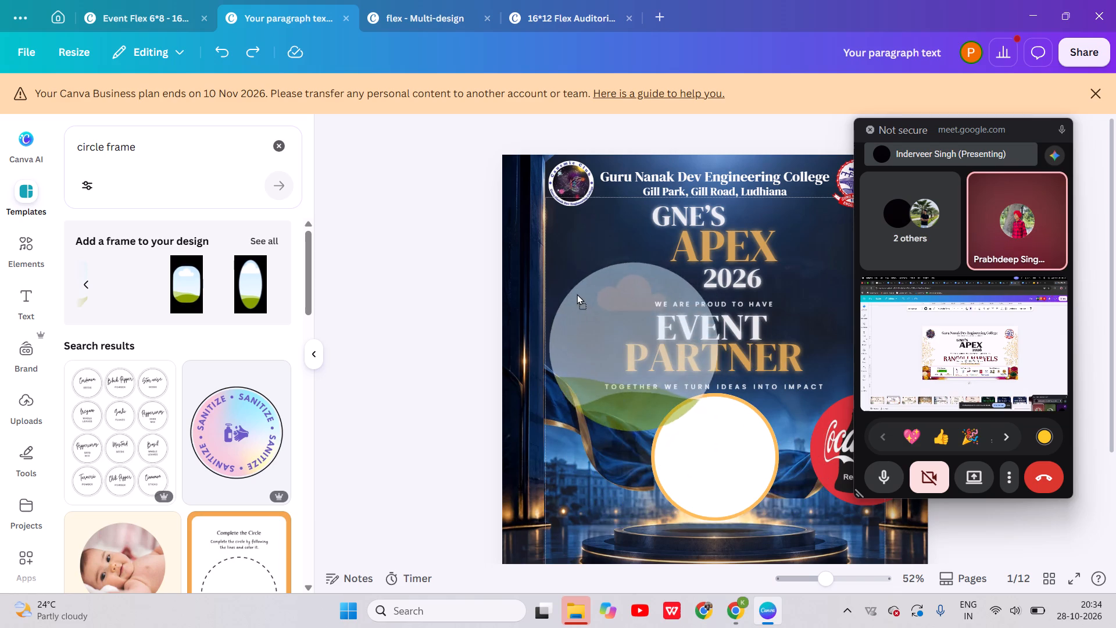
left_click_drag(577, 294, 564, 274)
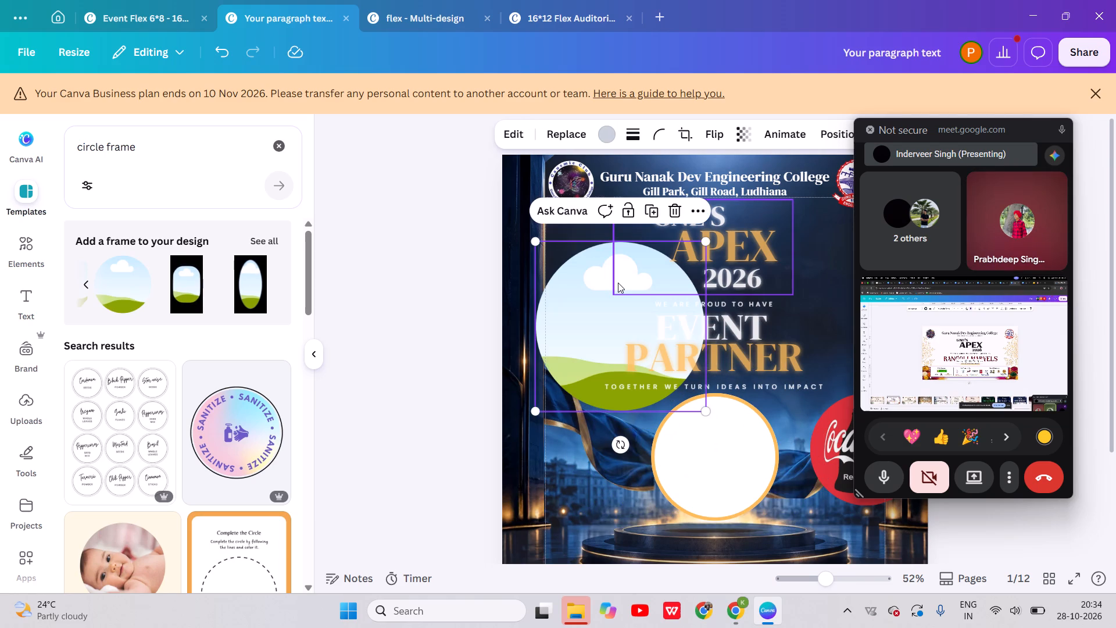
Move the round frame down over the white circle and shrink it to fit inside the gold ring.
scroll(618, 283, "down", 1)
left_click_drag(534, 288, 638, 443)
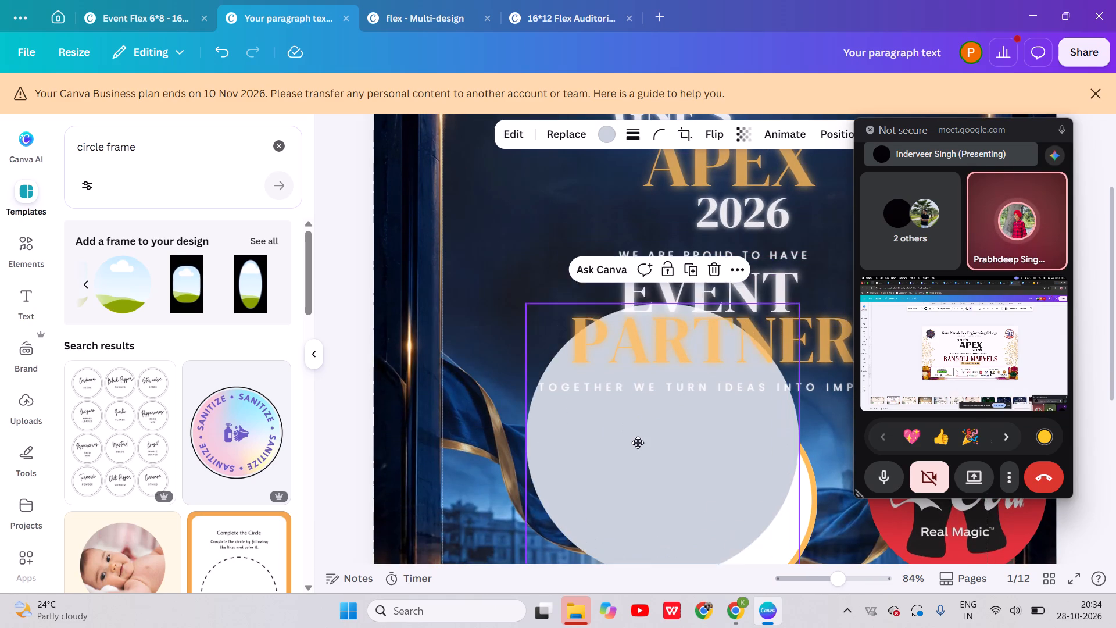
left_click_drag(638, 443, 638, 443)
scroll(638, 443, "down", 2)
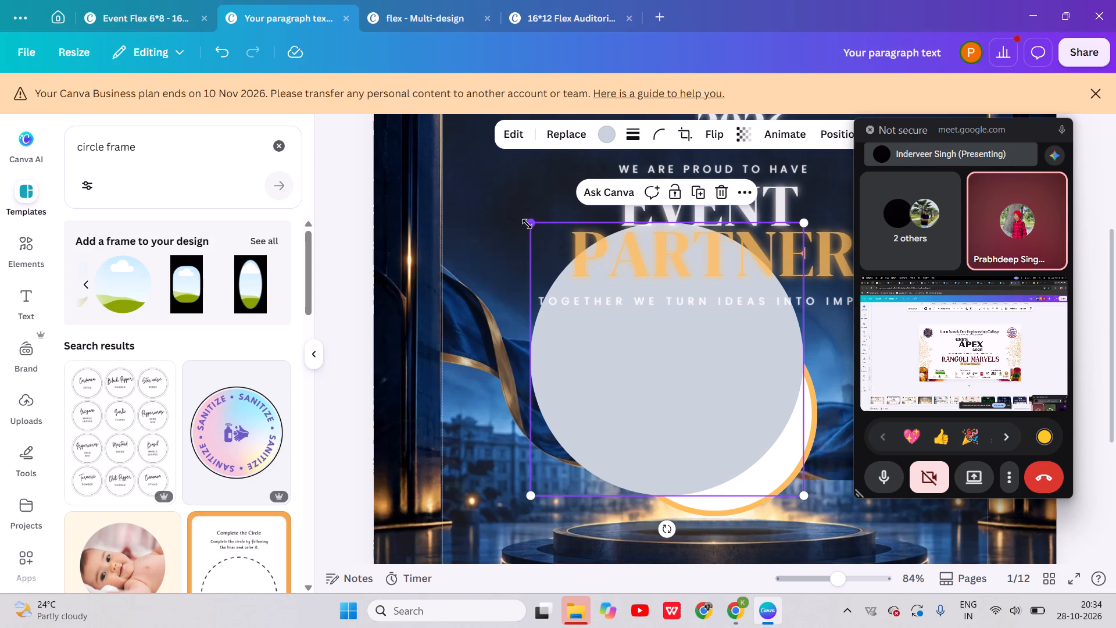
left_click_drag(527, 224, 636, 305)
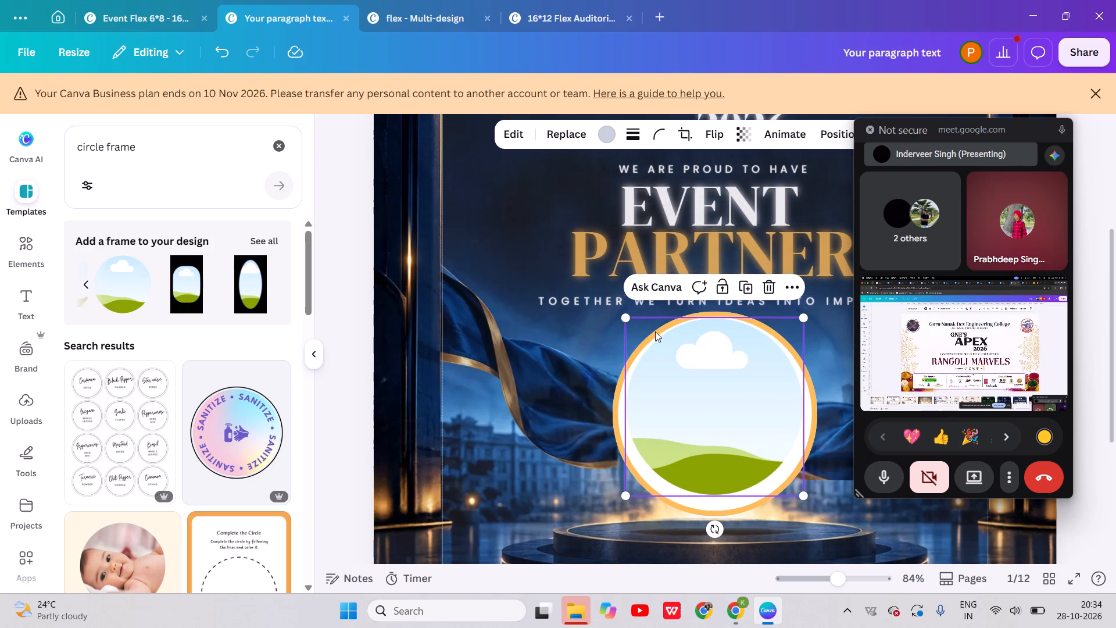
Enlarge the round frame slightly and centre it within the gold ring so it covers most of the white circle.
scroll(655, 331, "down", 2)
scroll(655, 331, "left", 1)
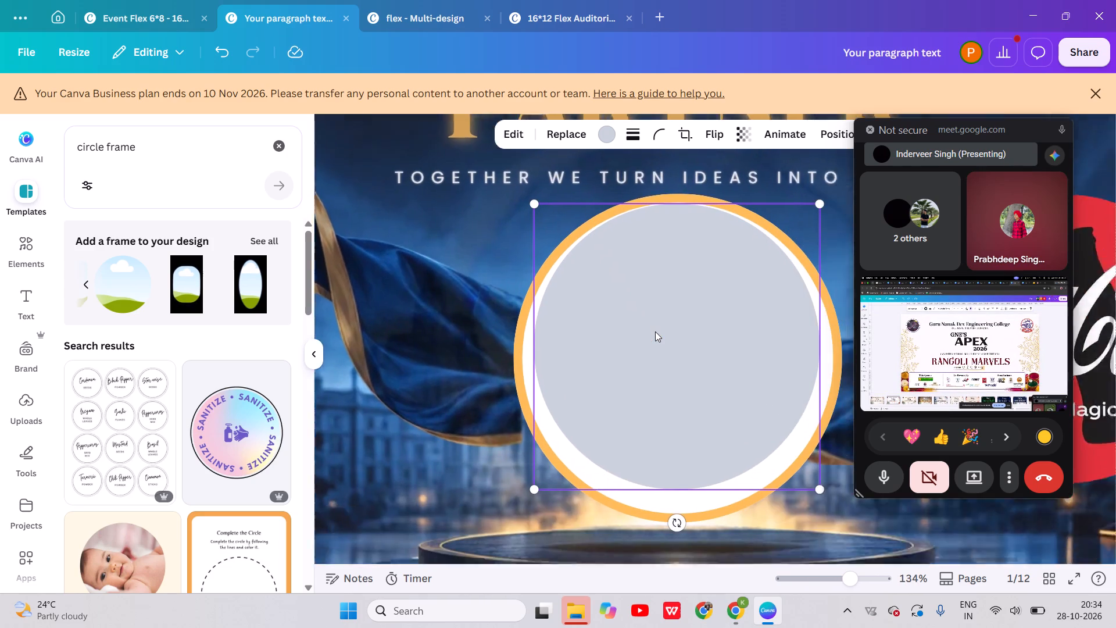
scroll(655, 331, "left", 1)
left_click_drag(608, 326, 598, 330)
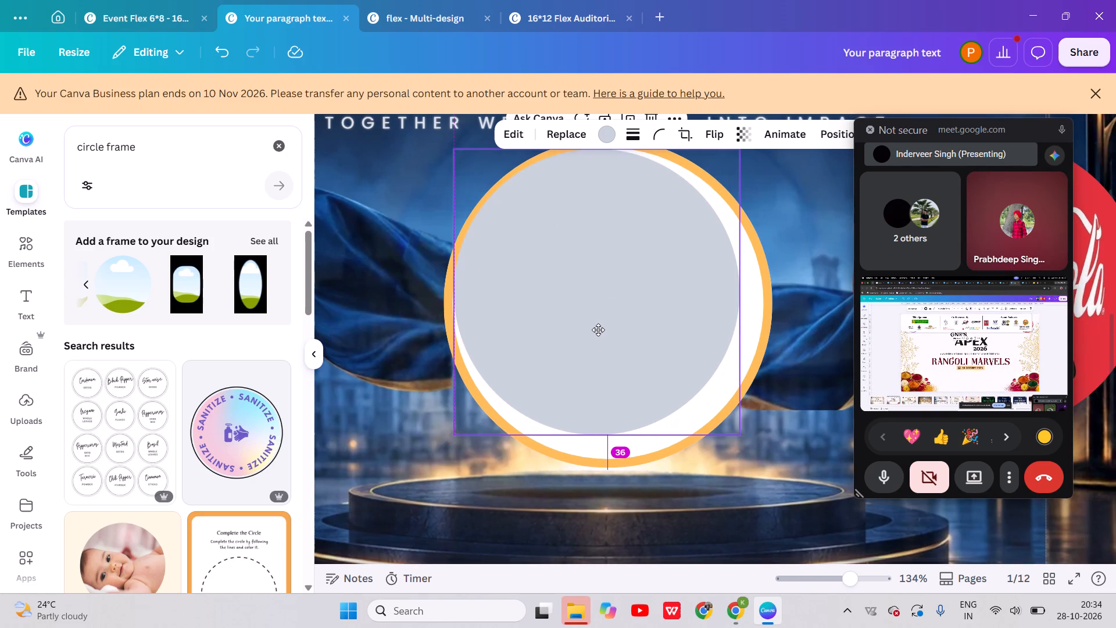
left_click_drag(598, 330, 600, 329)
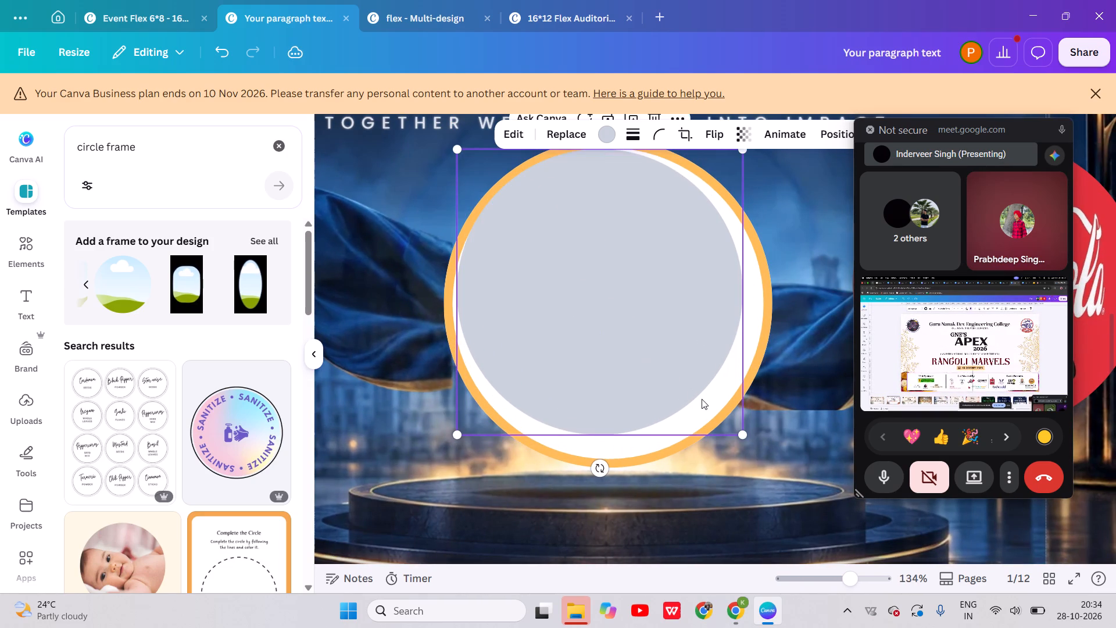
left_click(741, 427)
left_click_drag(742, 430, 754, 452)
left_click_drag(663, 388, 660, 393)
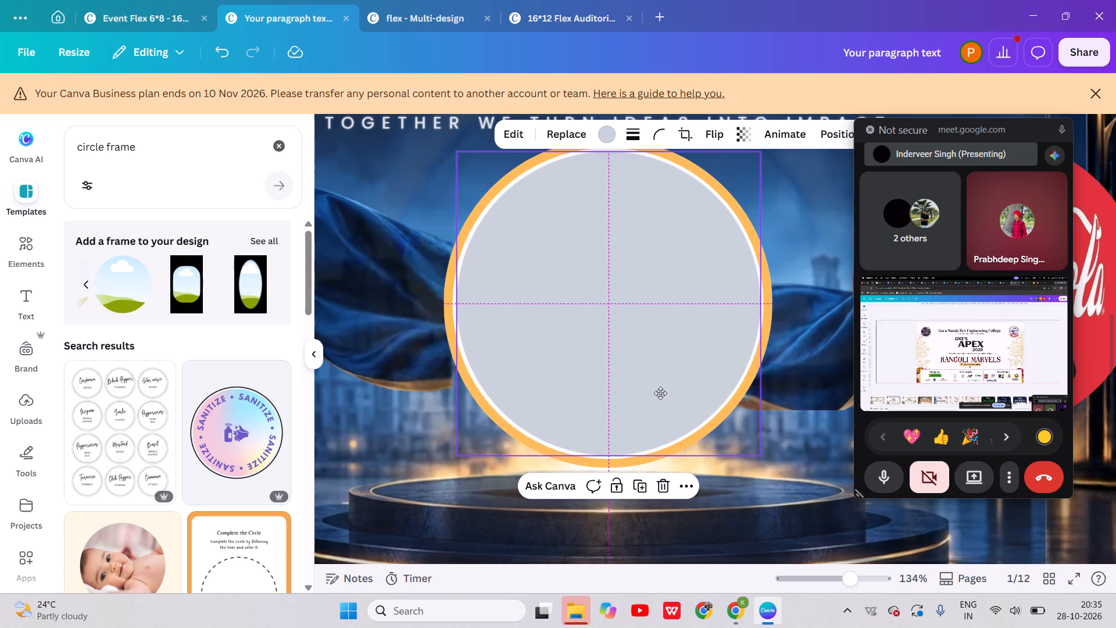
left_click_drag(660, 393, 661, 394)
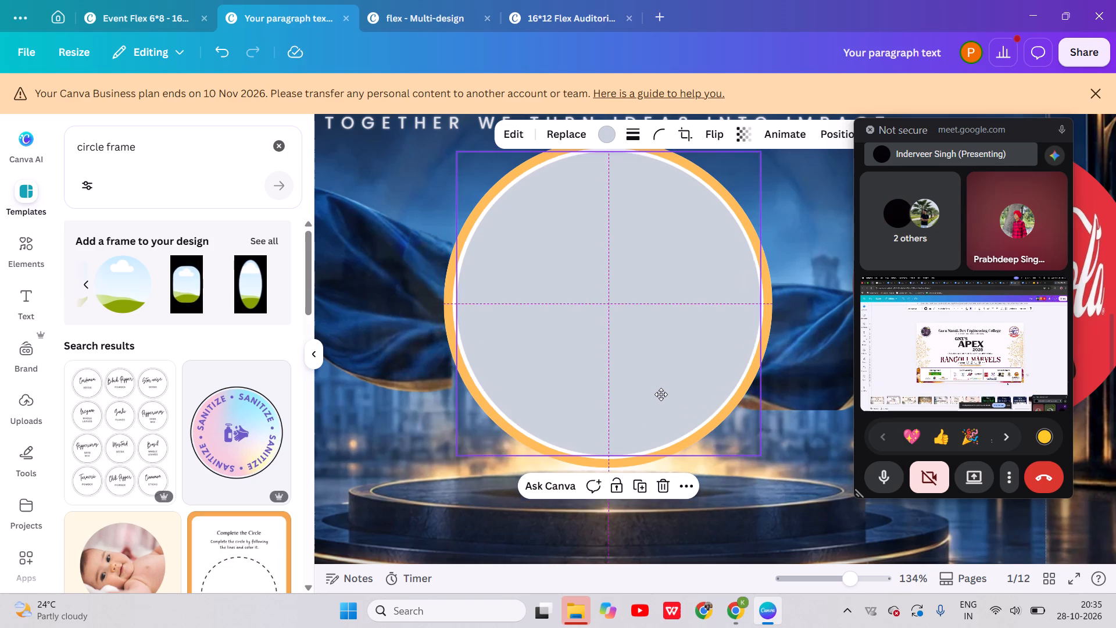
left_click_drag(661, 394, 661, 395)
Fine-tune the round frame's size and position so it fills the white circle up to the gold ring.
scroll(604, 173, "up", 1)
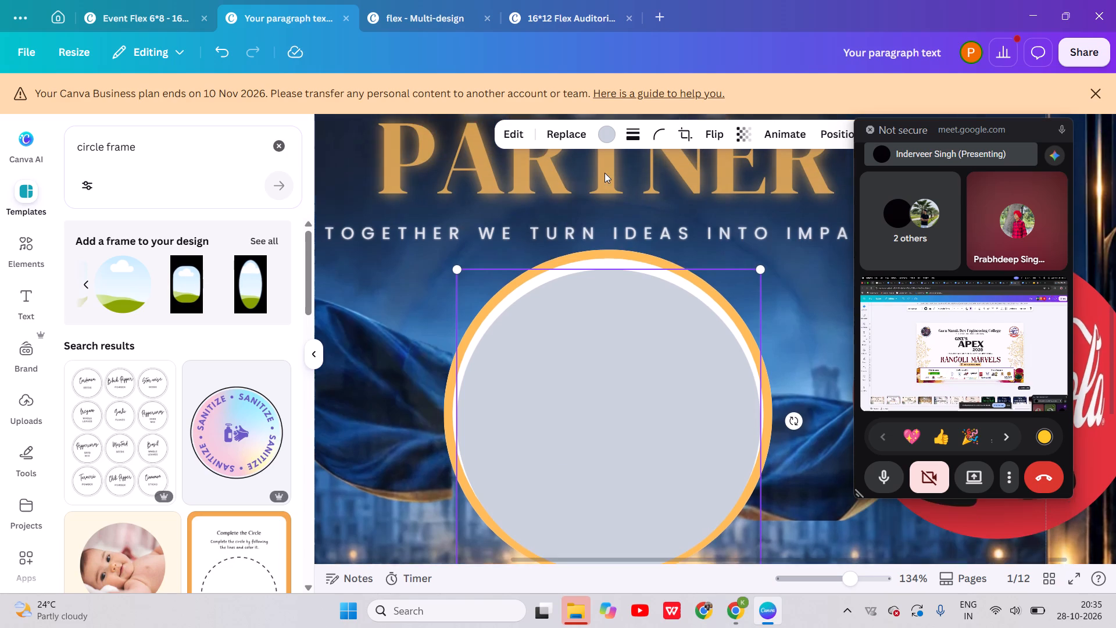
scroll(604, 173, "up", 1)
left_click_drag(763, 276, 764, 270)
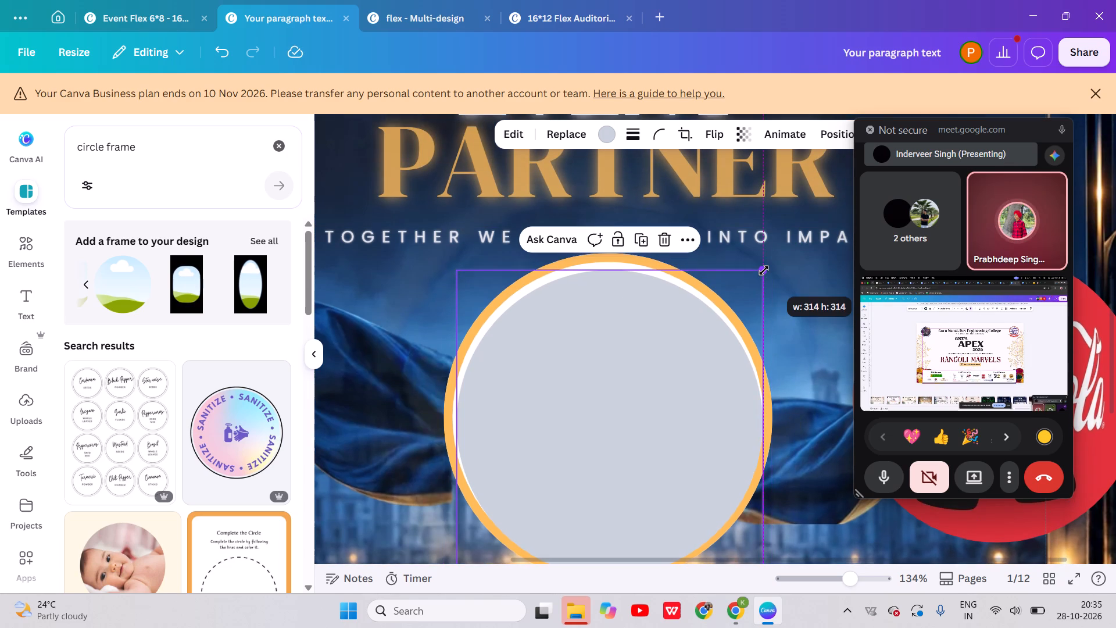
left_click_drag(764, 270, 764, 267)
left_click(654, 415)
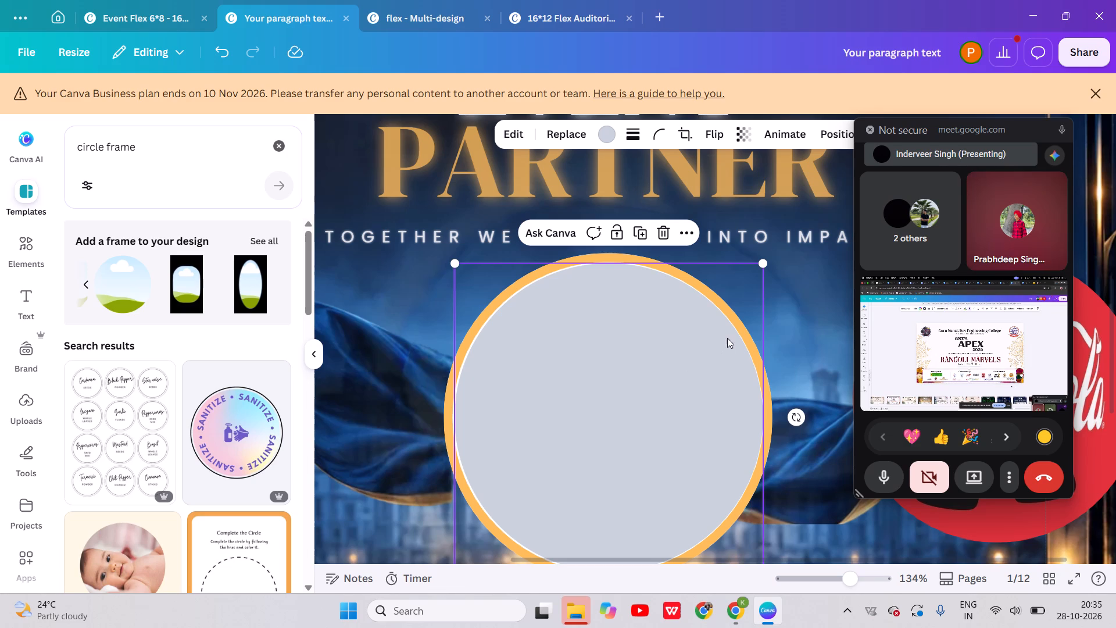
left_click(763, 261)
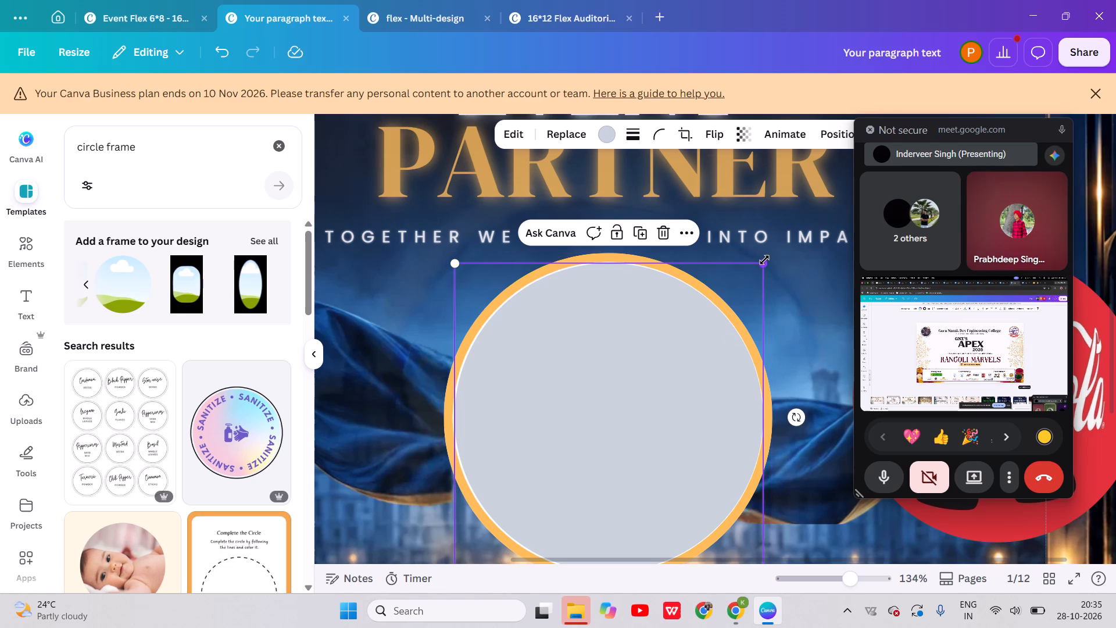
key("Left")
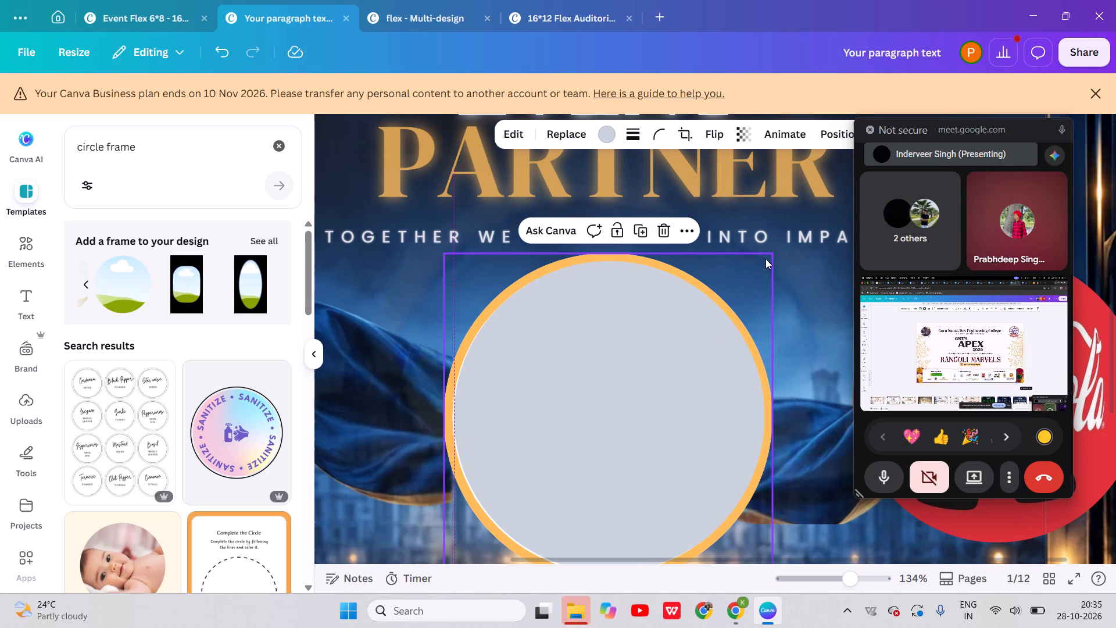
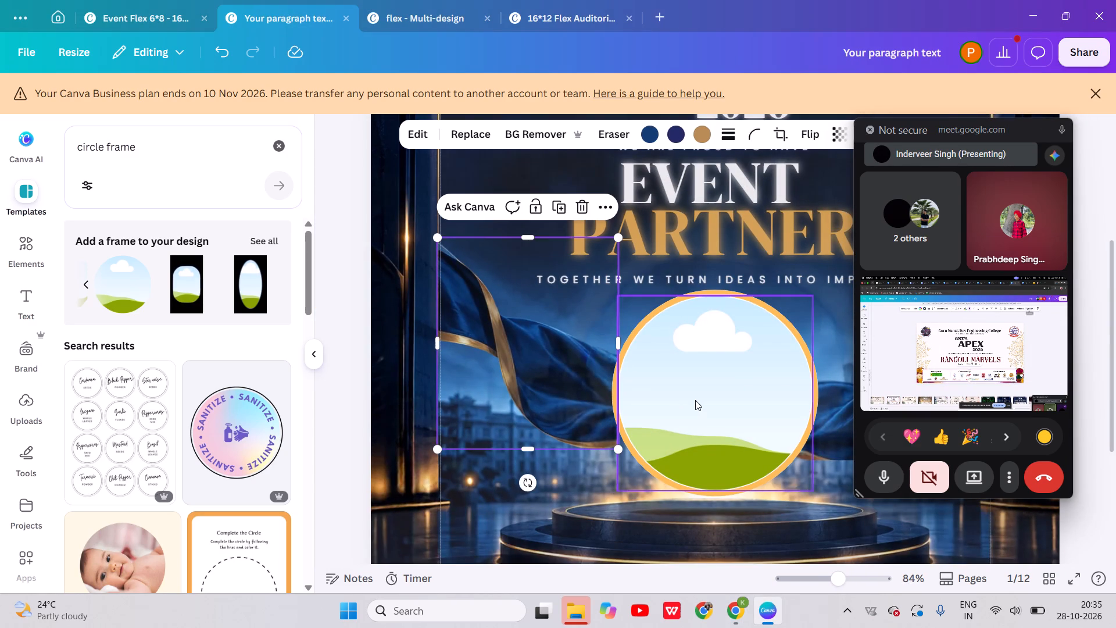
Enlarge the round frame a touch and nudge it so it sits centred inside the gold ring.
key("Down")
key("Down")
key("Up")
key("Up")
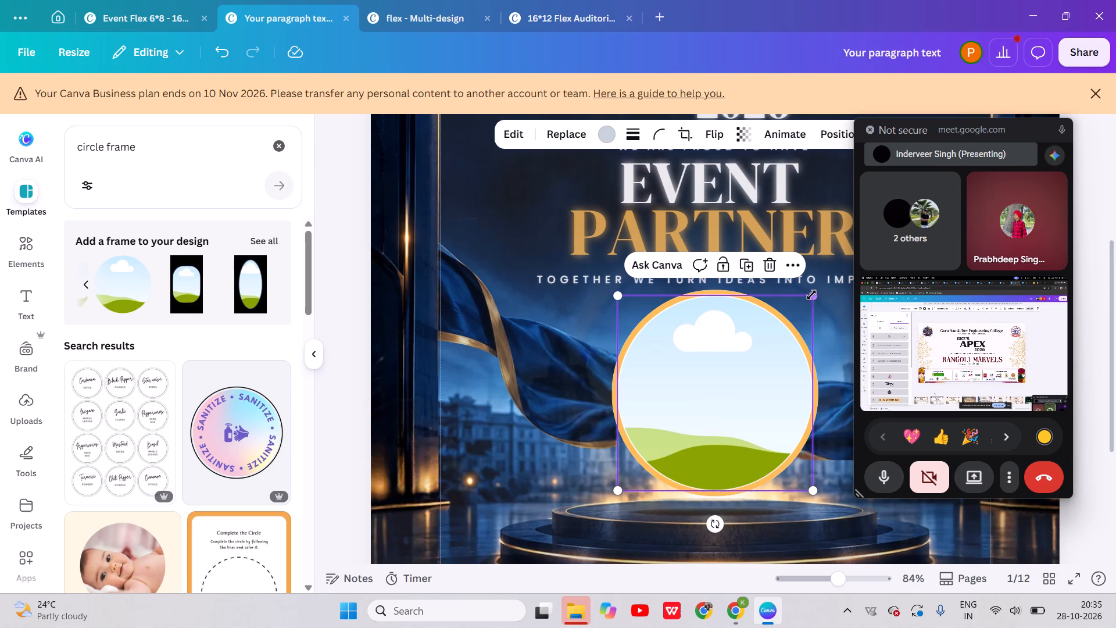
left_click(811, 297)
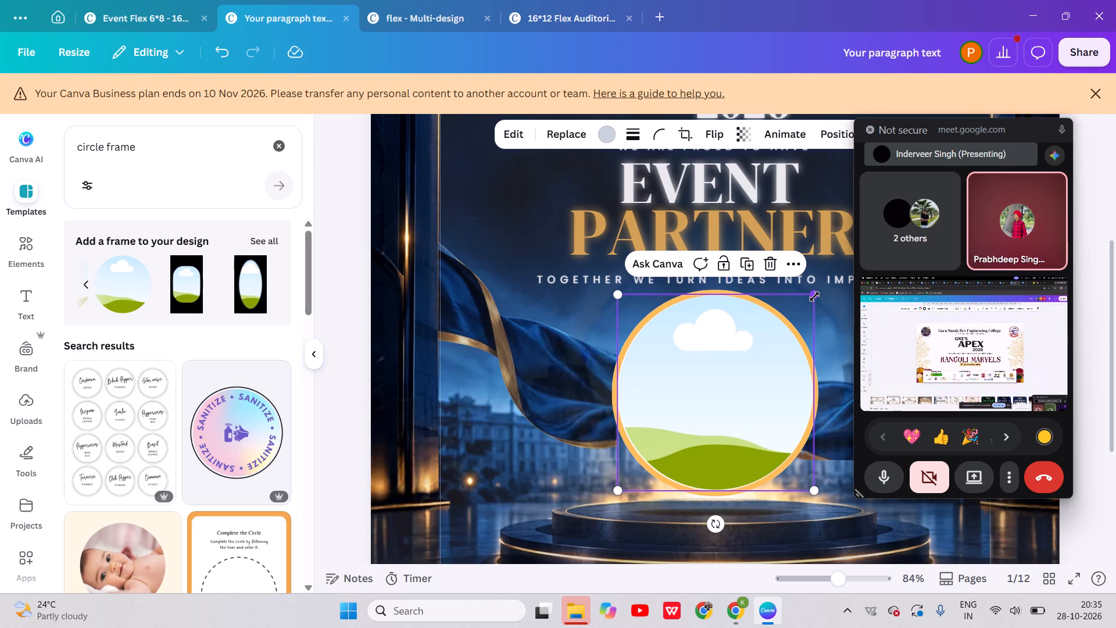
left_click(849, 507)
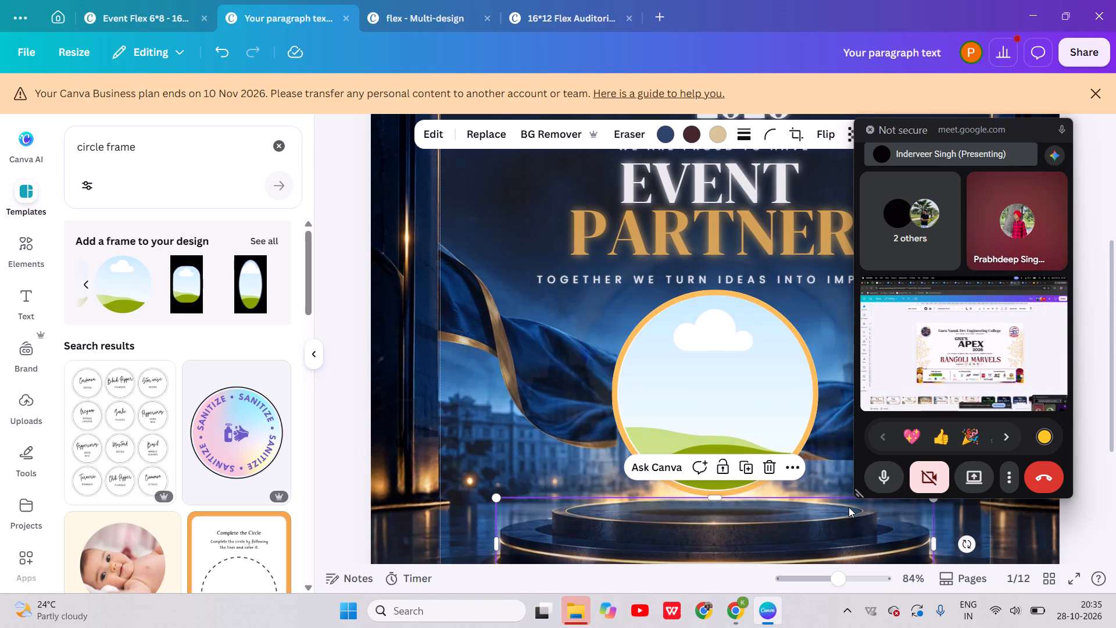
left_click(738, 407)
key("Left")
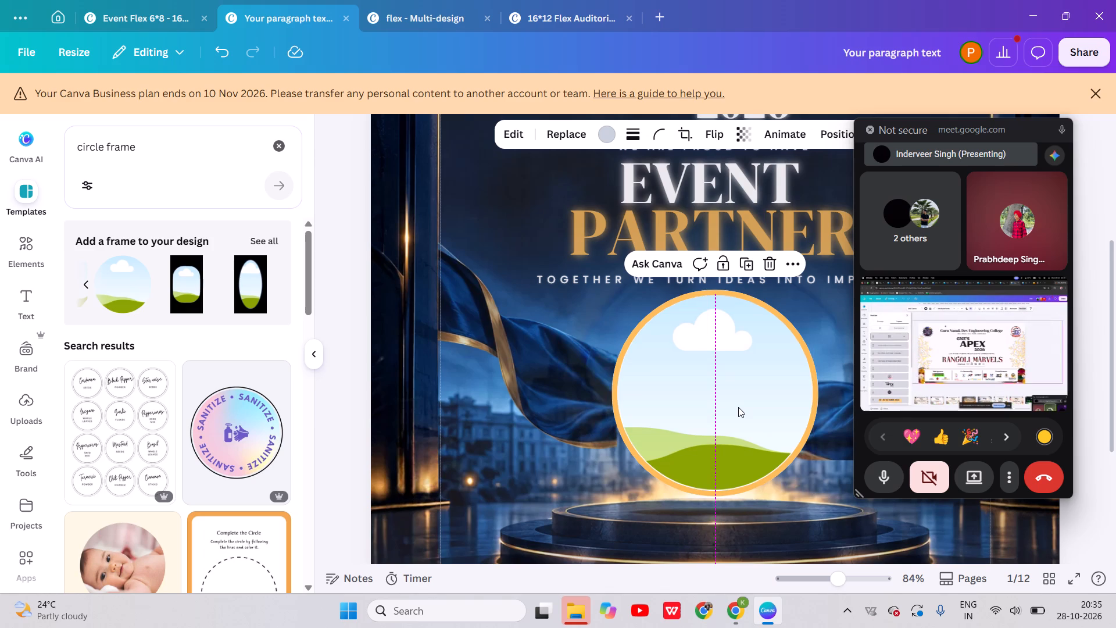
key("Down")
key("Down")
key("Up")
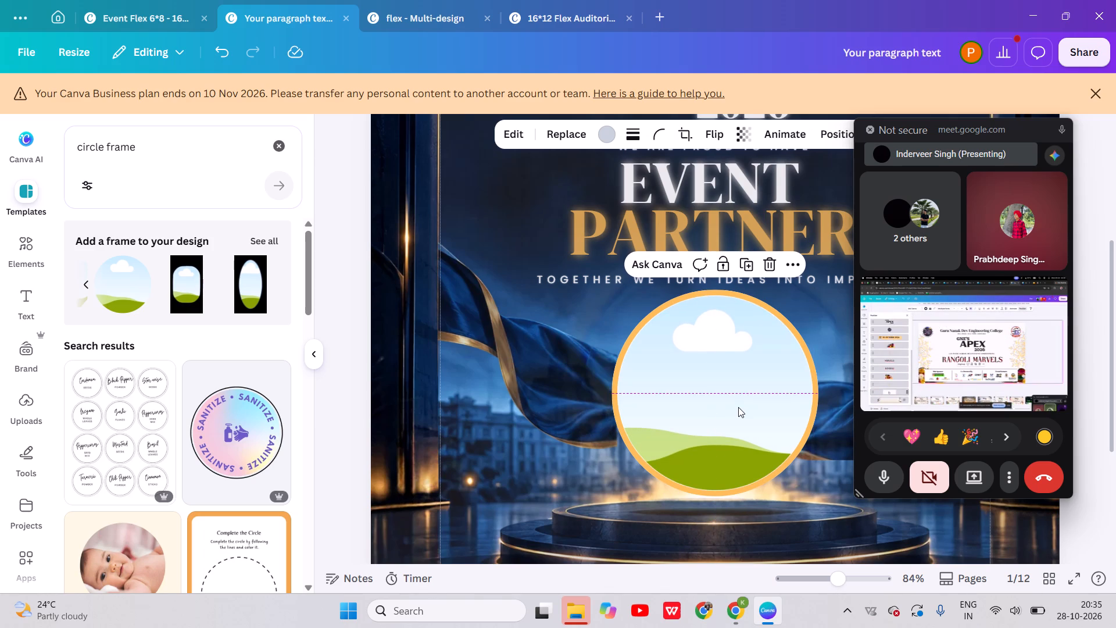
left_click(820, 513)
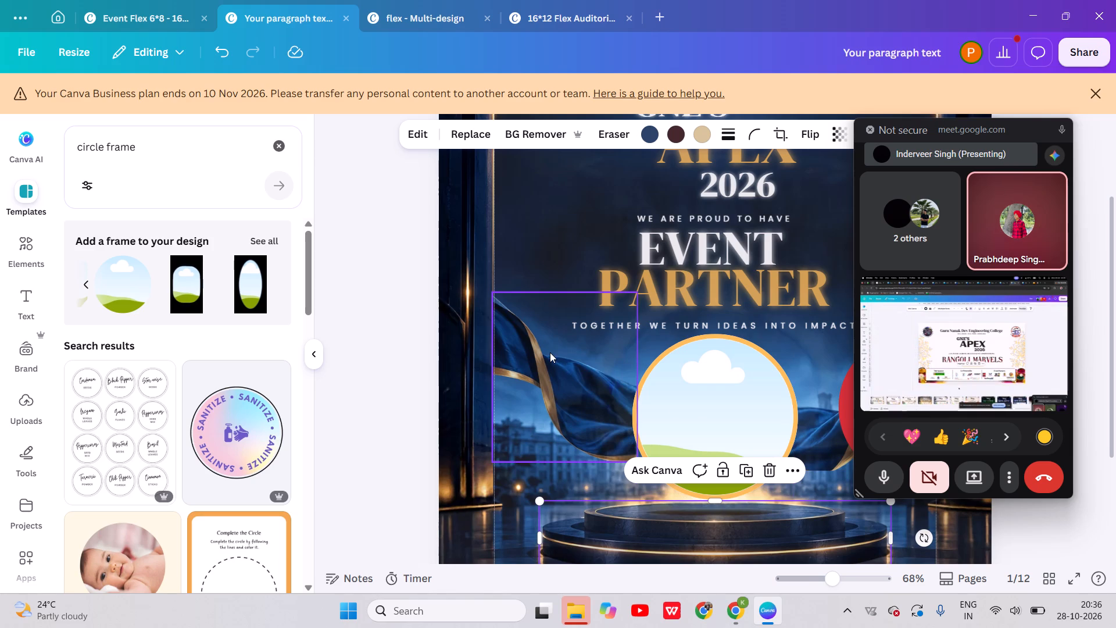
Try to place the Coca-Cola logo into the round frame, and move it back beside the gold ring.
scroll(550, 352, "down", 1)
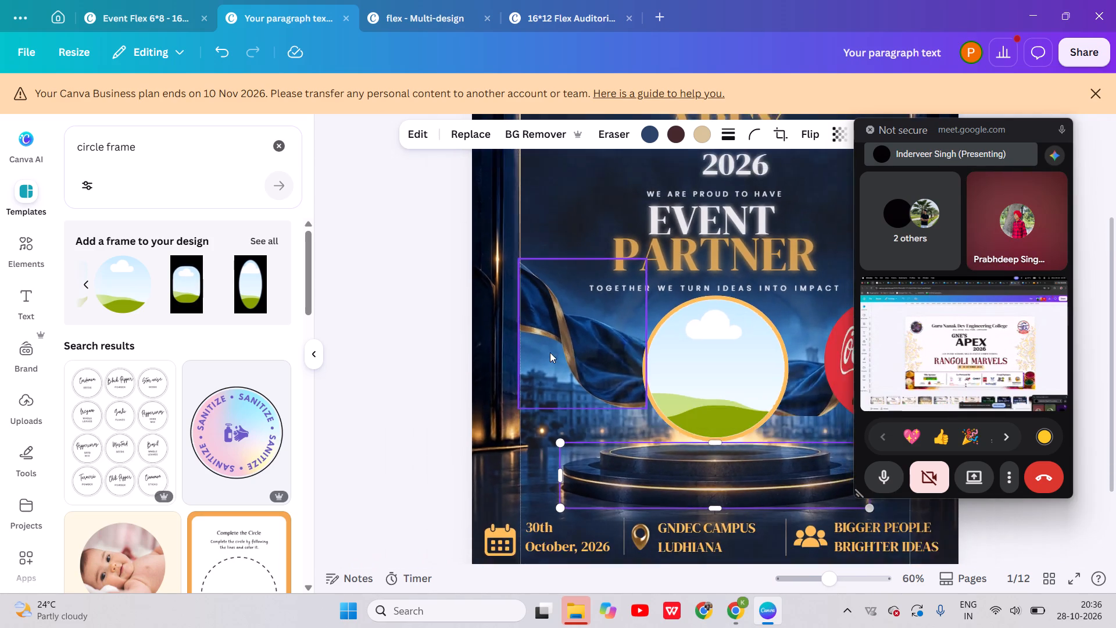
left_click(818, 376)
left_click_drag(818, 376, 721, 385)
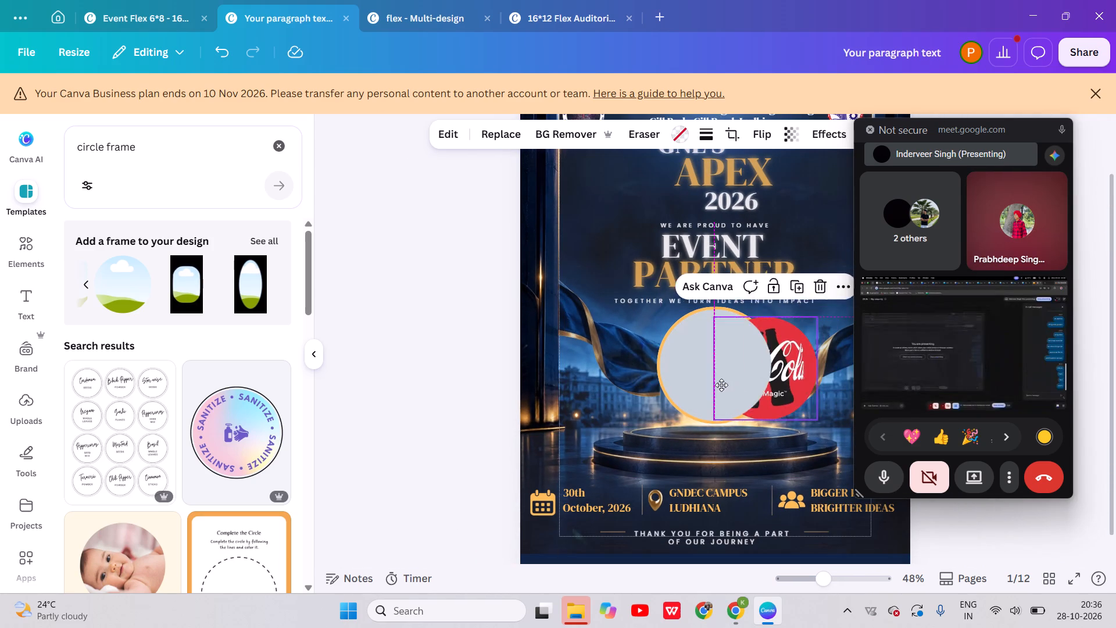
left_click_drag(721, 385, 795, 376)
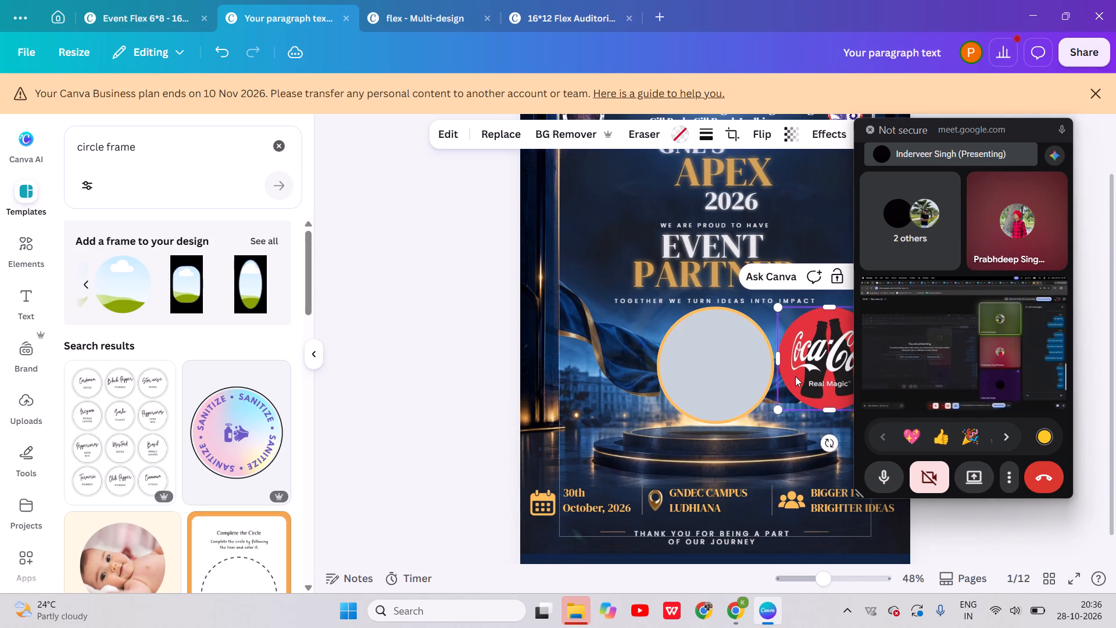
Move the Coca-Cola logo up and away from the round frame, keeping the frame centred in the gold ring.
left_click(639, 330)
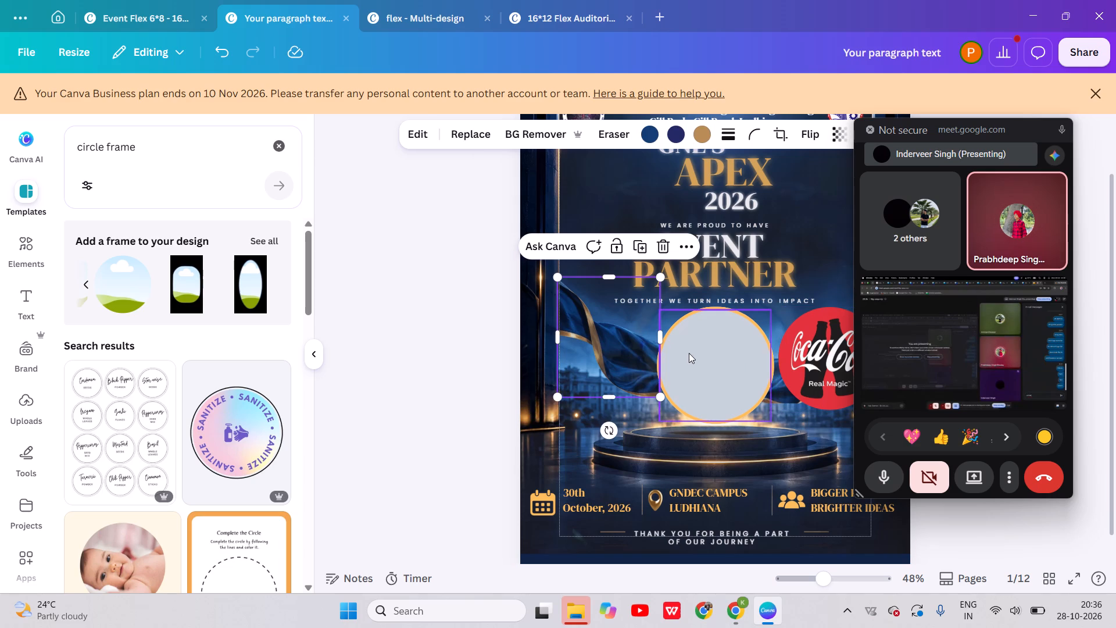
left_click(689, 353)
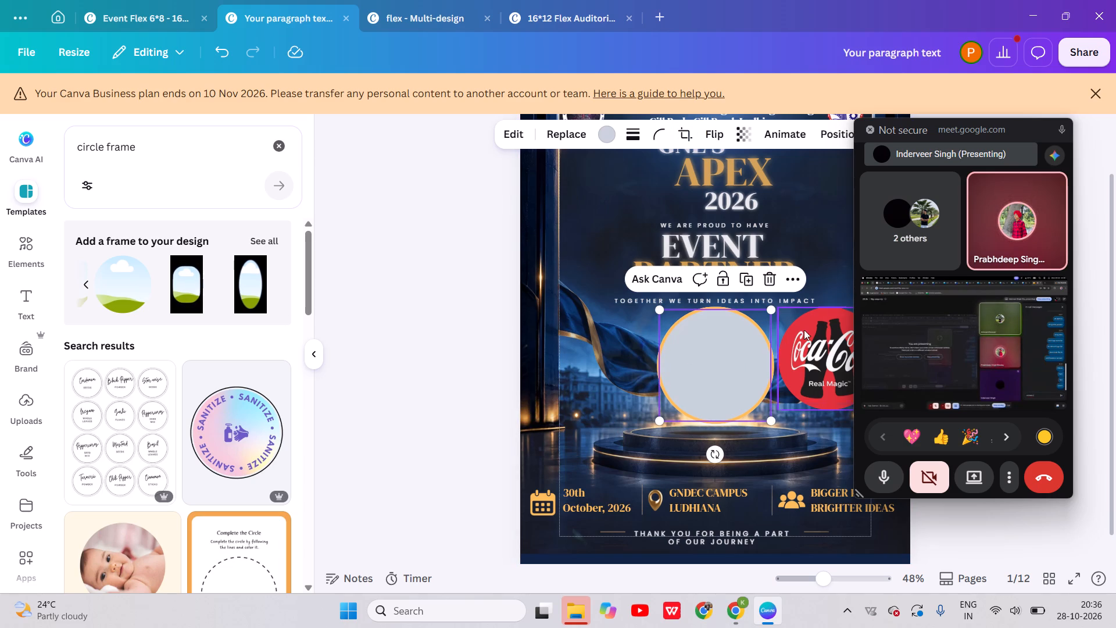
left_click_drag(833, 334, 839, 304)
left_click(743, 344)
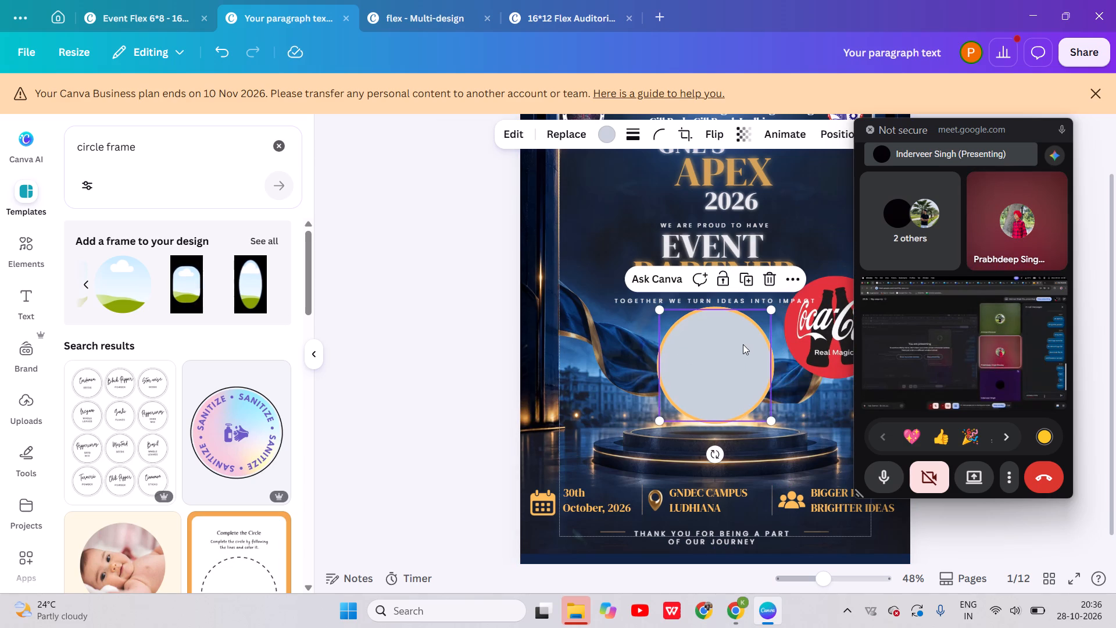
key("Right")
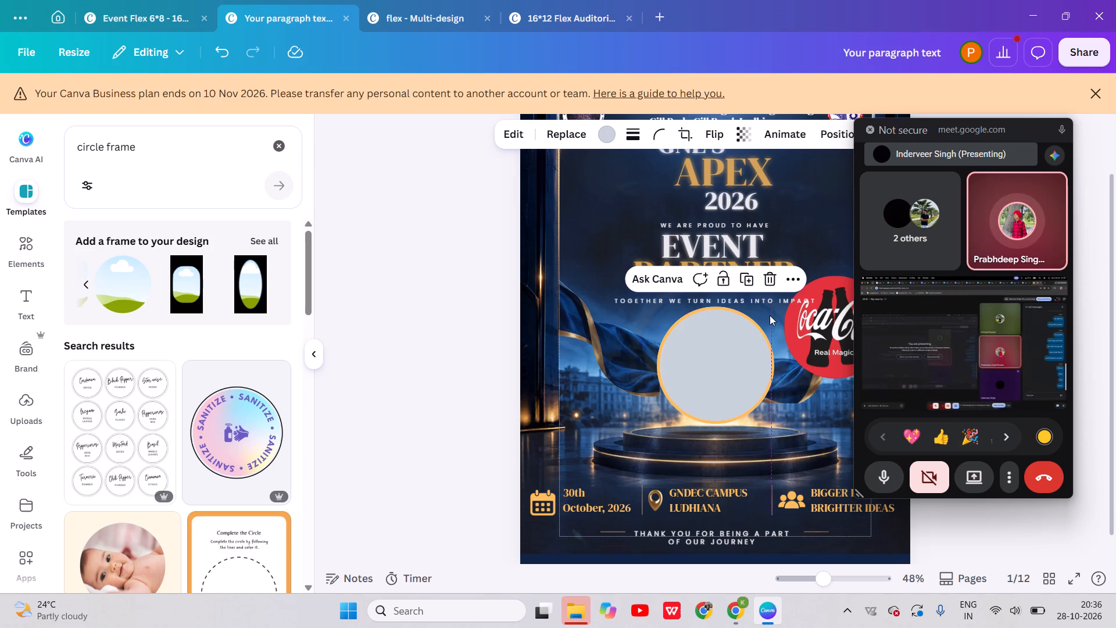
key("Left")
left_click(613, 326)
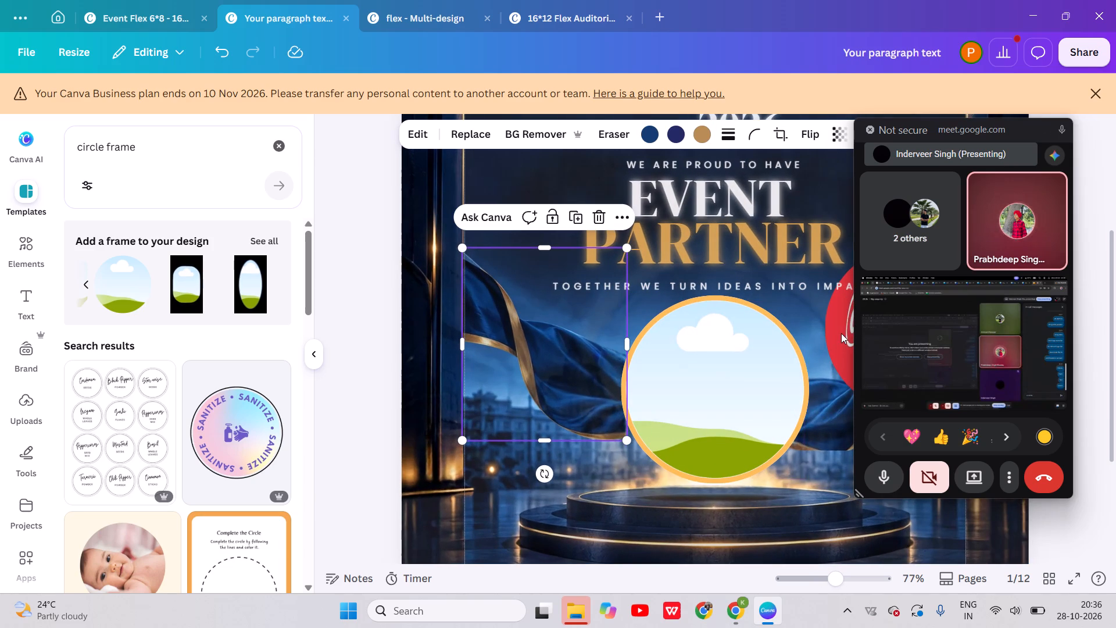
left_click_drag(841, 333, 829, 298)
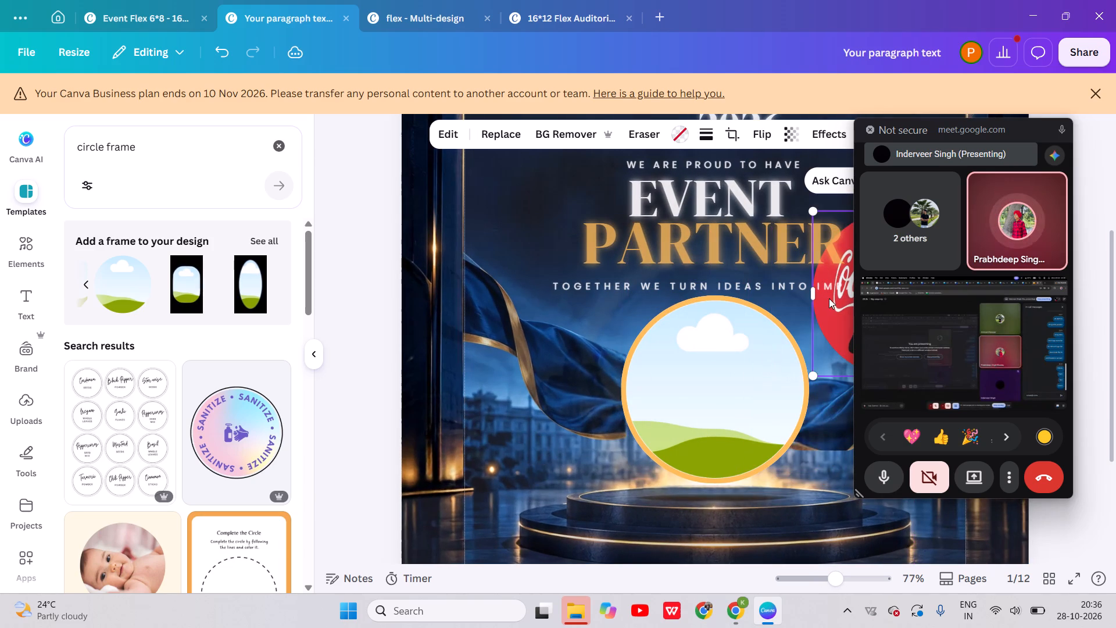
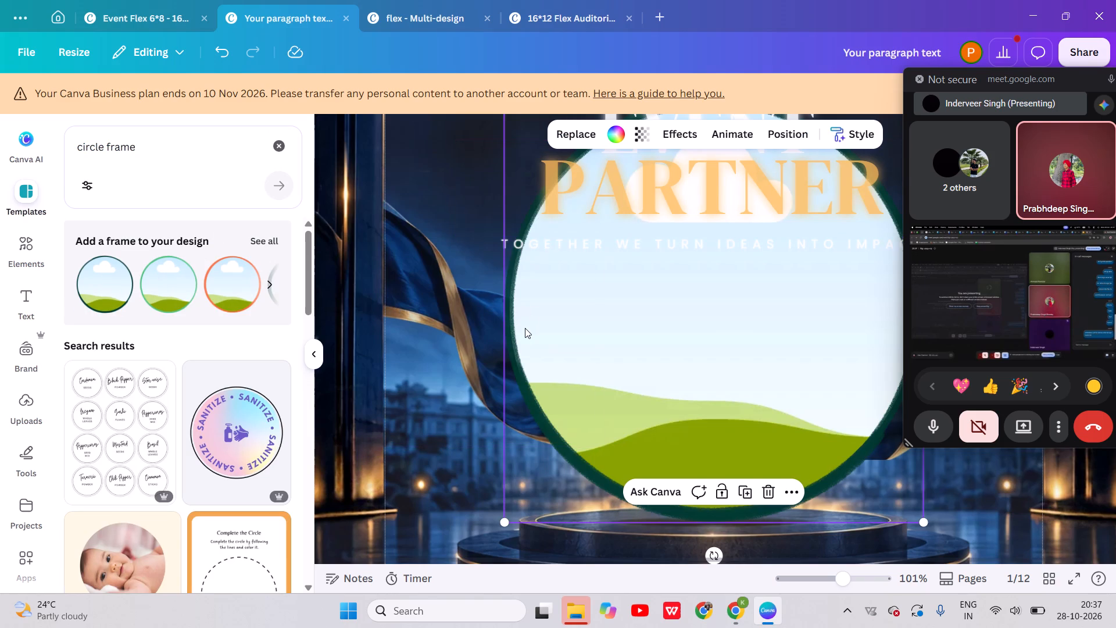
Delete the oversized green-edged round frame covering the Event Partner heading.
key("BackSpace")
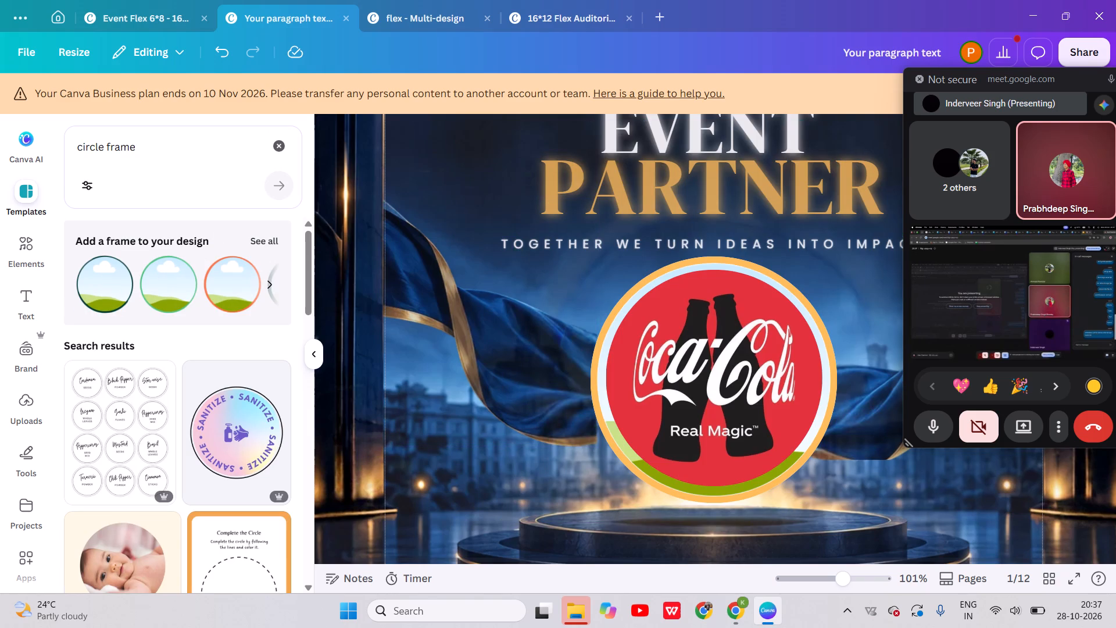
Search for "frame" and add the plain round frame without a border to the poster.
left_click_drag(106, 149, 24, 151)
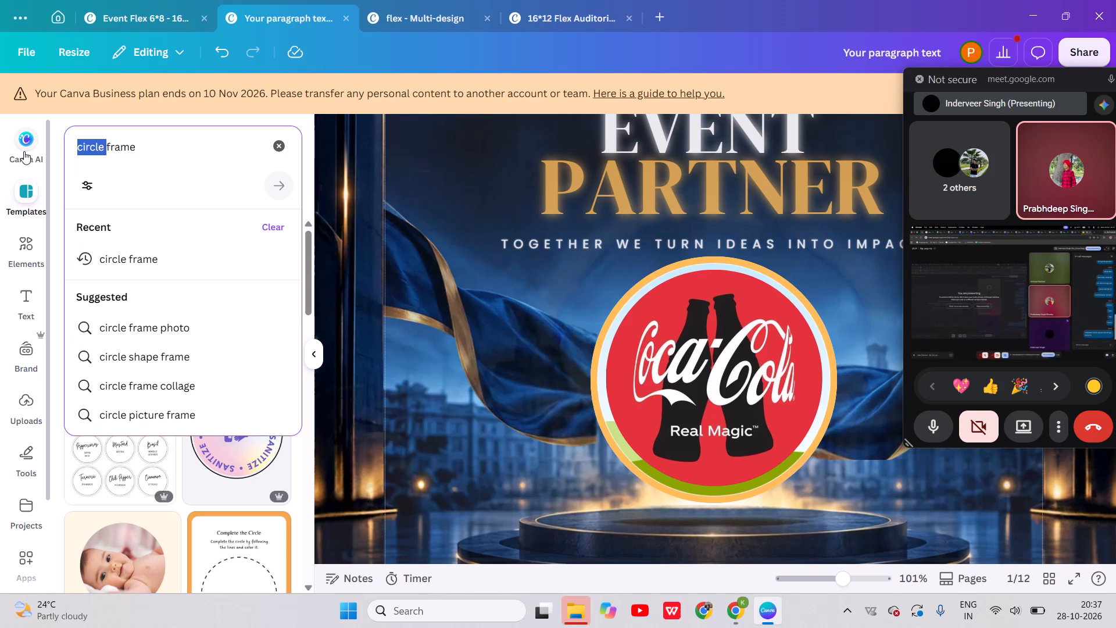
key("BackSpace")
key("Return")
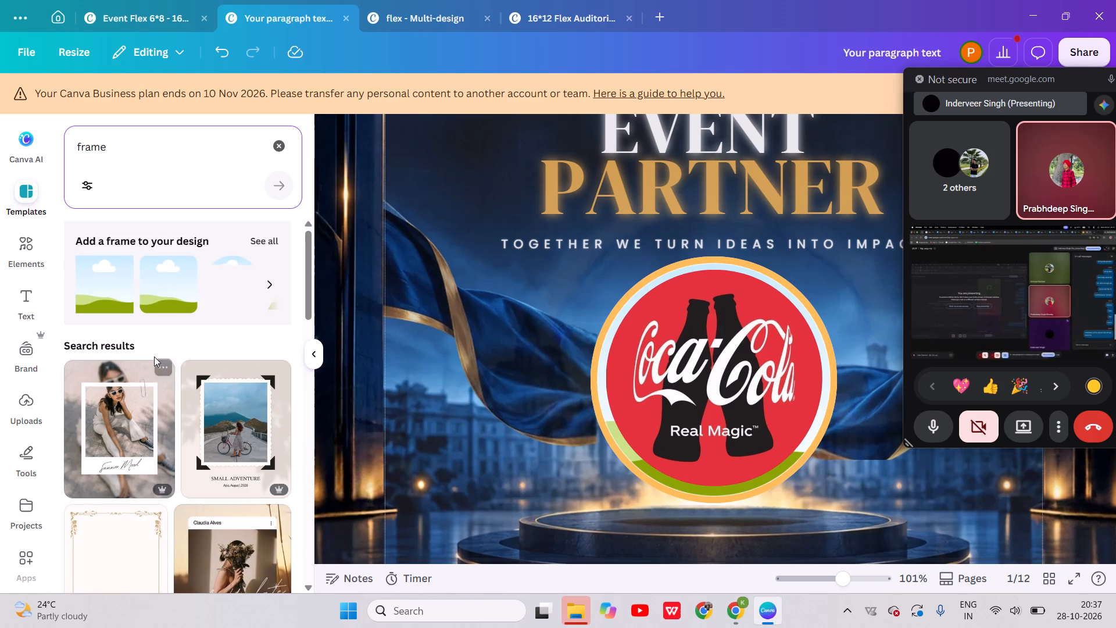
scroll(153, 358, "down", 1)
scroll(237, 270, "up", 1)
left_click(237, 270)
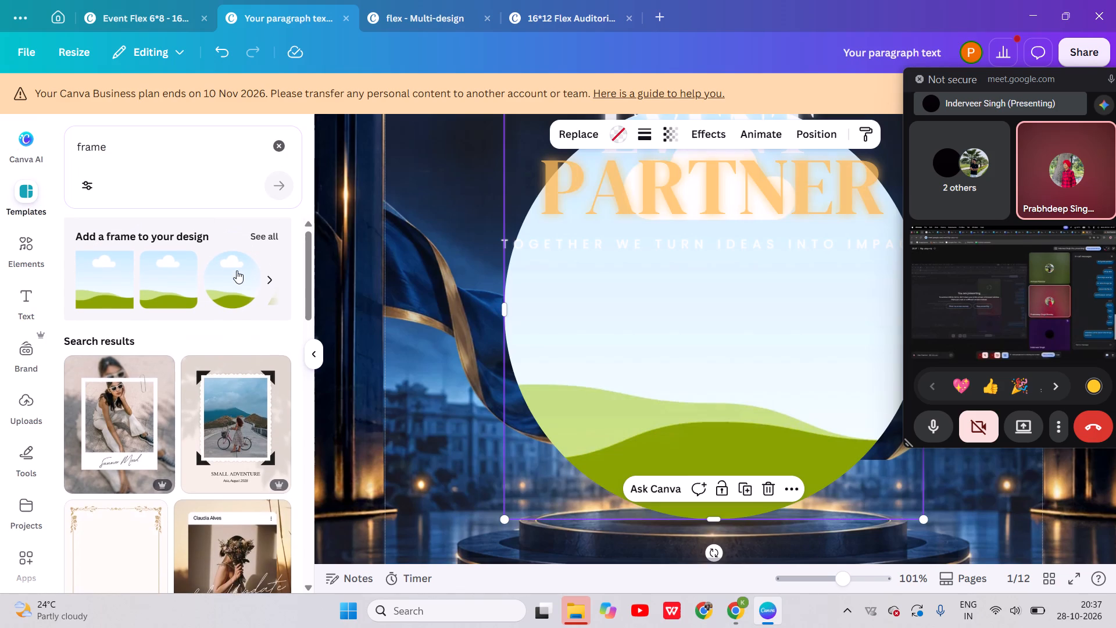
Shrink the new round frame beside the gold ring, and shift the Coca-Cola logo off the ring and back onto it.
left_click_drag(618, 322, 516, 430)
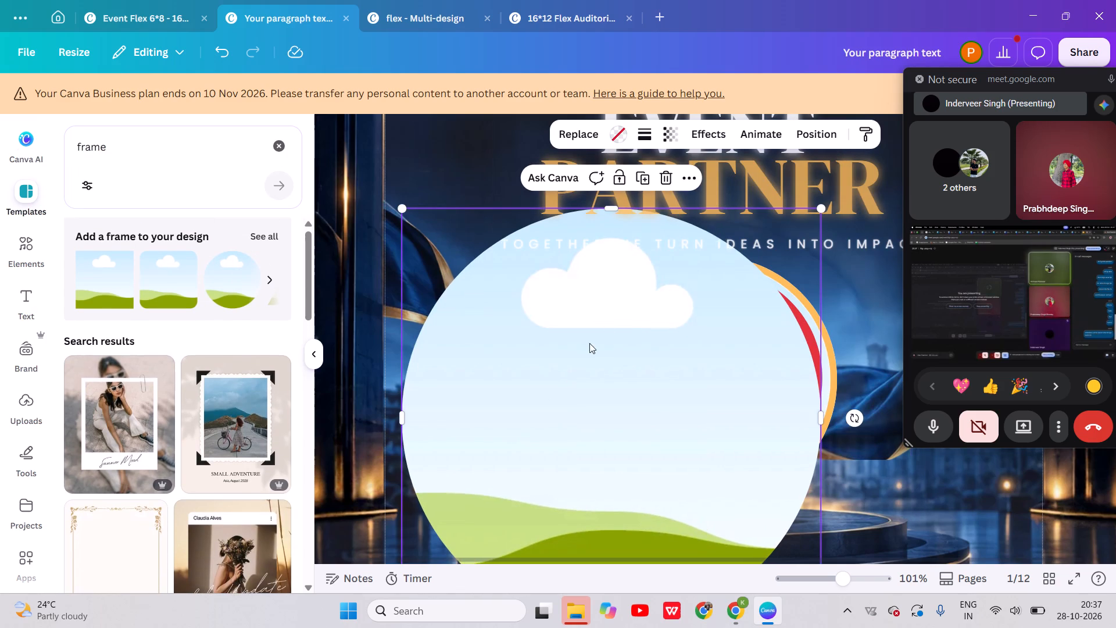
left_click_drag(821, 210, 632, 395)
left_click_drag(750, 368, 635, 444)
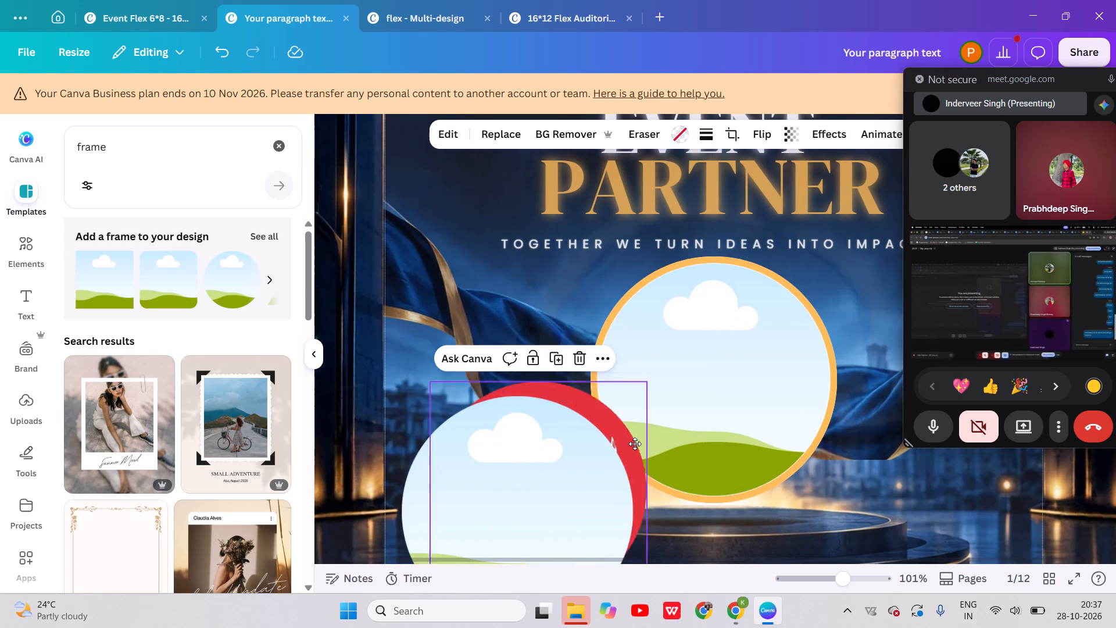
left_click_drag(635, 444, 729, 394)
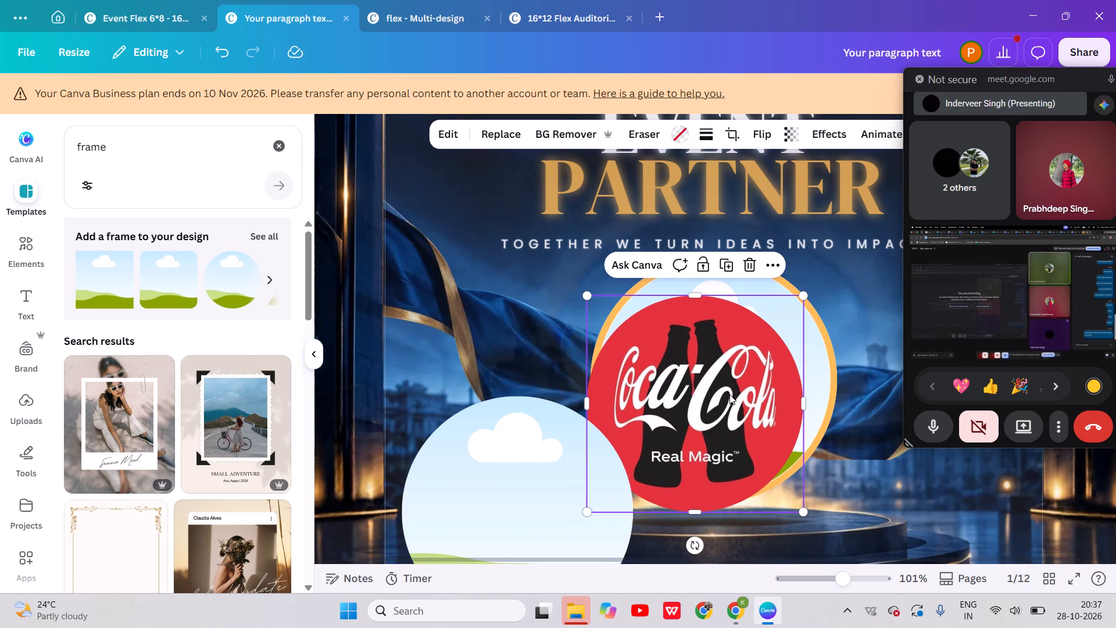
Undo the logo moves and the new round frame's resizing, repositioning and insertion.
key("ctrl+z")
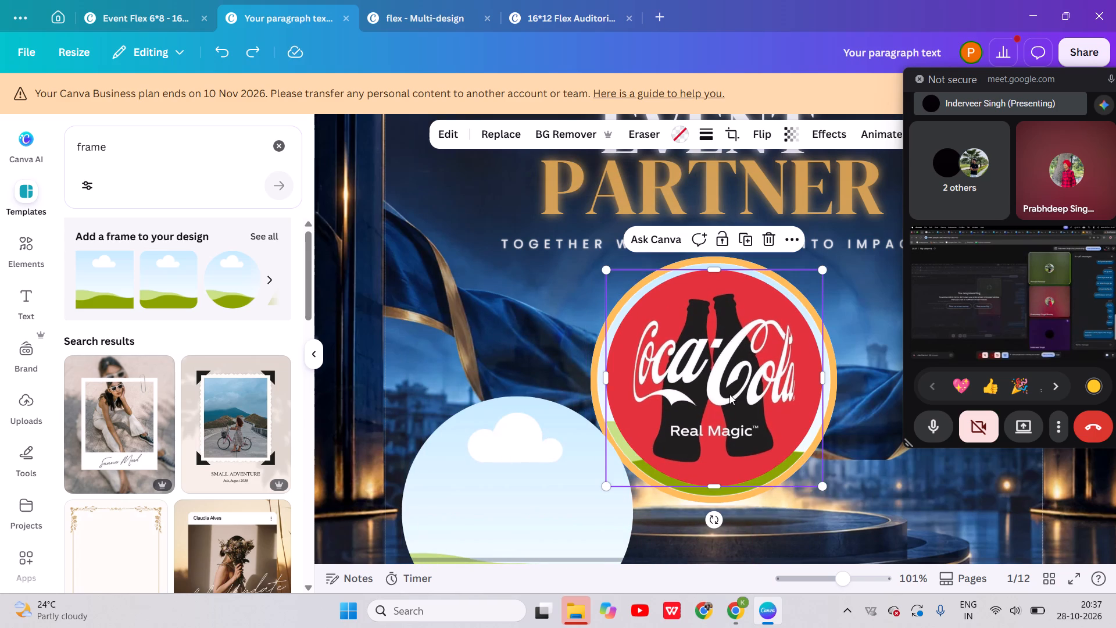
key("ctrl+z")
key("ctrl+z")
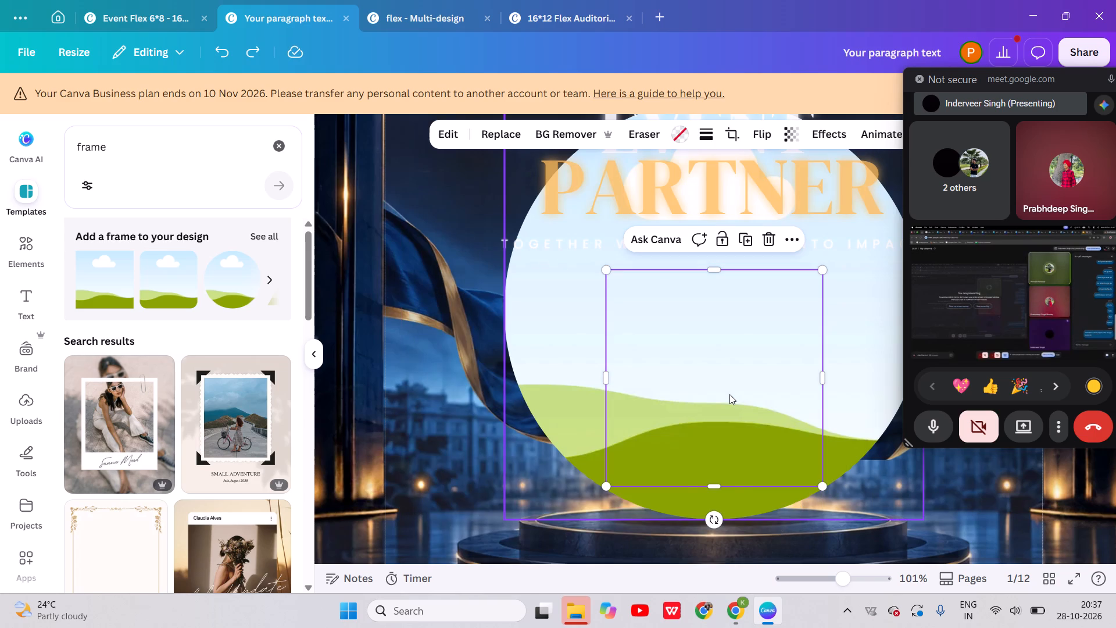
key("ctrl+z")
Enlarge the Coca-Cola logo to about 321 by 321 and centre it so it fills the inside of the gold ring.
scroll(729, 394, "down", 1)
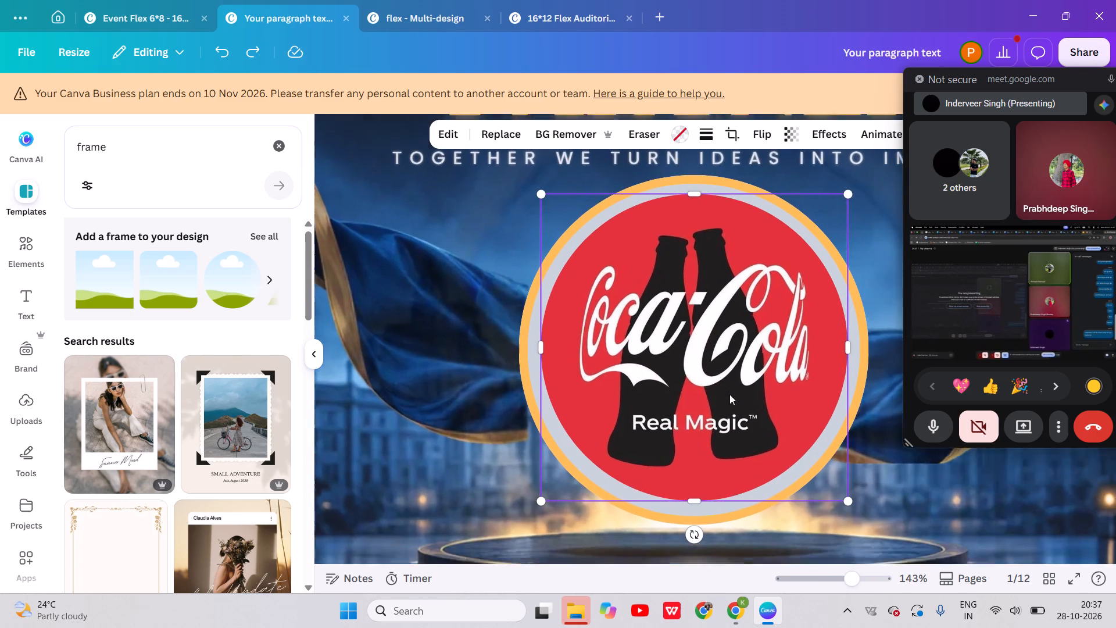
scroll(729, 394, "down", 1)
left_click_drag(530, 185, 518, 179)
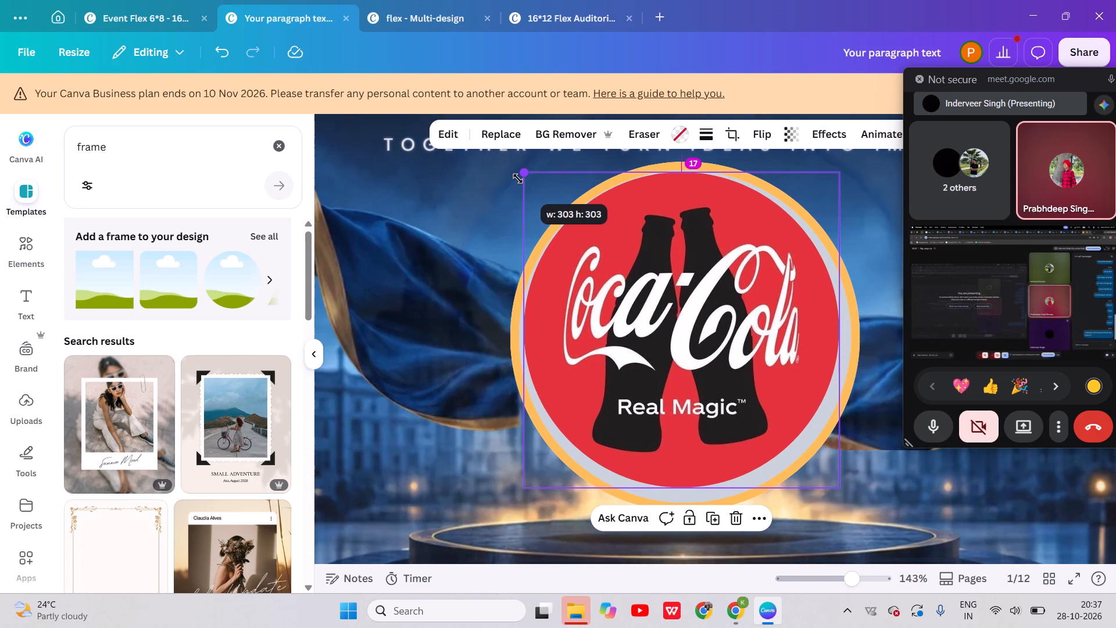
left_click_drag(518, 179, 517, 179)
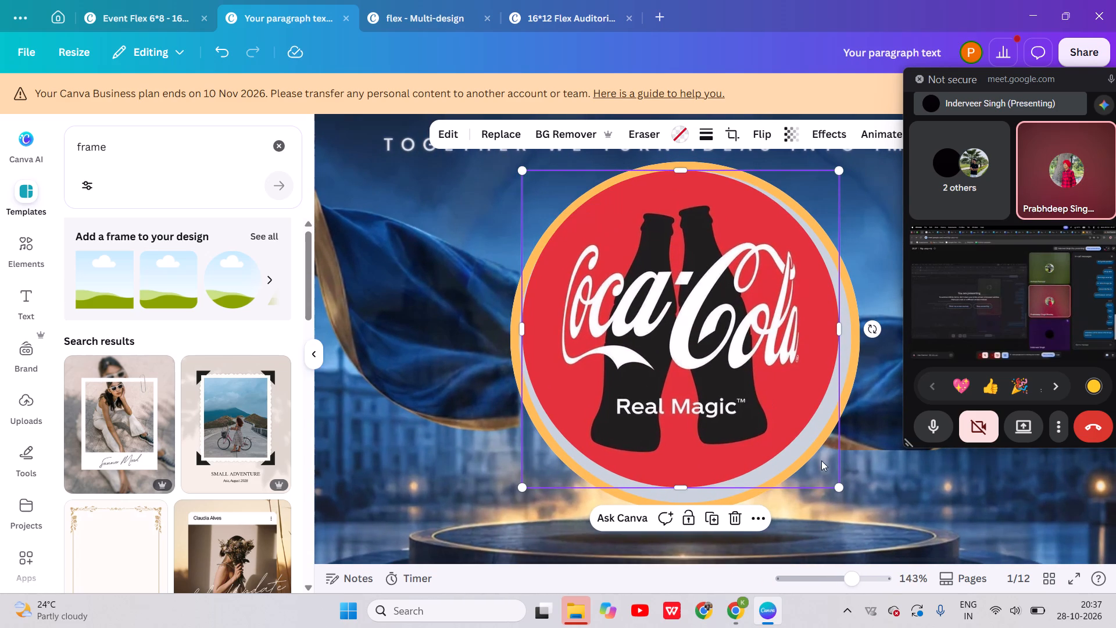
left_click_drag(840, 487, 847, 492)
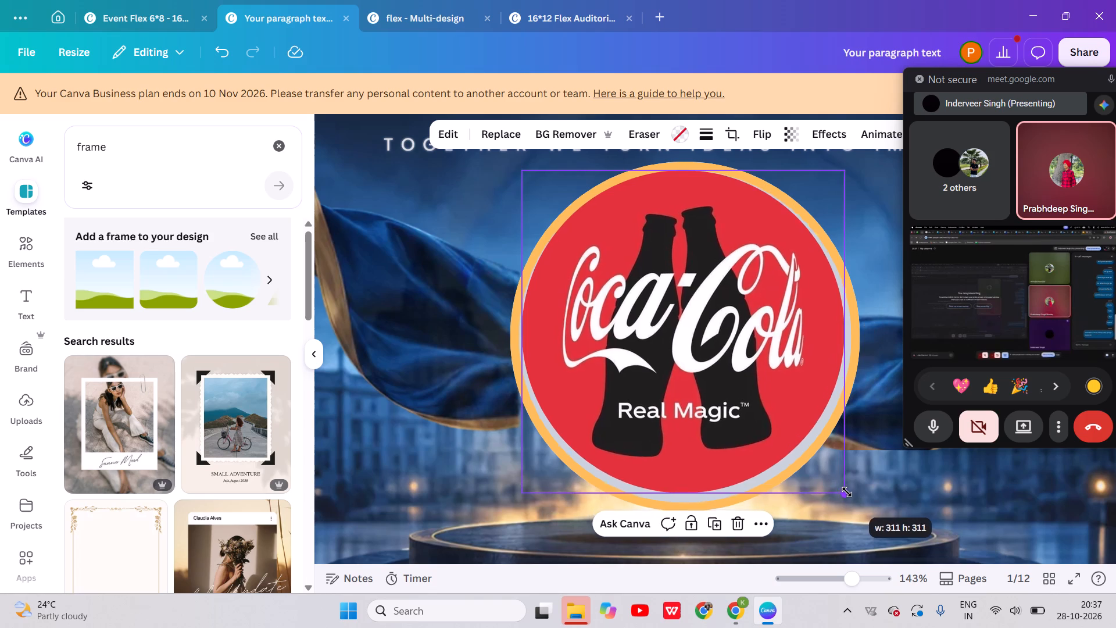
left_click_drag(847, 492, 852, 496)
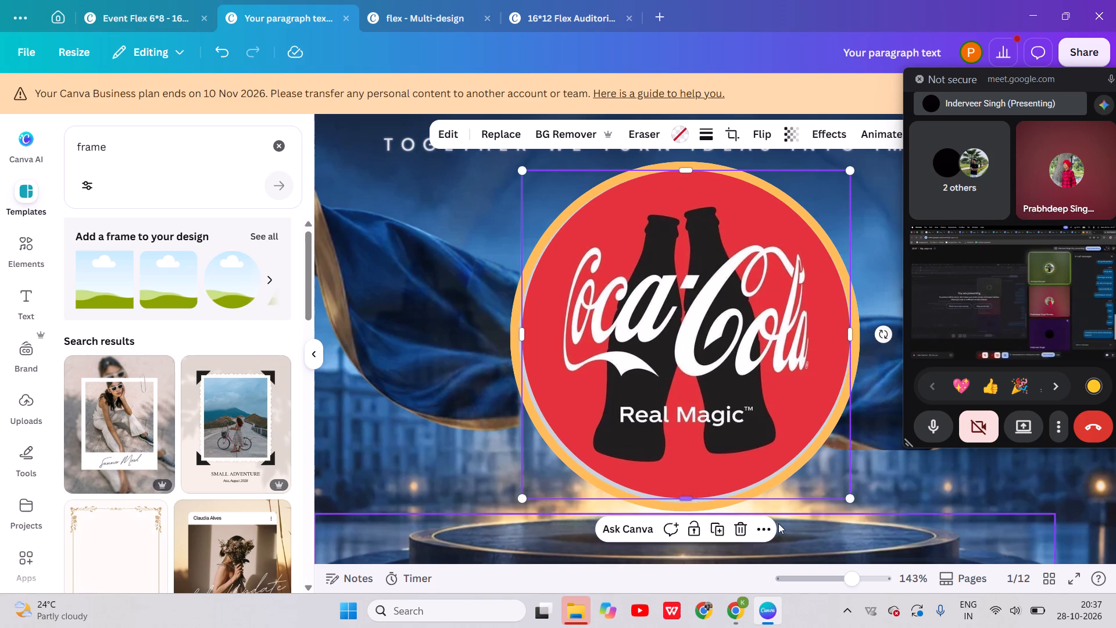
left_click(846, 501)
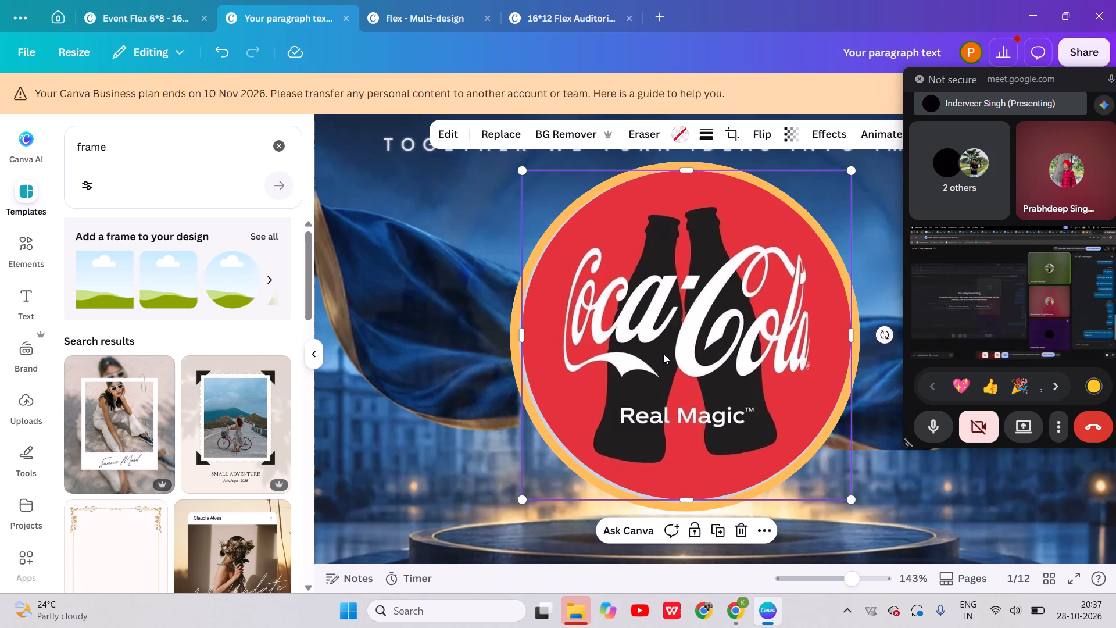
left_click(685, 450)
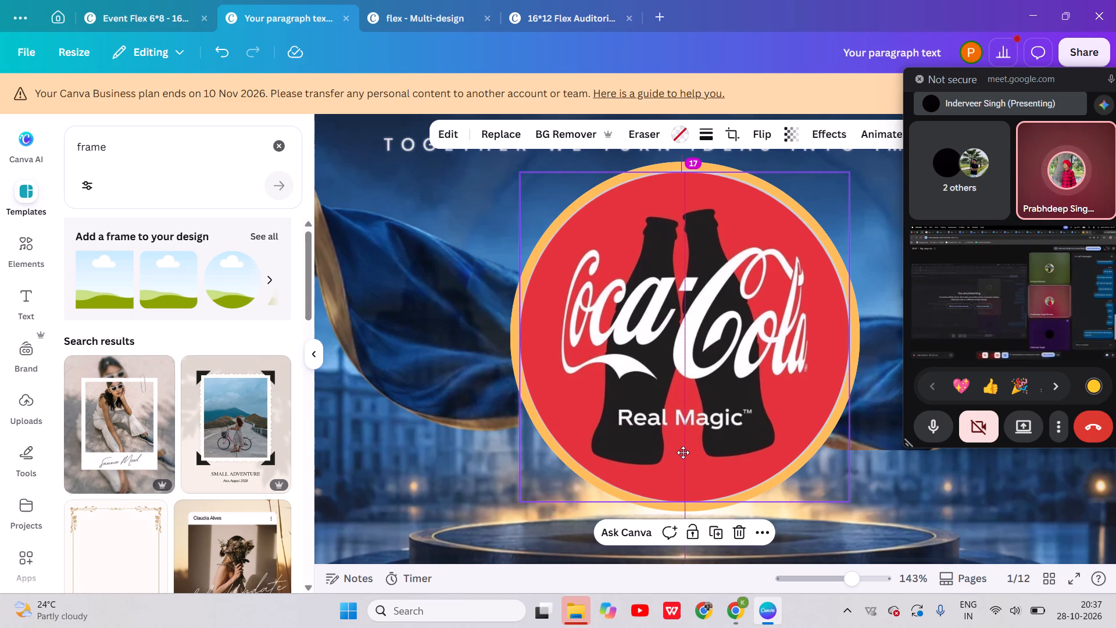
left_click(852, 176)
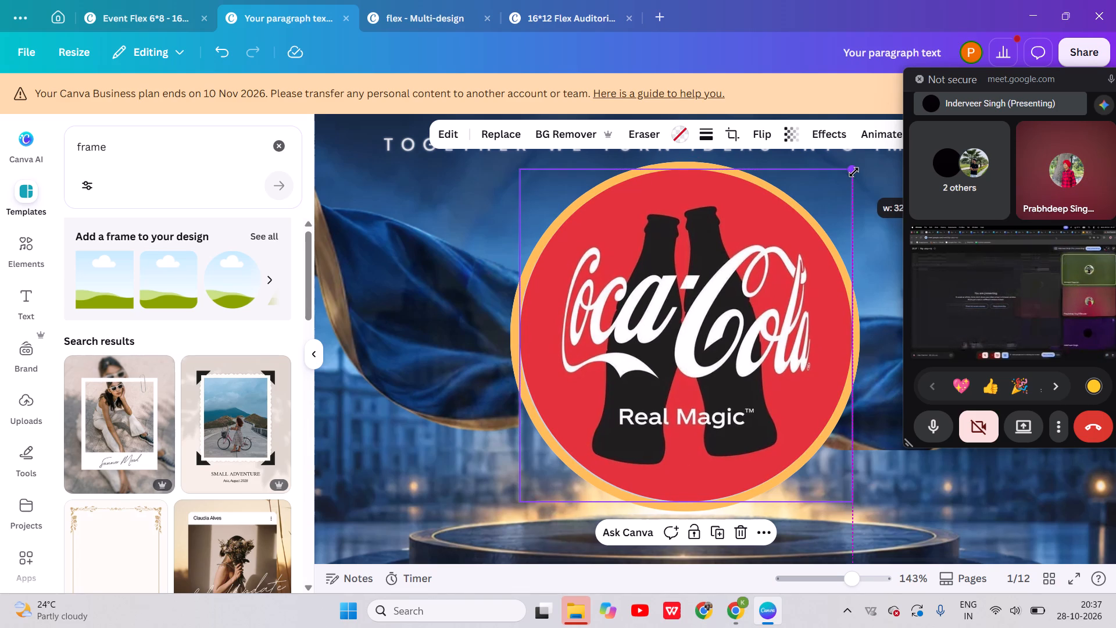
left_click(519, 503)
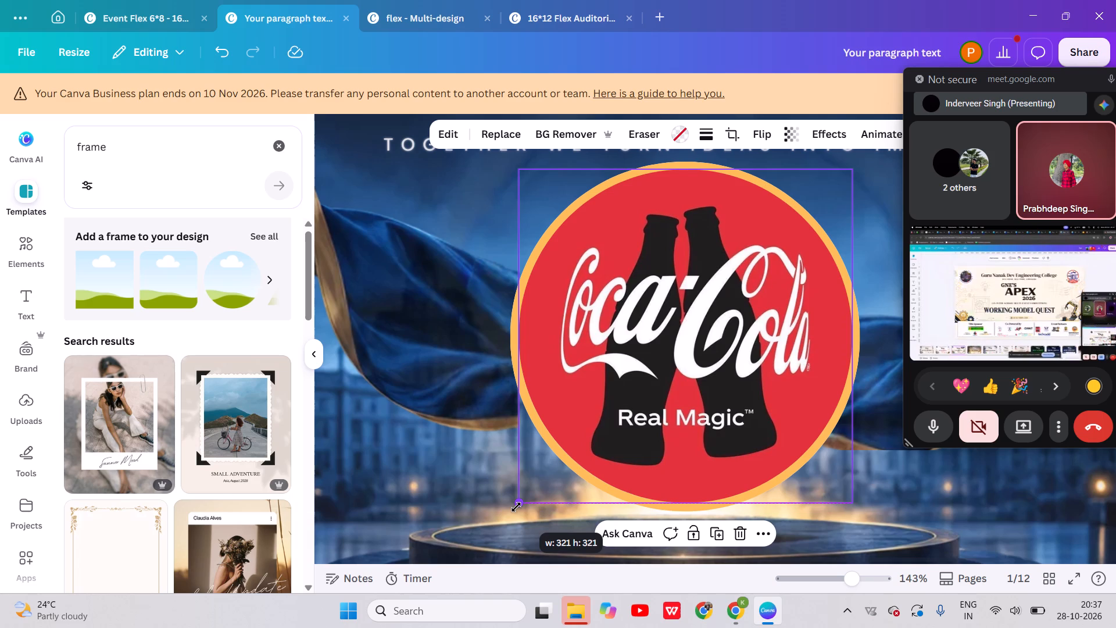
left_click(999, 484)
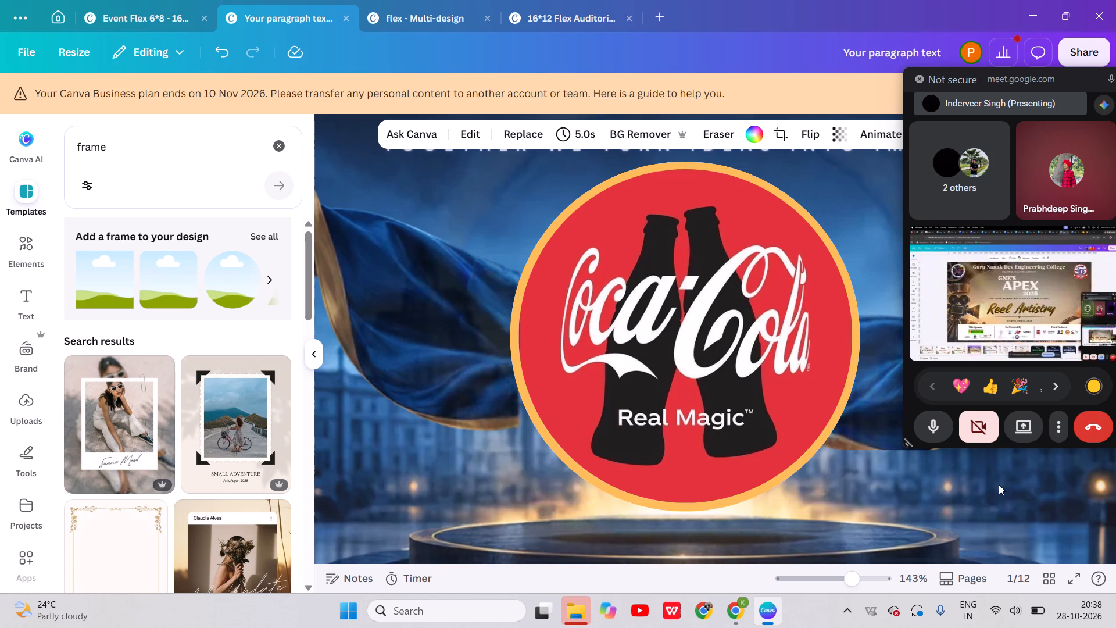
Review the whole Event Partner poster, checking the Coca-Cola logo's fit and the overall layout from header to footer.
scroll(999, 484, "left", 1)
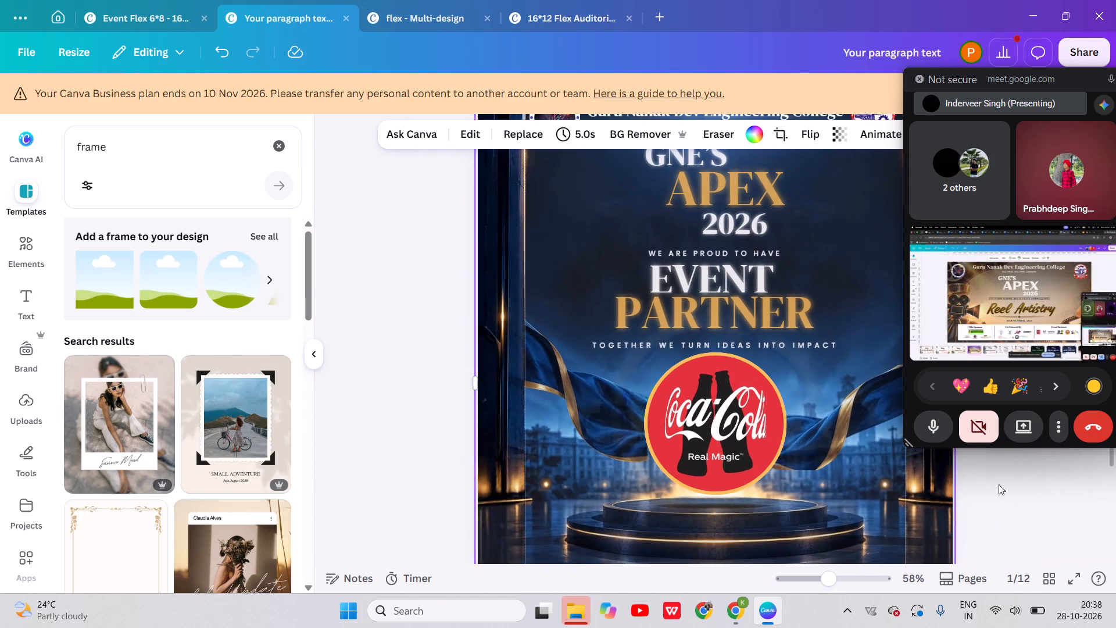
left_click(1065, 476)
scroll(938, 497, "down", 1)
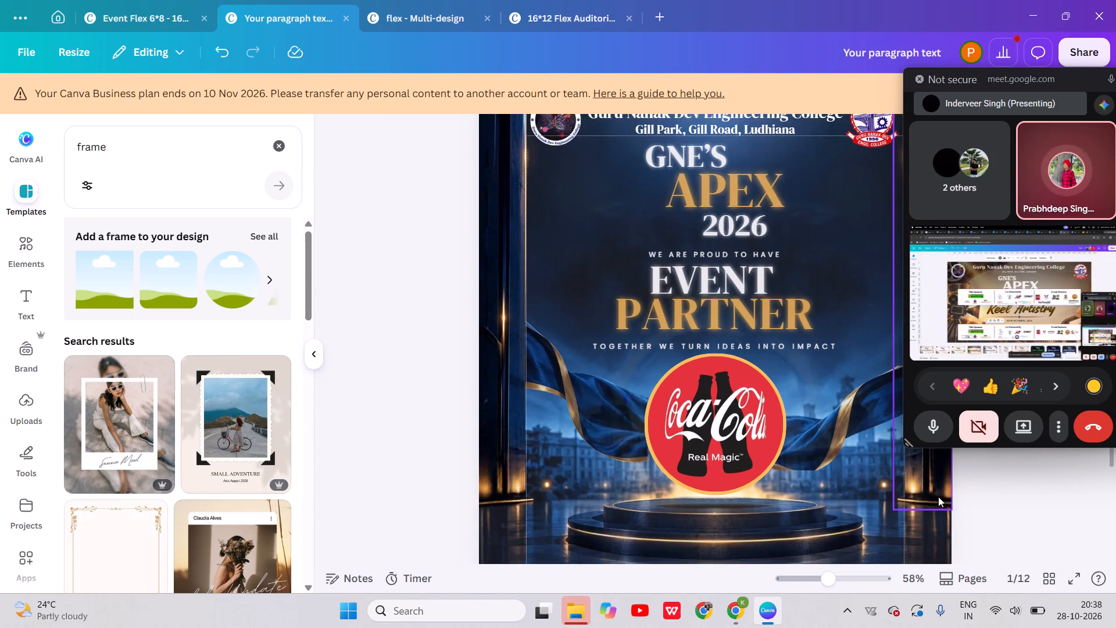
scroll(938, 497, "down", 1)
scroll(850, 526, "down", 1)
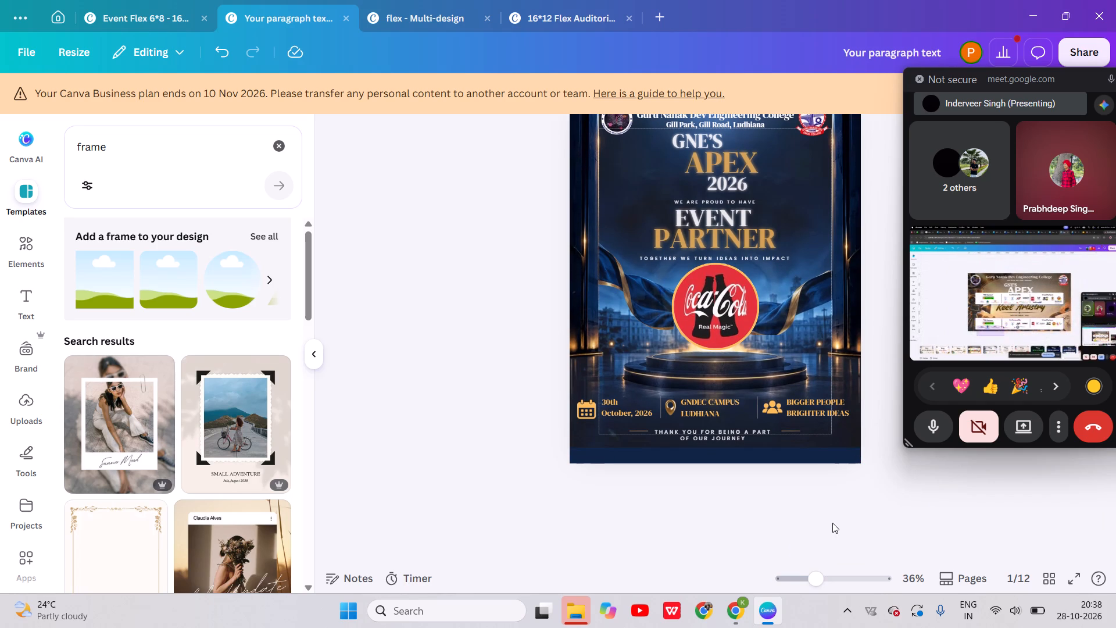
scroll(832, 523, "up", 1)
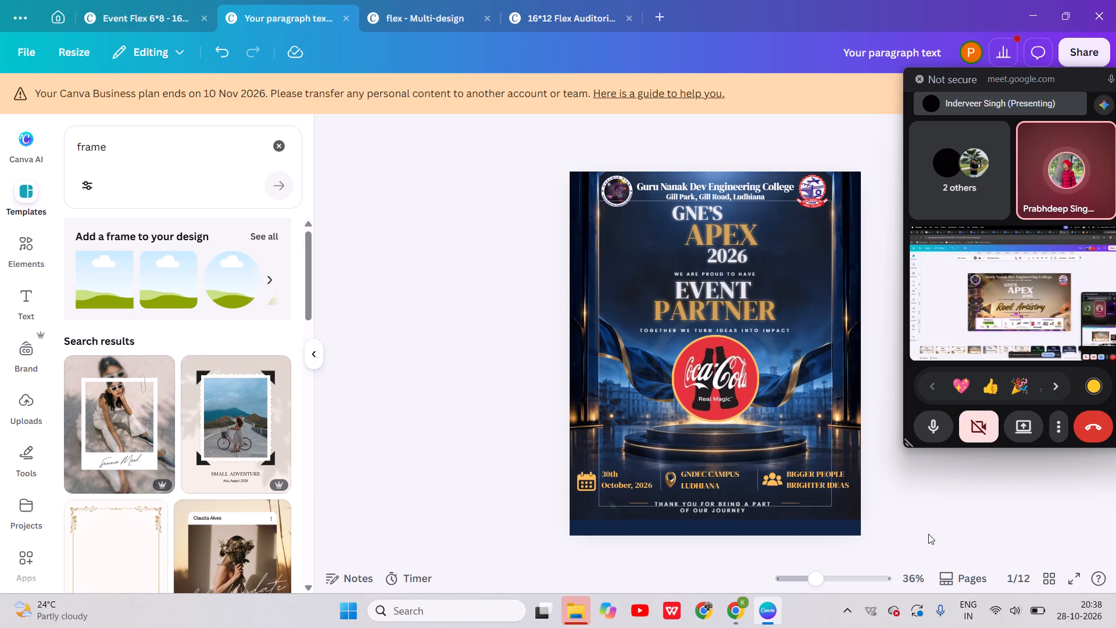
scroll(906, 505, "down", 2)
scroll(906, 505, "up", 1)
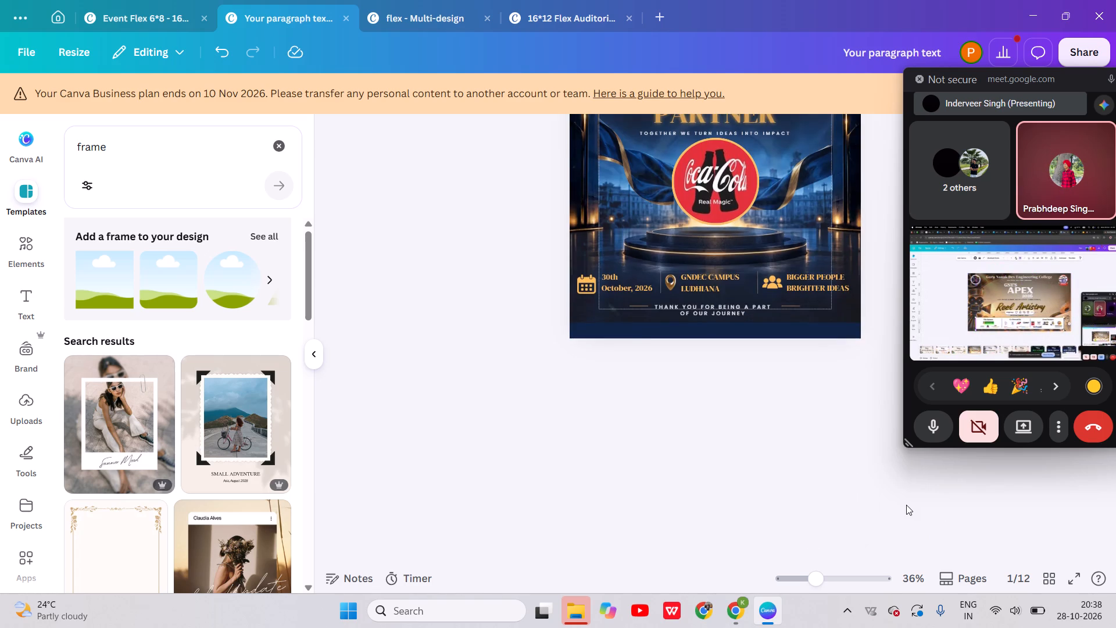
scroll(906, 505, "up", 2)
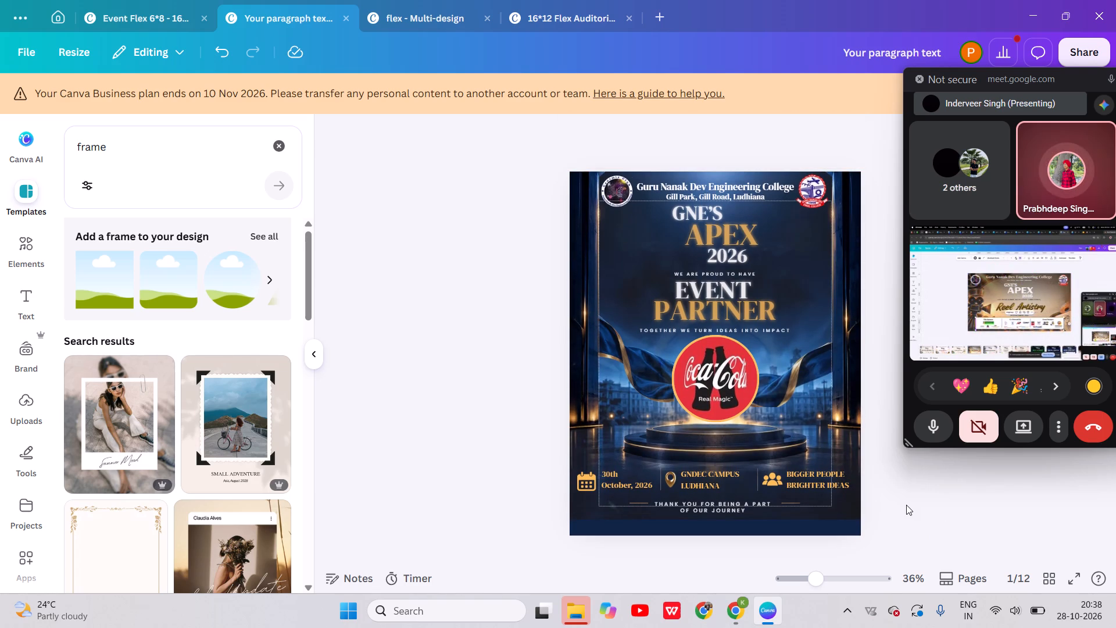
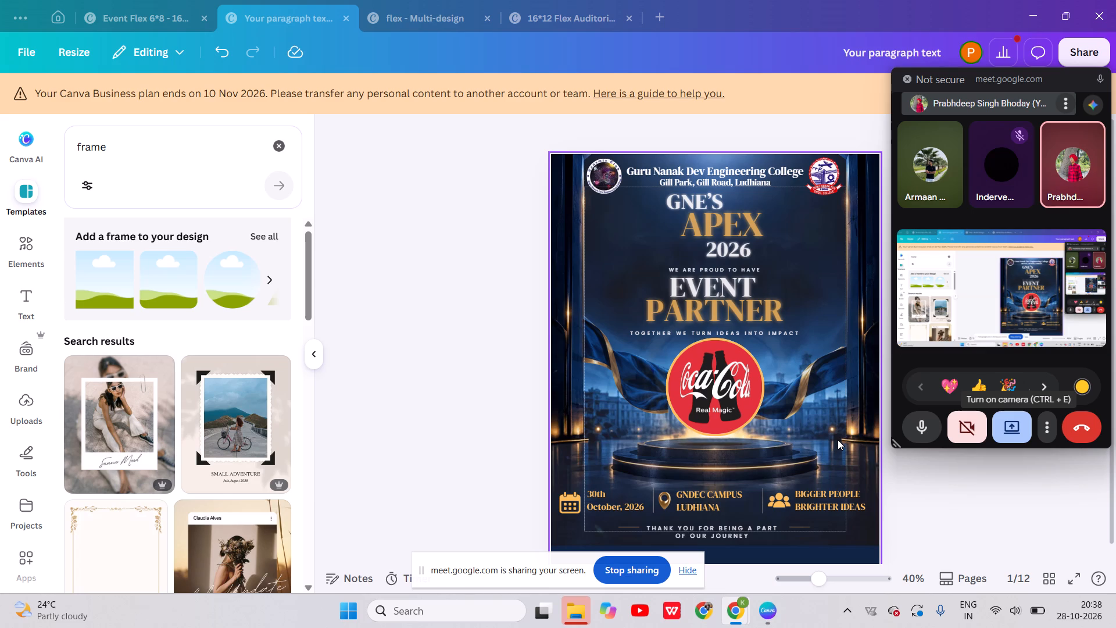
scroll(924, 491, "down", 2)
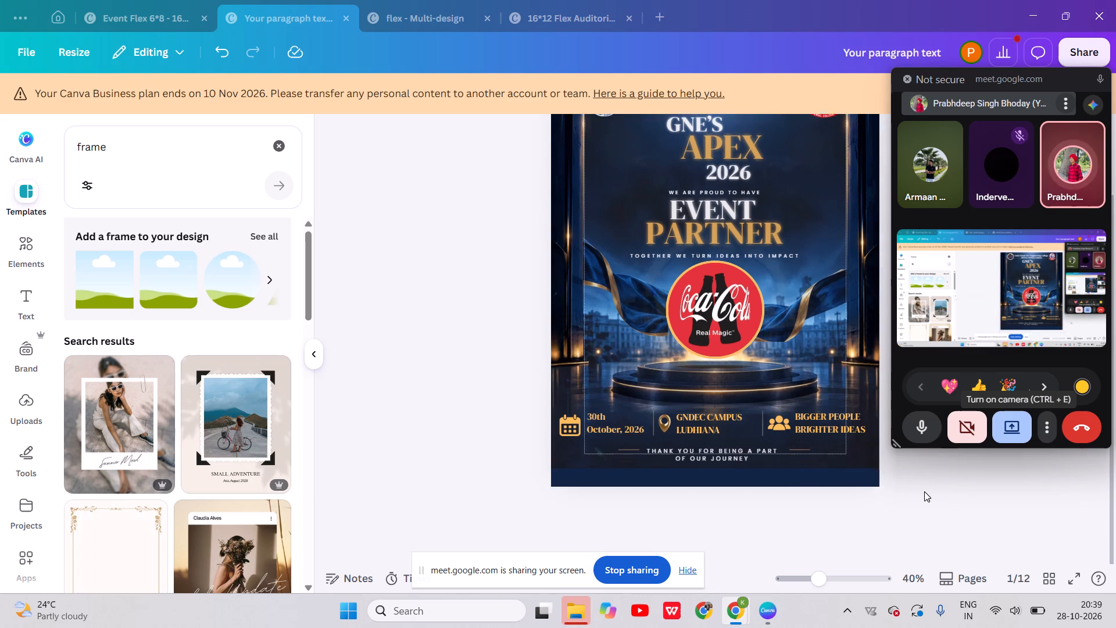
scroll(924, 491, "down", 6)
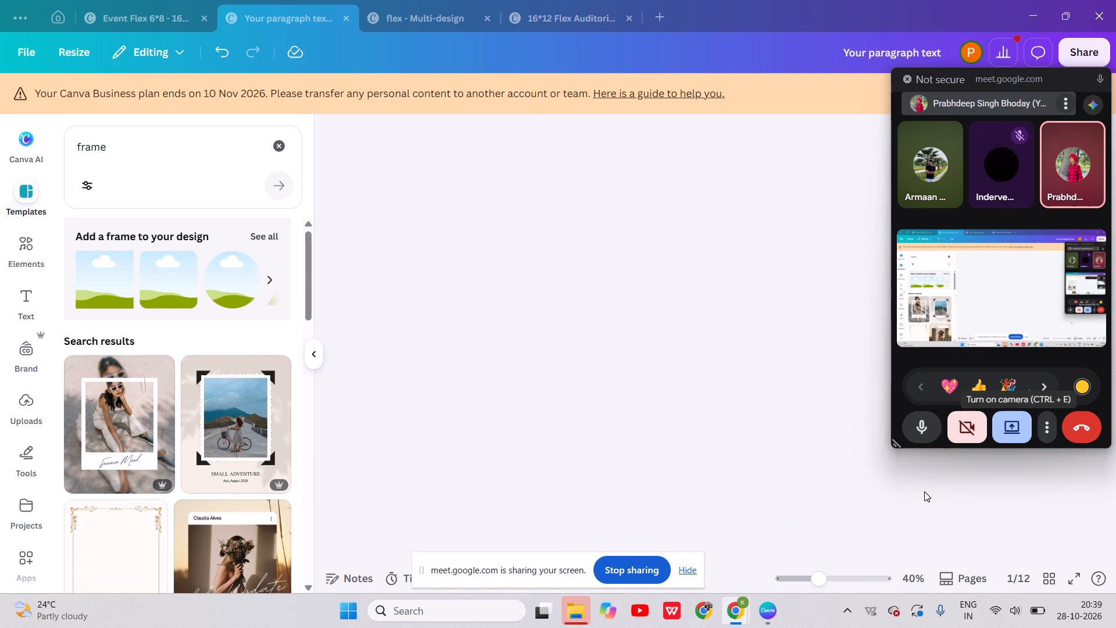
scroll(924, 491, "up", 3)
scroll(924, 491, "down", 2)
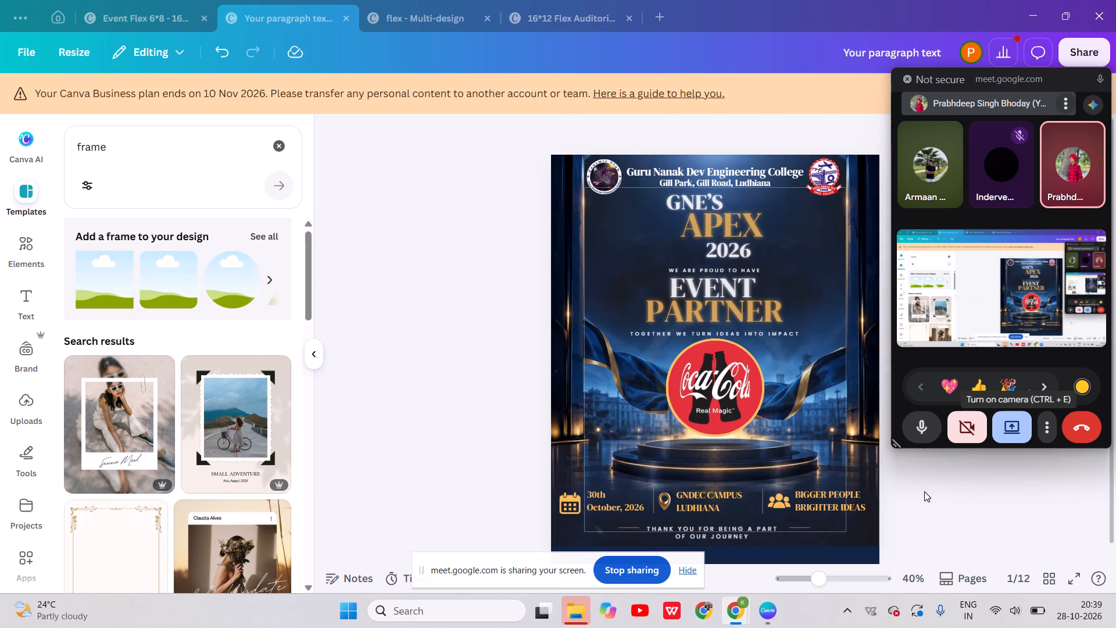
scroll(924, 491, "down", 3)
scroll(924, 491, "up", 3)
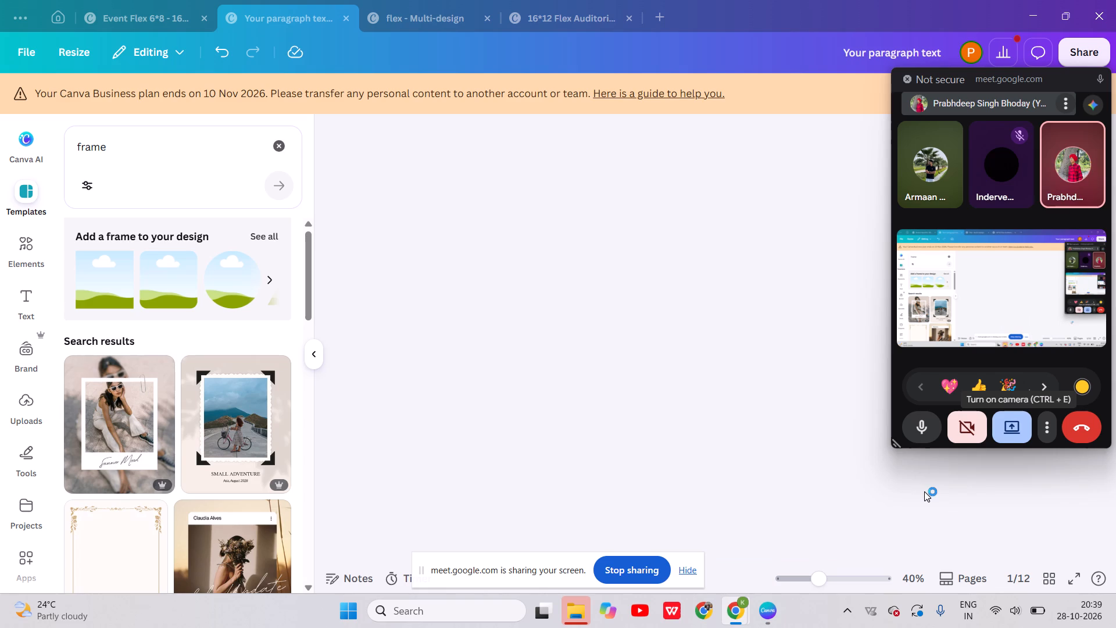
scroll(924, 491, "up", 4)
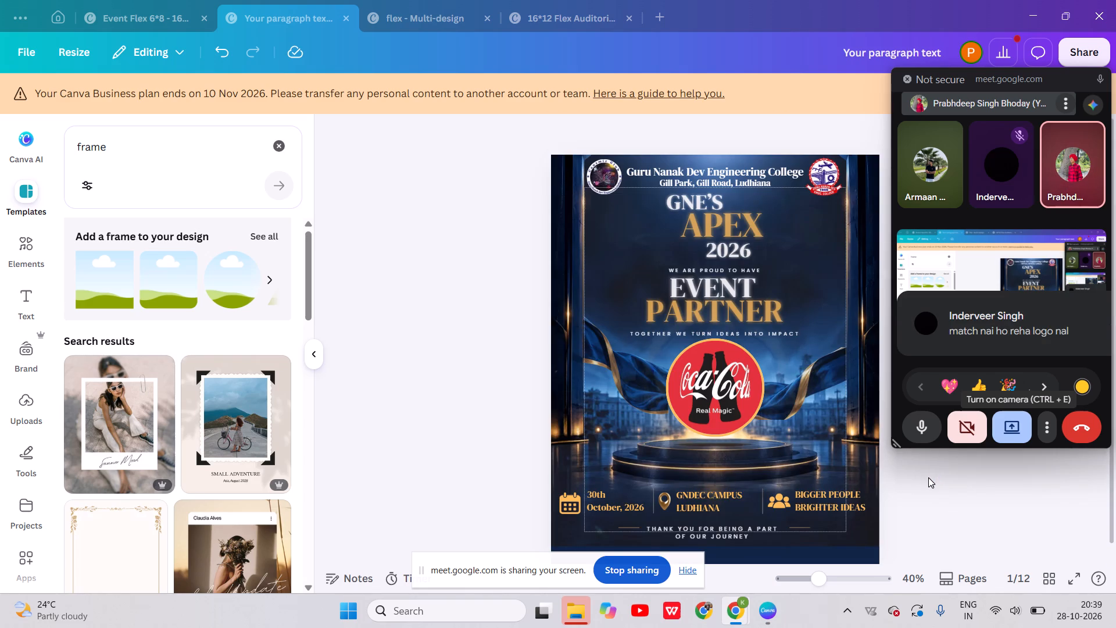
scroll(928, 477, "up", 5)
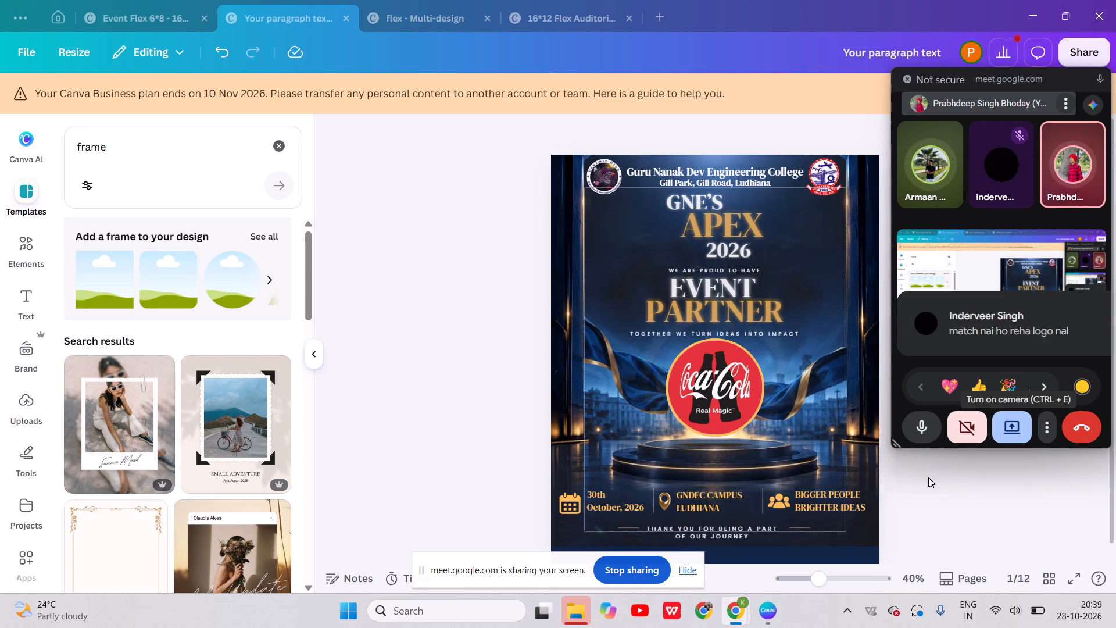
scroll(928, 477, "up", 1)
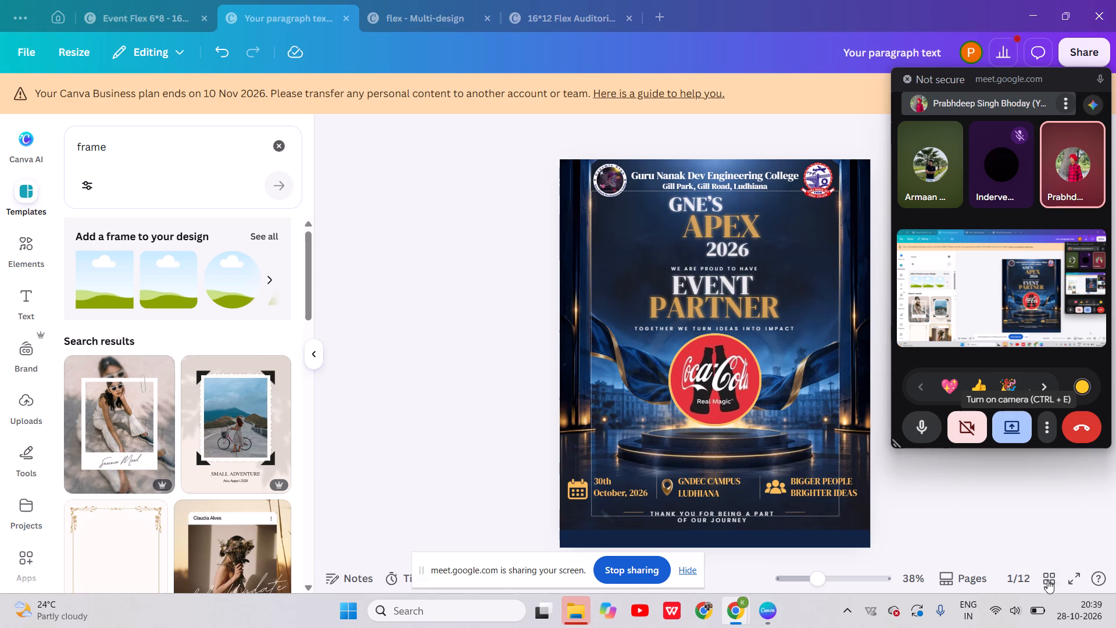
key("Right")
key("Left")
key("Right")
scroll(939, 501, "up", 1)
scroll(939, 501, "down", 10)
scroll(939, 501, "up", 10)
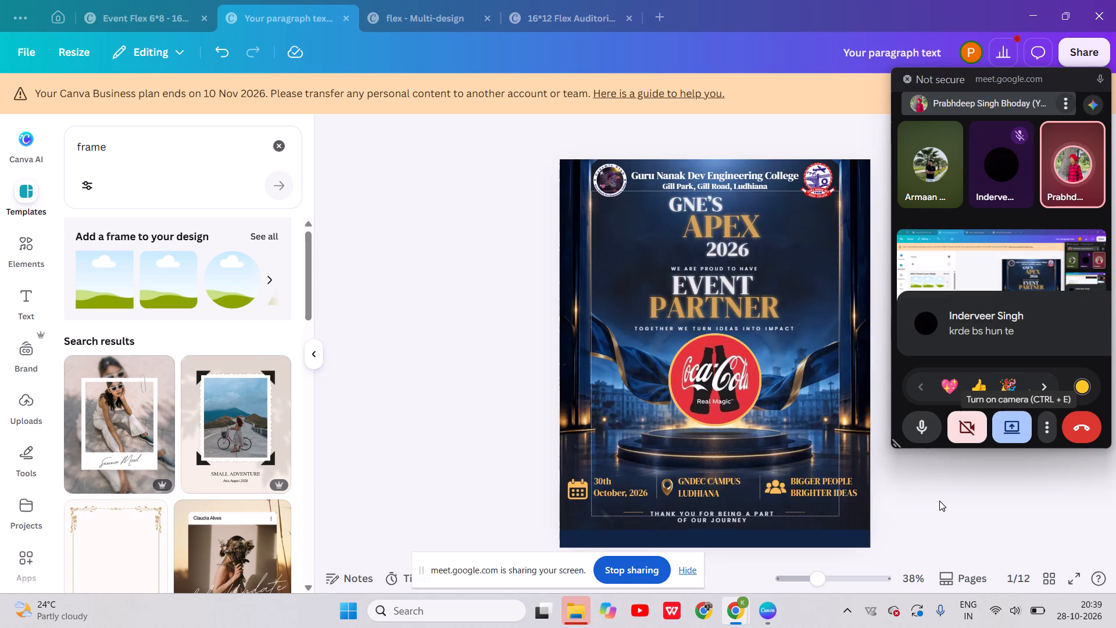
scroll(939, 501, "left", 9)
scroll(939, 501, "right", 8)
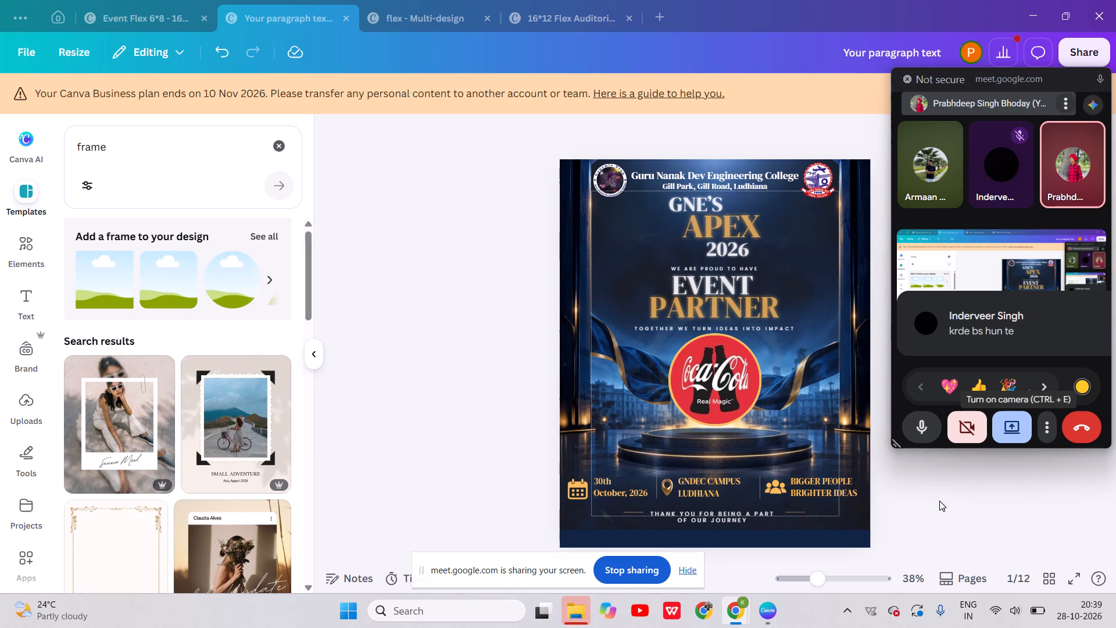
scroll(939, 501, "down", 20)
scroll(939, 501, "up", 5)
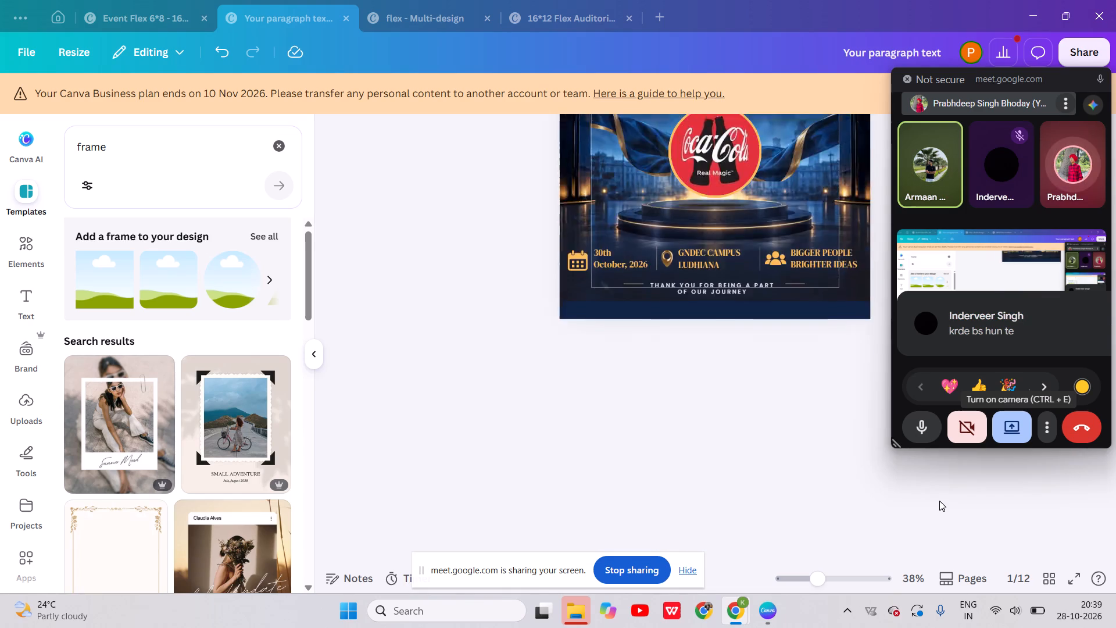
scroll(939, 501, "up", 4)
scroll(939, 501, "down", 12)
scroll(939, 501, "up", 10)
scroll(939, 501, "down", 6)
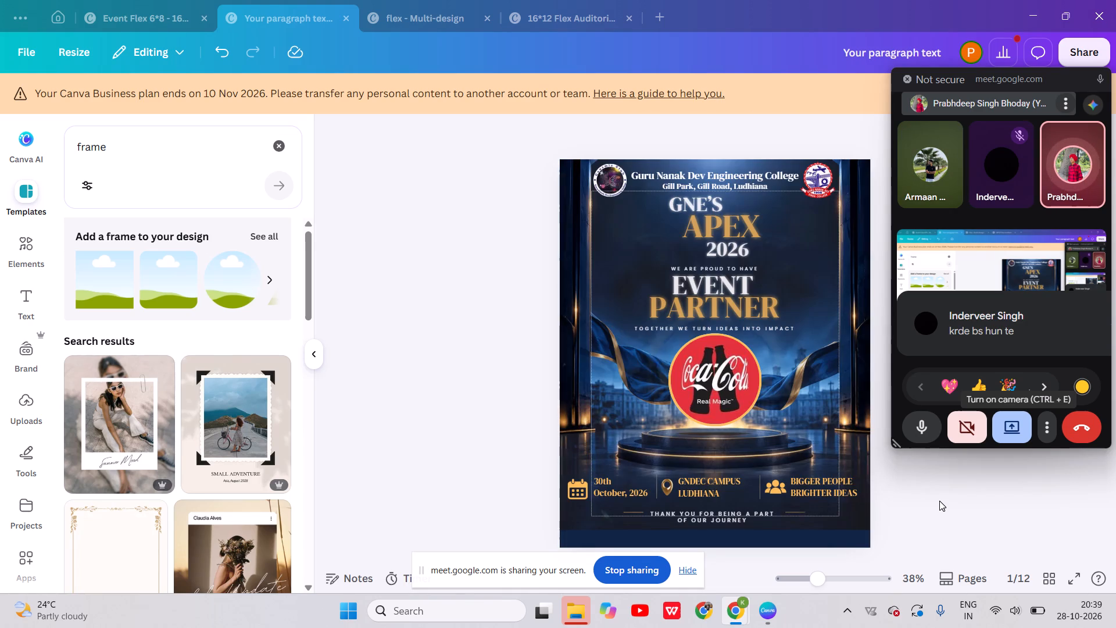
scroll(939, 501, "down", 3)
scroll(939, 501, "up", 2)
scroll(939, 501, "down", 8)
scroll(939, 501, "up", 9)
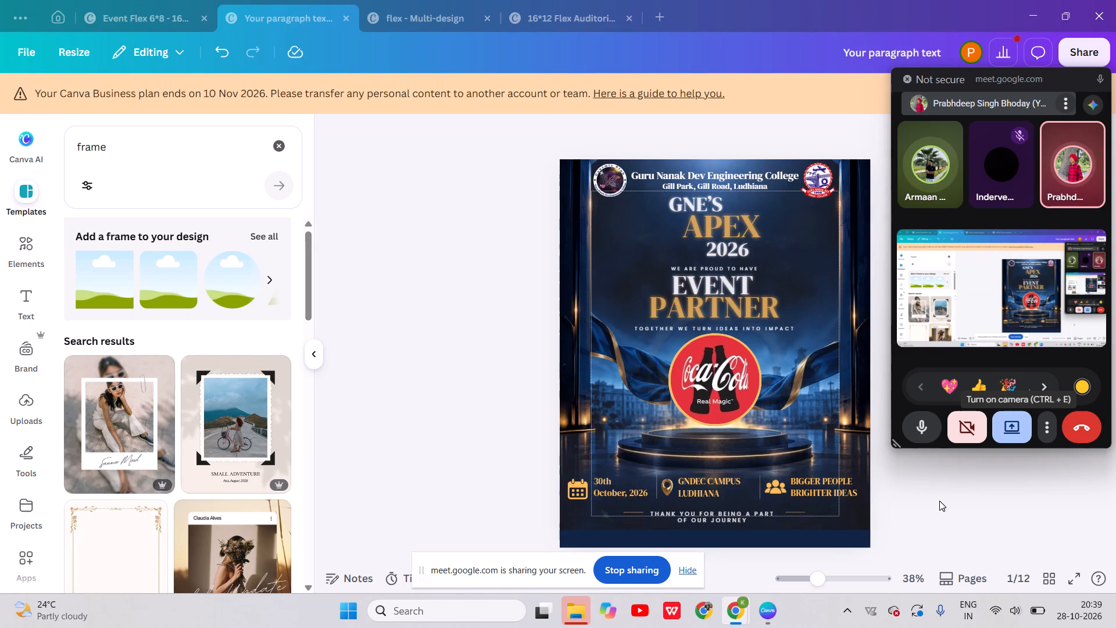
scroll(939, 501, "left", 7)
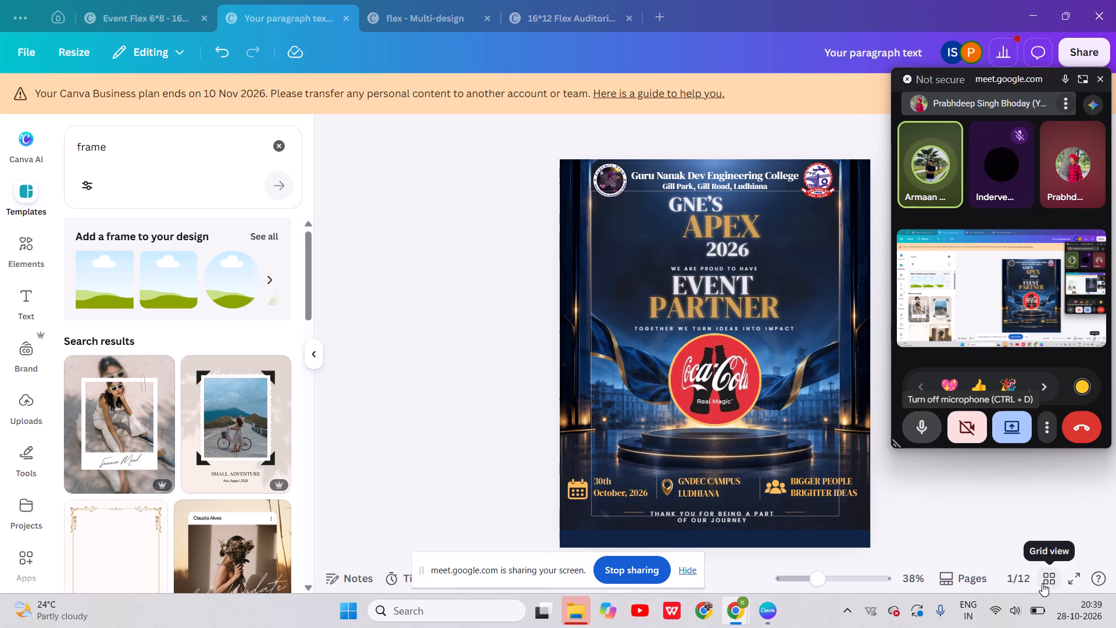
Open page 2, the Event Partner poster with the sponsor strip, from the page overview, and hide the screen-sharing notice.
left_click(1047, 582)
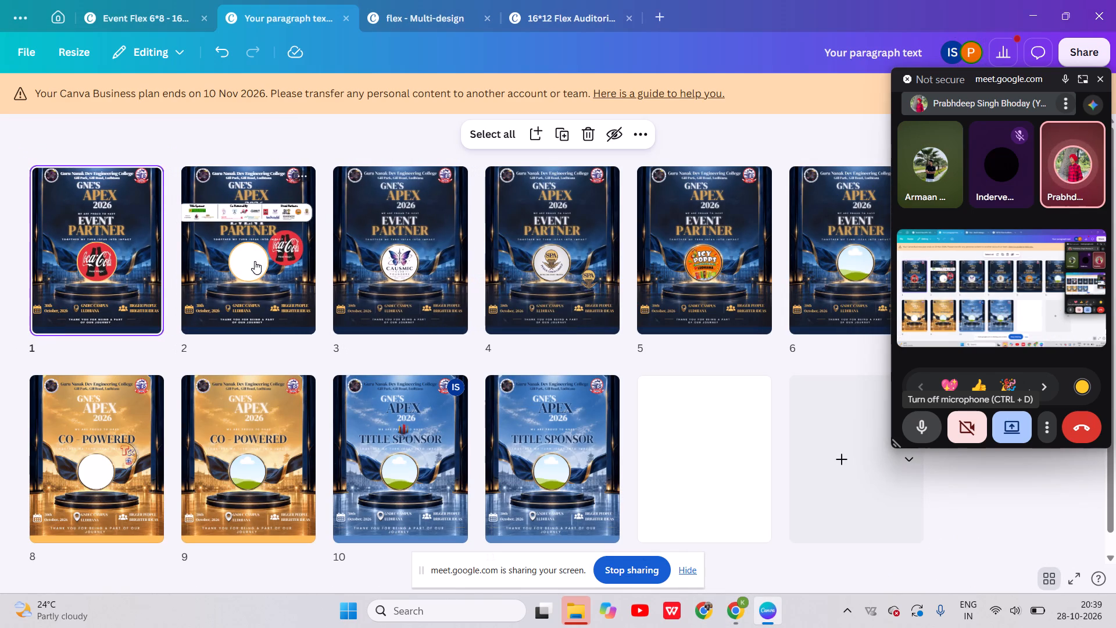
left_click(255, 261)
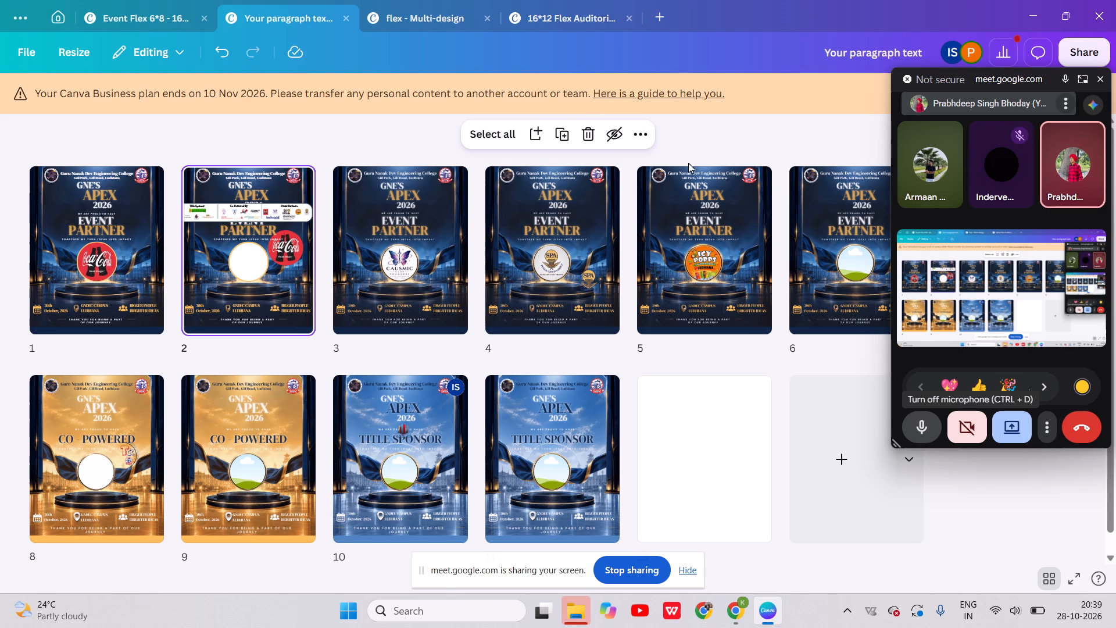
left_click(642, 134)
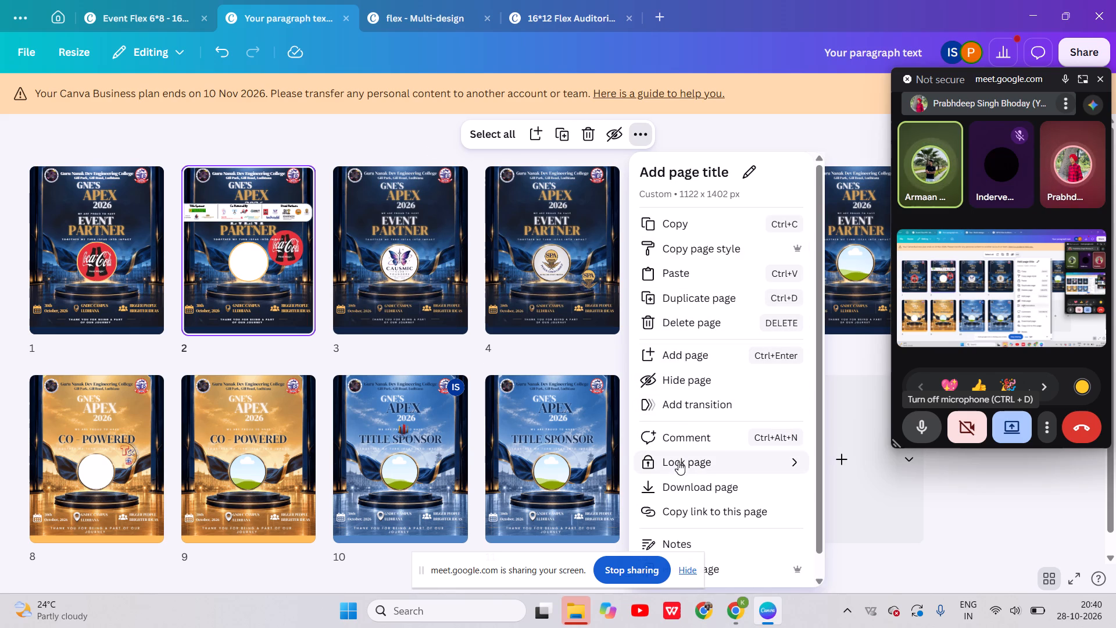
scroll(691, 533, "down", 1)
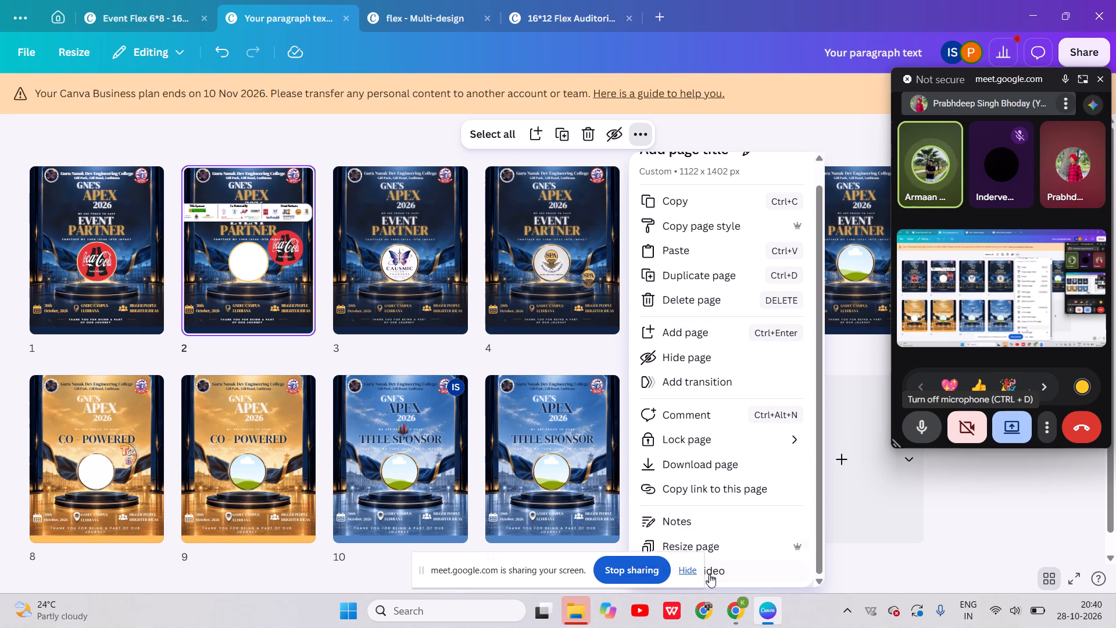
left_click(689, 575)
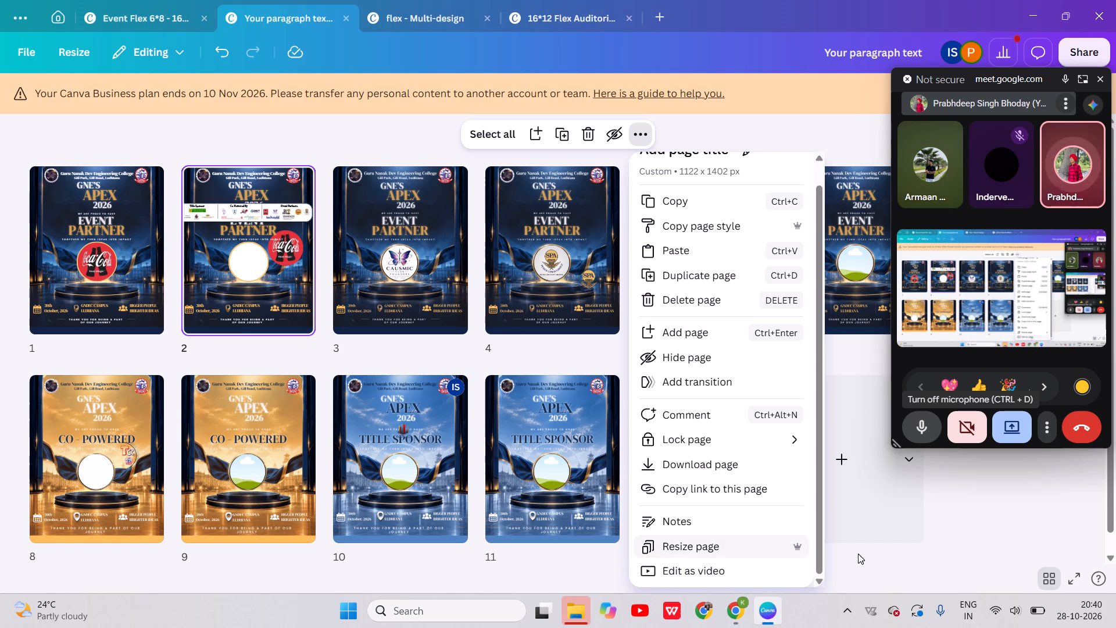
left_click(1052, 572)
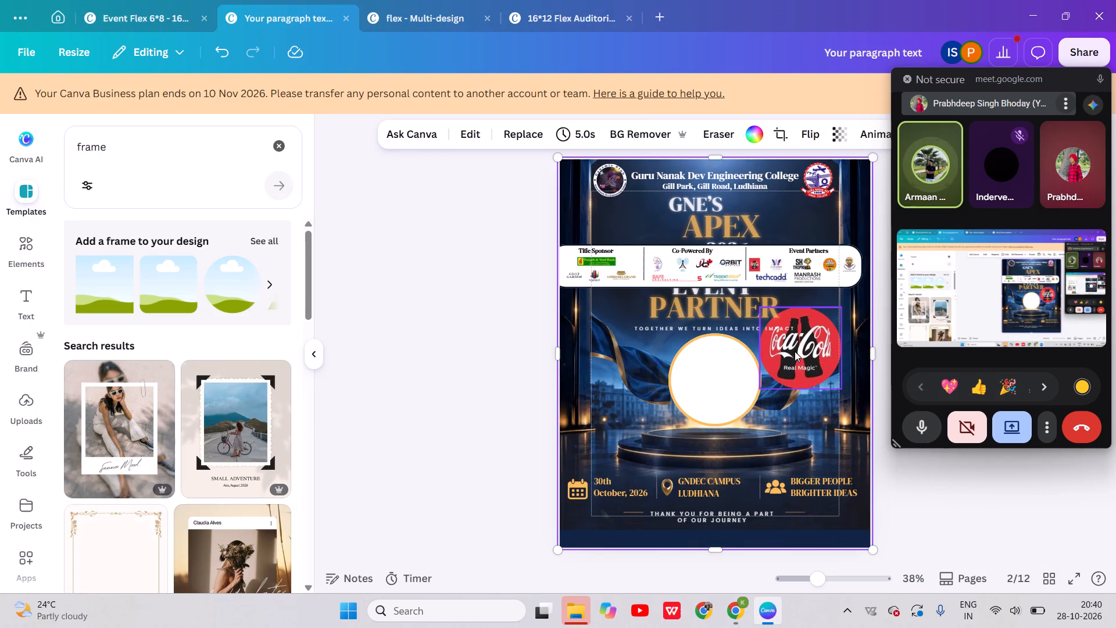
Delete the stray Coca-Cola logo beside the gold ring on page 2, along with the round frame that held it.
scroll(795, 351, "left", 2)
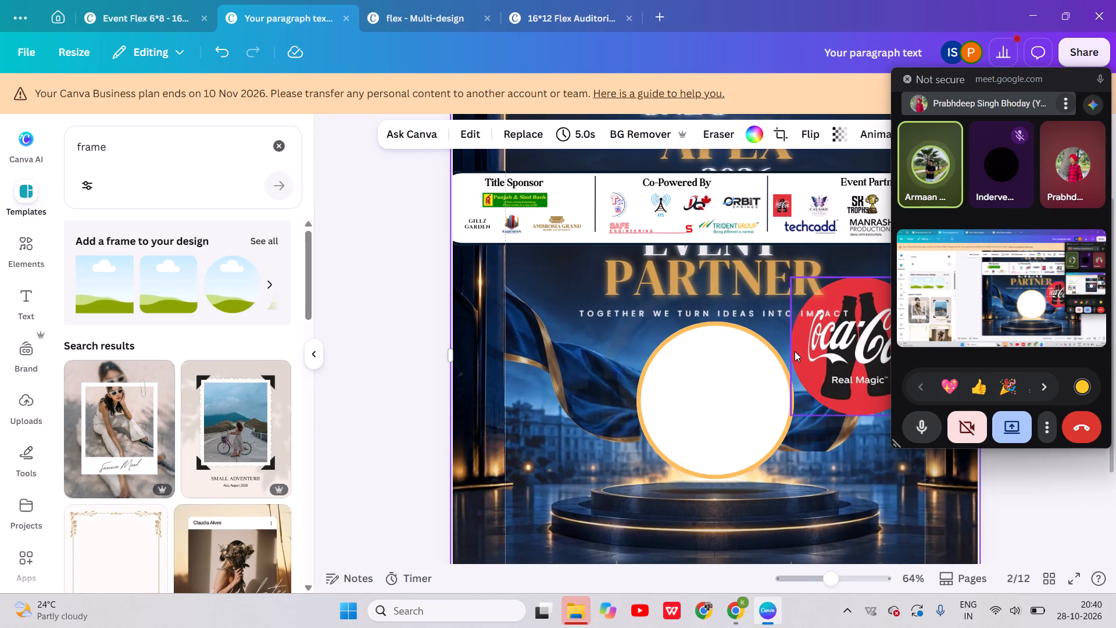
key("BackSpace")
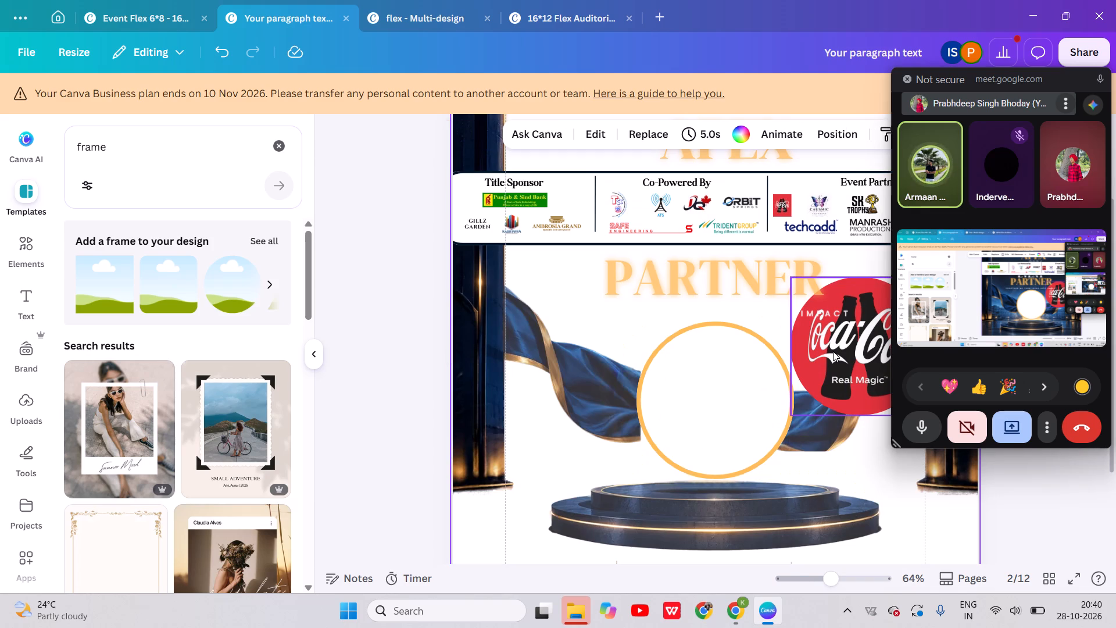
key("ctrl+z")
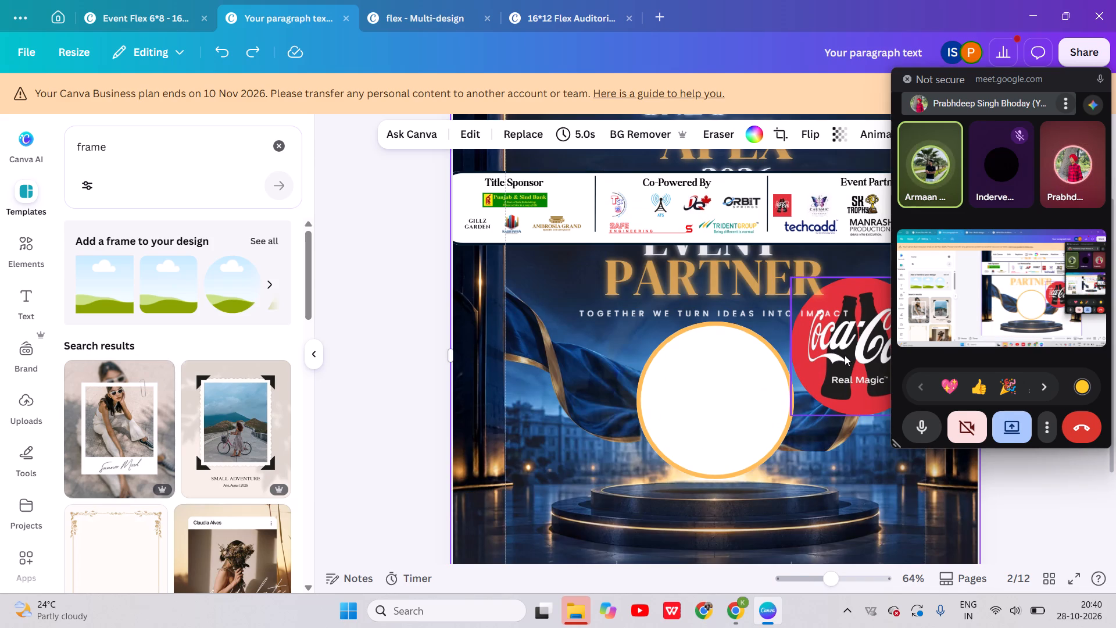
left_click(845, 355)
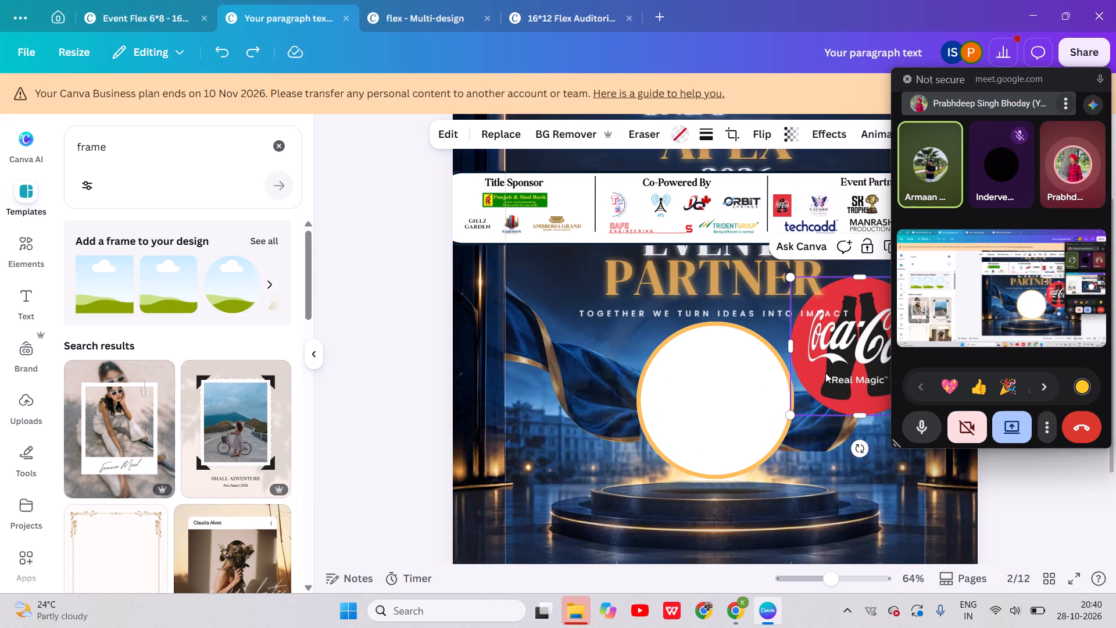
key("BackSpace")
left_click(850, 362)
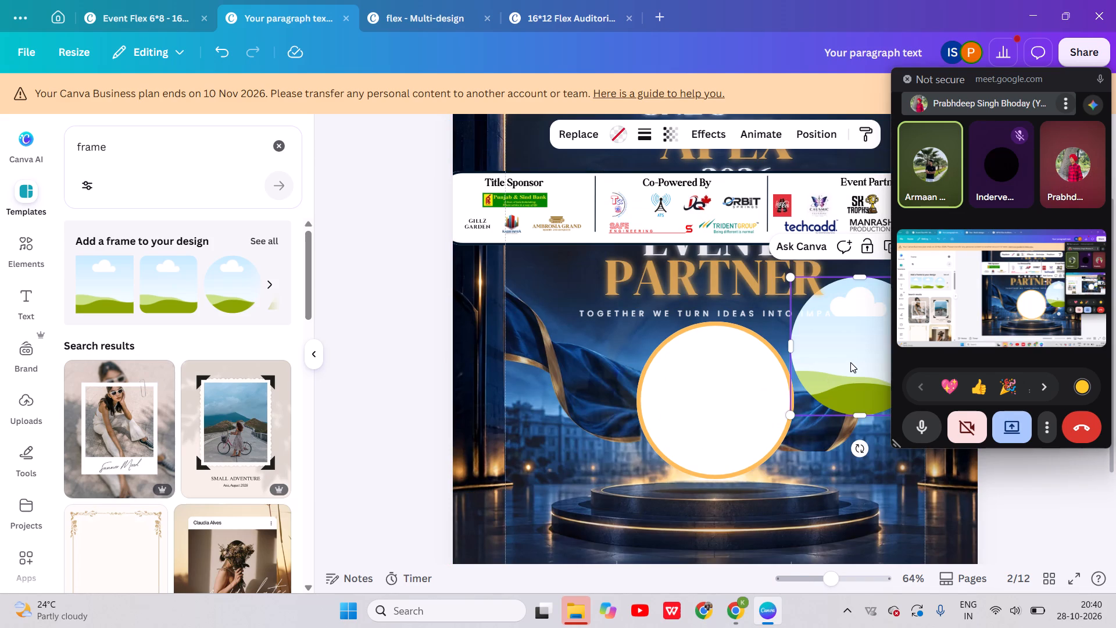
key("BackSpace")
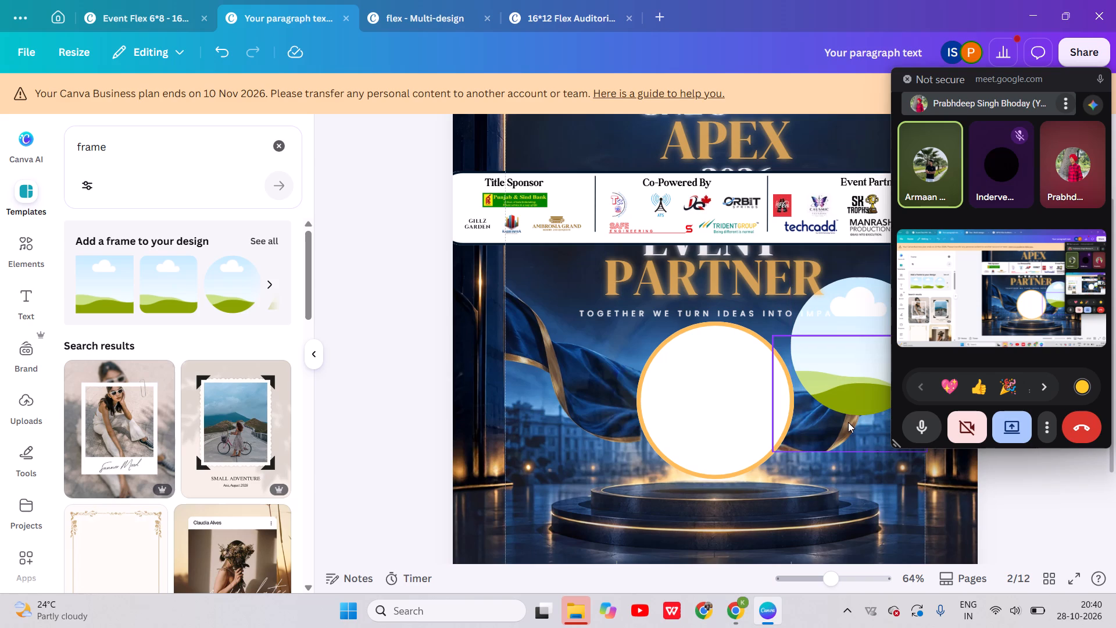
left_click(831, 383)
key("BackSpace")
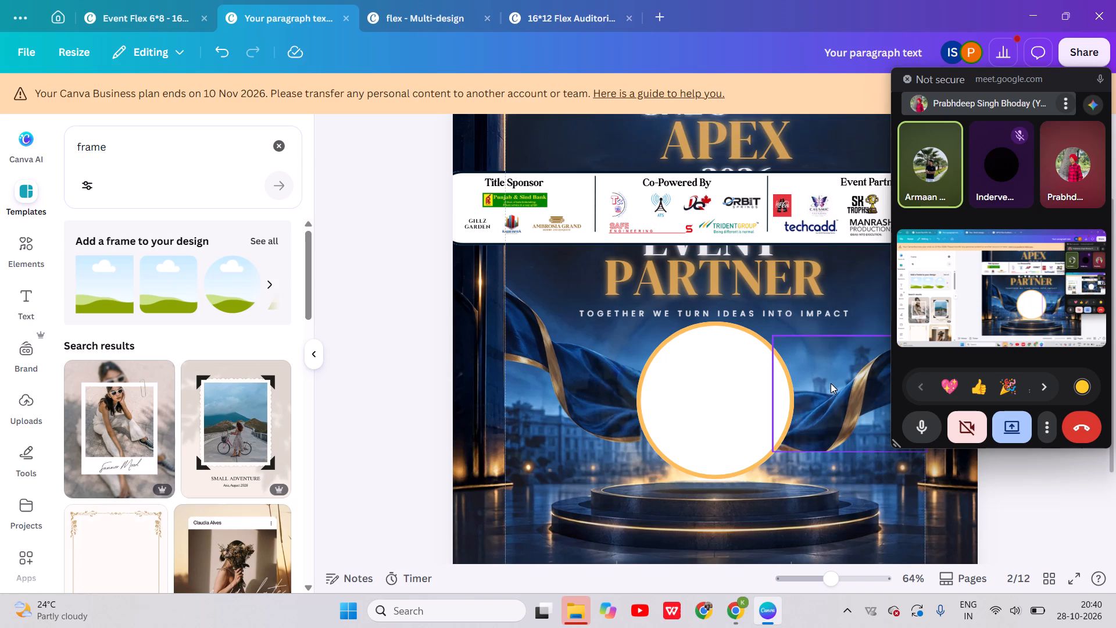
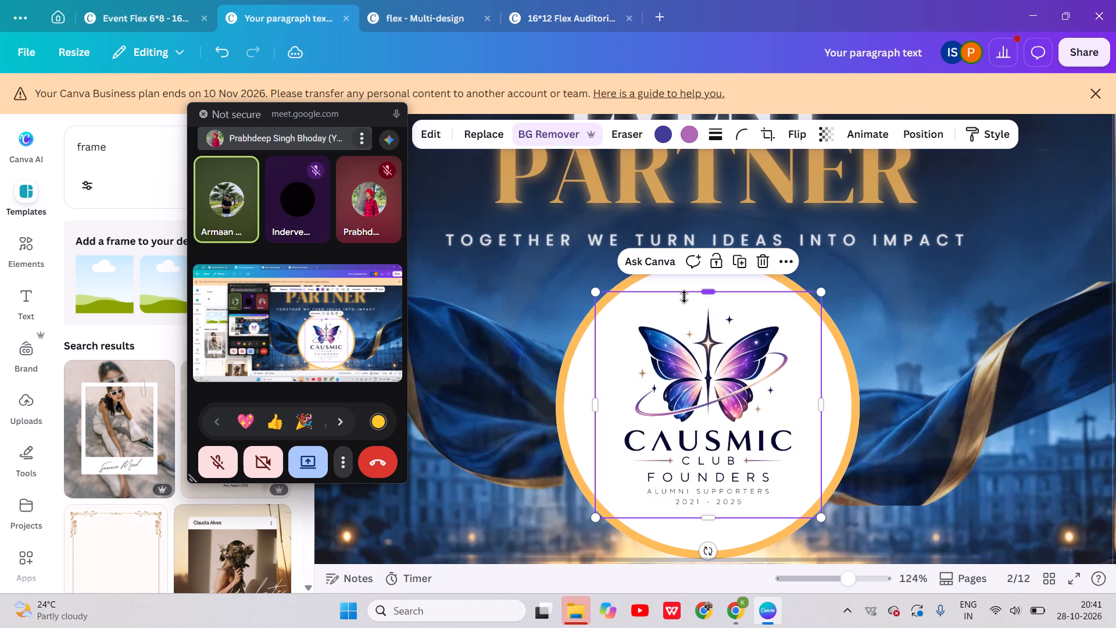
Align the Causmic Club Founders logo to the horizontal centre of the page 2 poster.
right_click(768, 355)
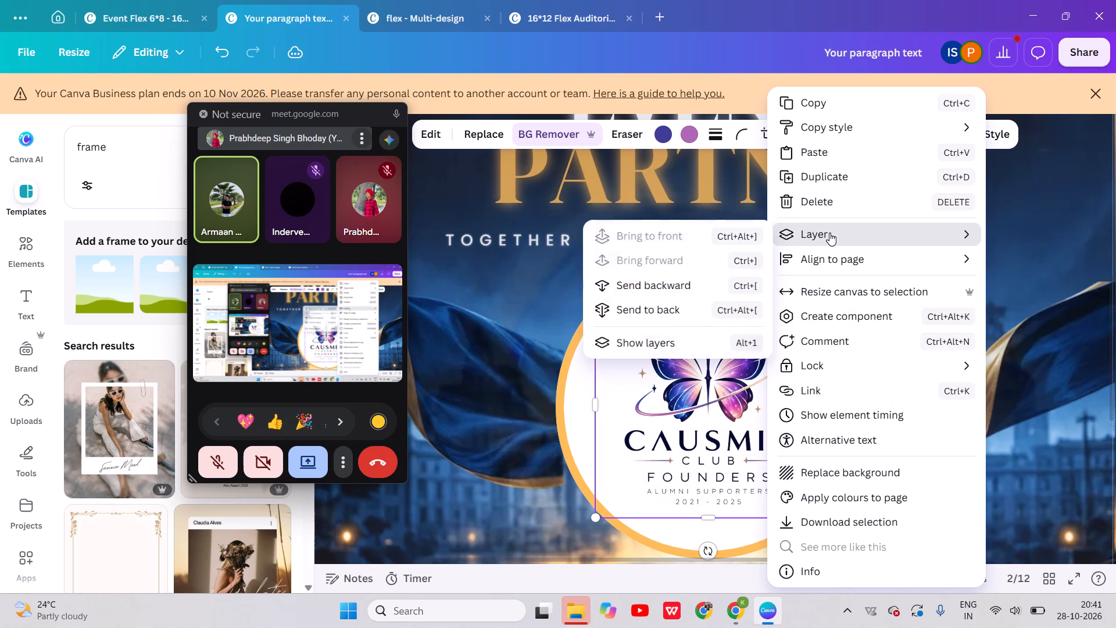
left_click(829, 252)
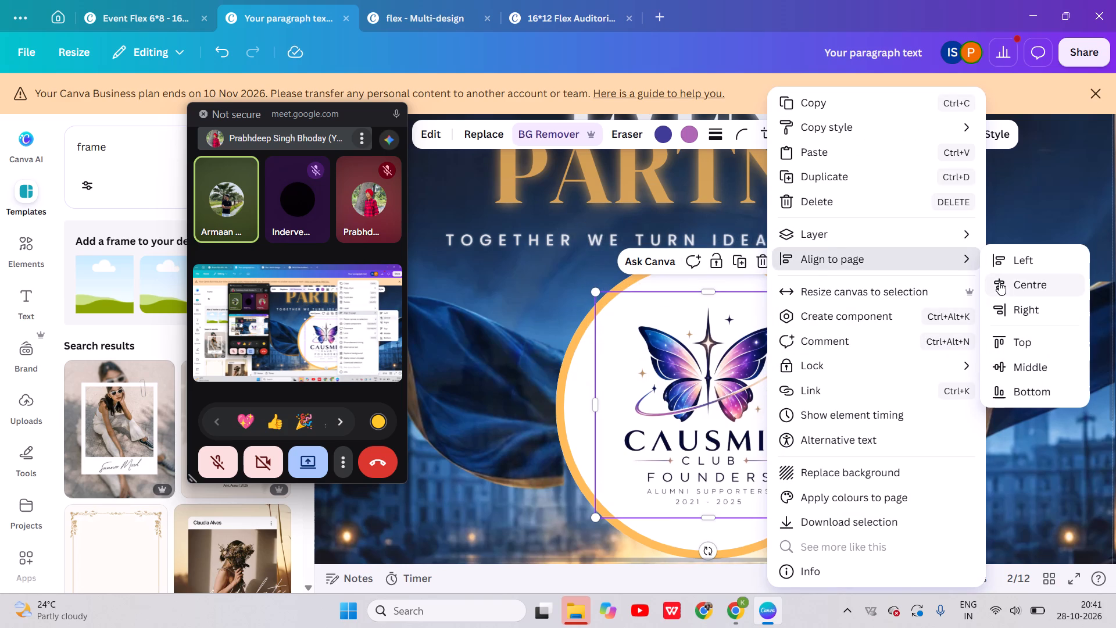
left_click(999, 282)
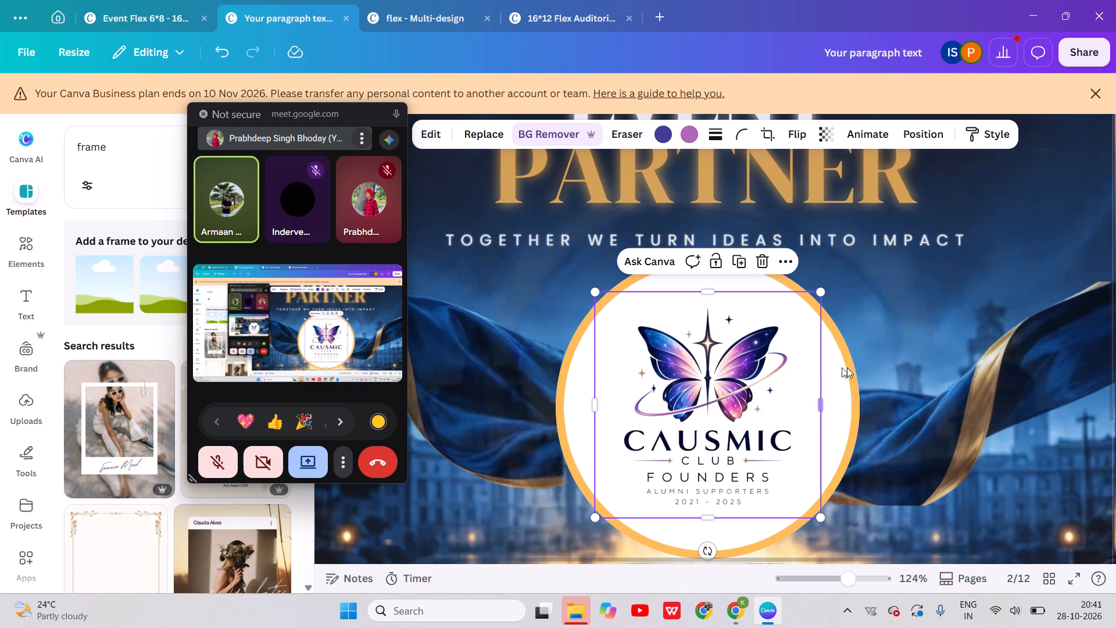
left_click(971, 370)
Duplicate the page 2 Event Partner poster to make a page for the next partner.
scroll(971, 370, "down", 2)
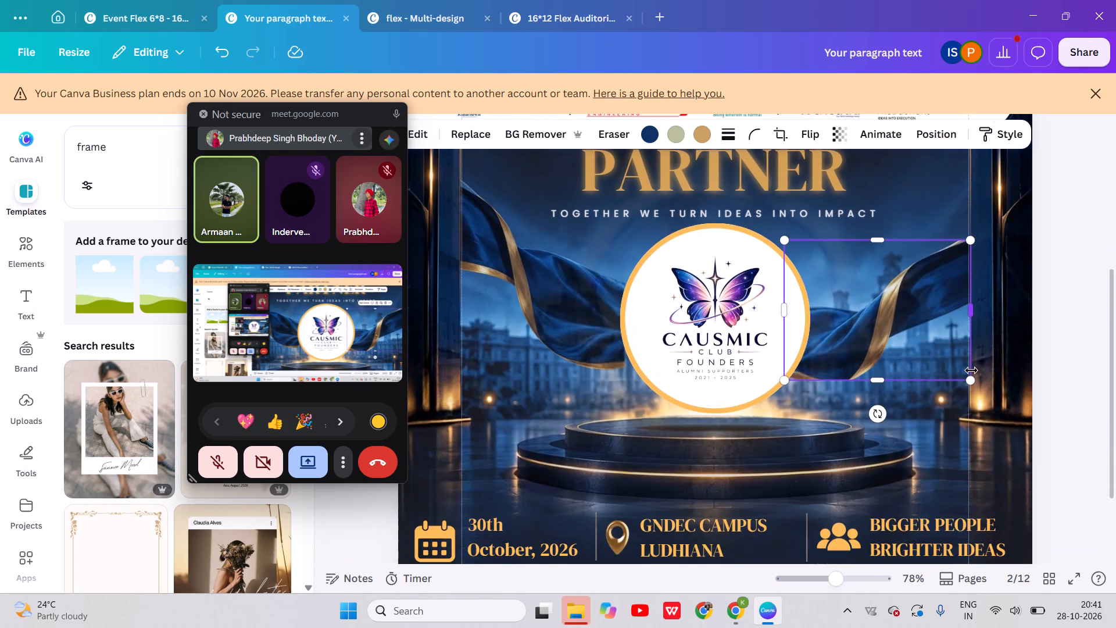
scroll(971, 370, "down", 3)
scroll(971, 370, "up", 2)
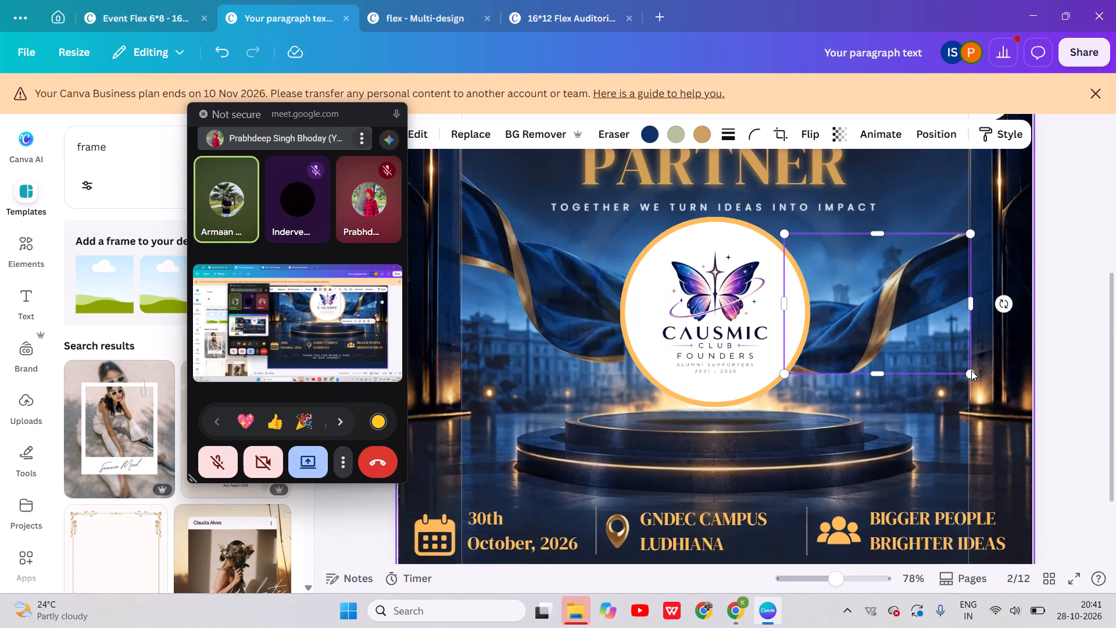
scroll(971, 370, "up", 2)
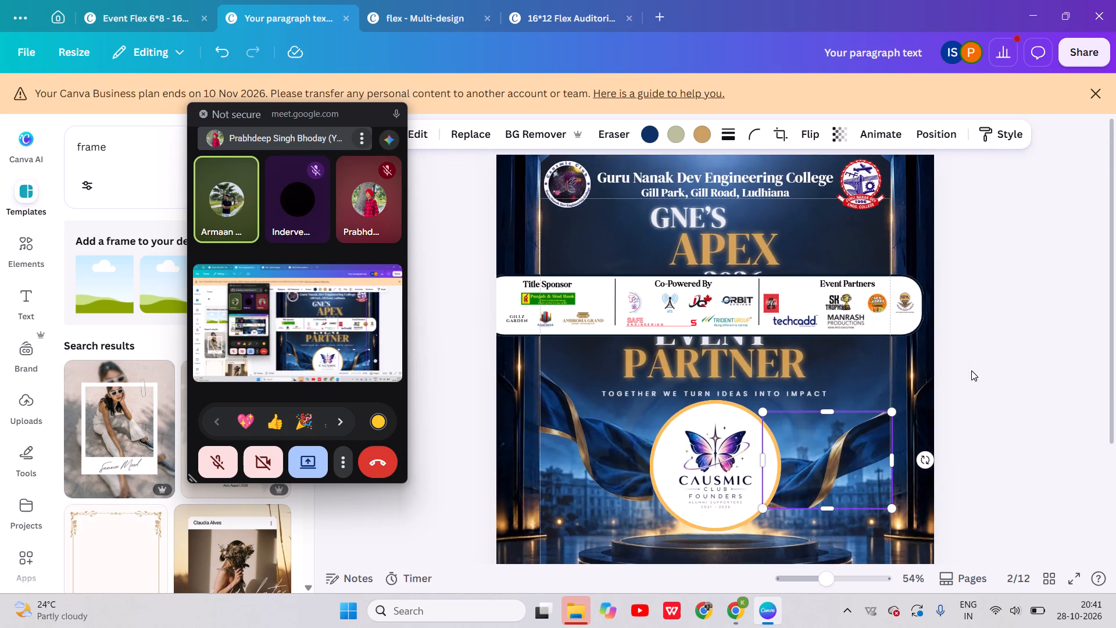
scroll(929, 260, "up", 1)
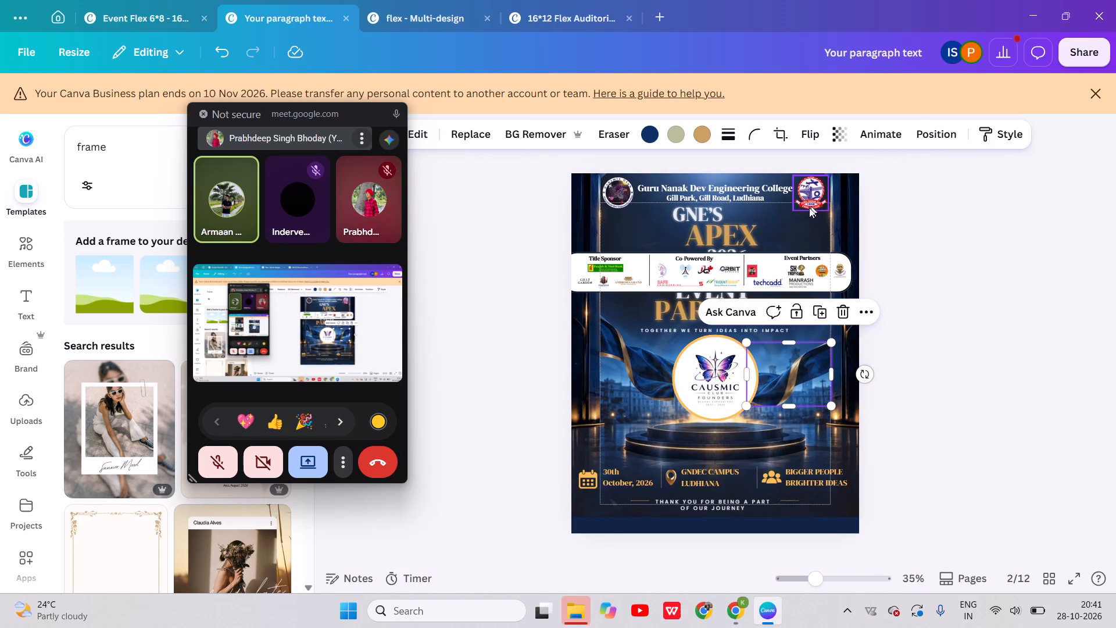
right_click(772, 231)
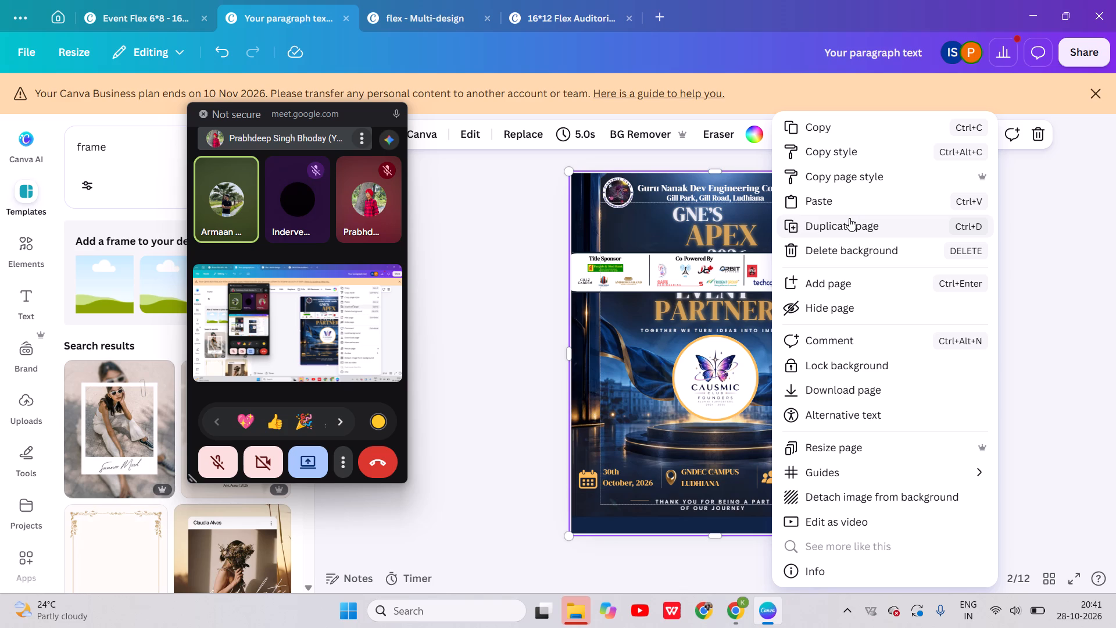
left_click(849, 218)
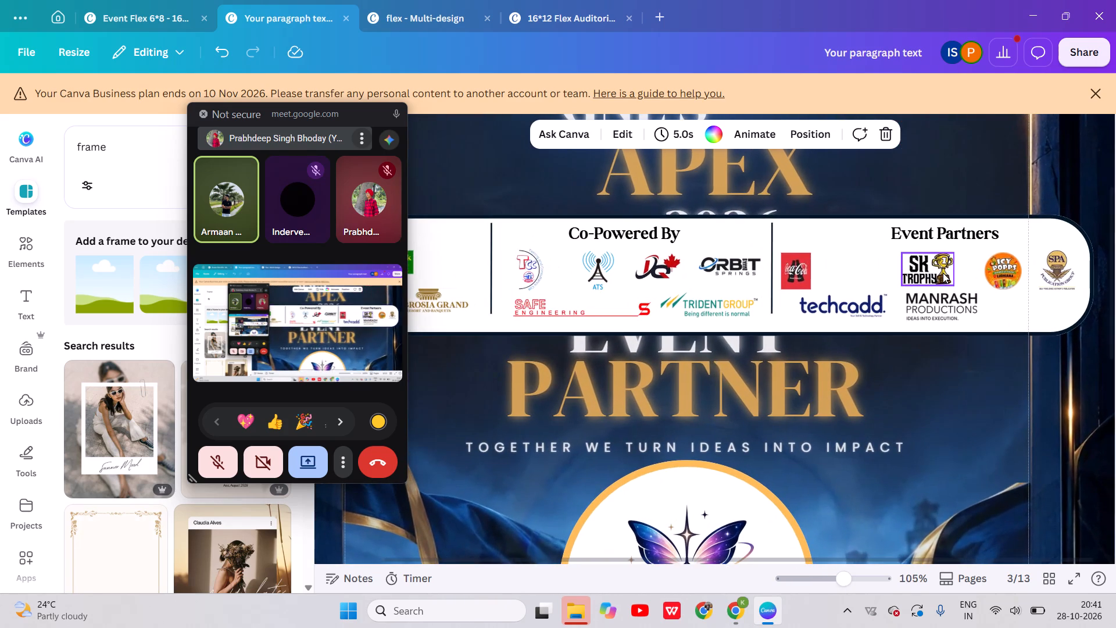
Remove the Causmic Club Founders logo from the gold ring on the duplicated page 3.
scroll(929, 274, "down", 1)
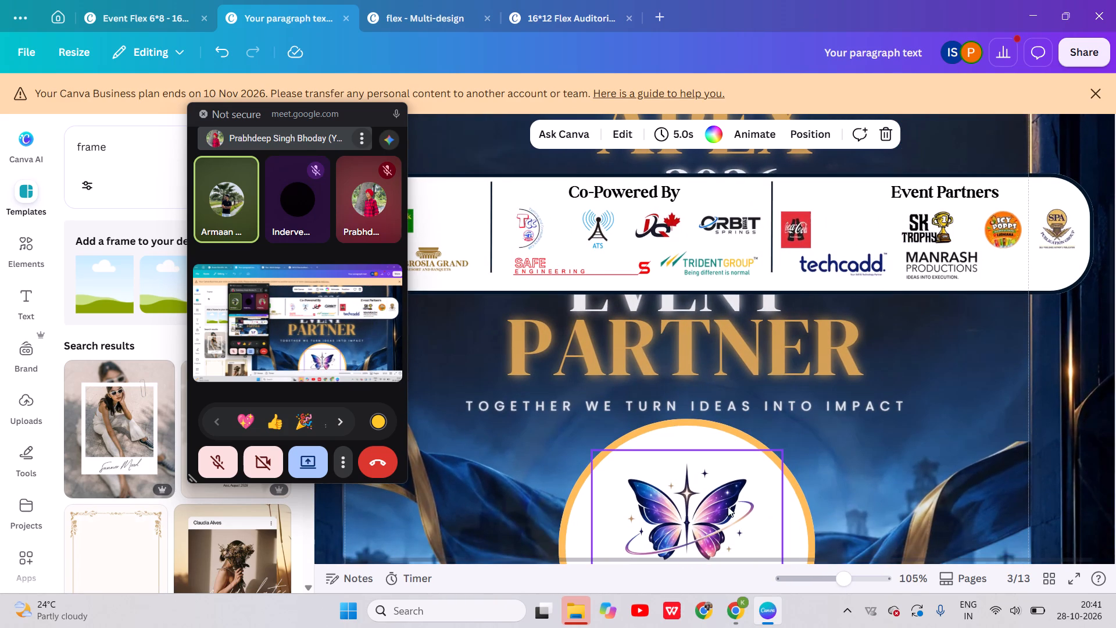
left_click_drag(724, 506, 1040, 402)
key("BackSpace")
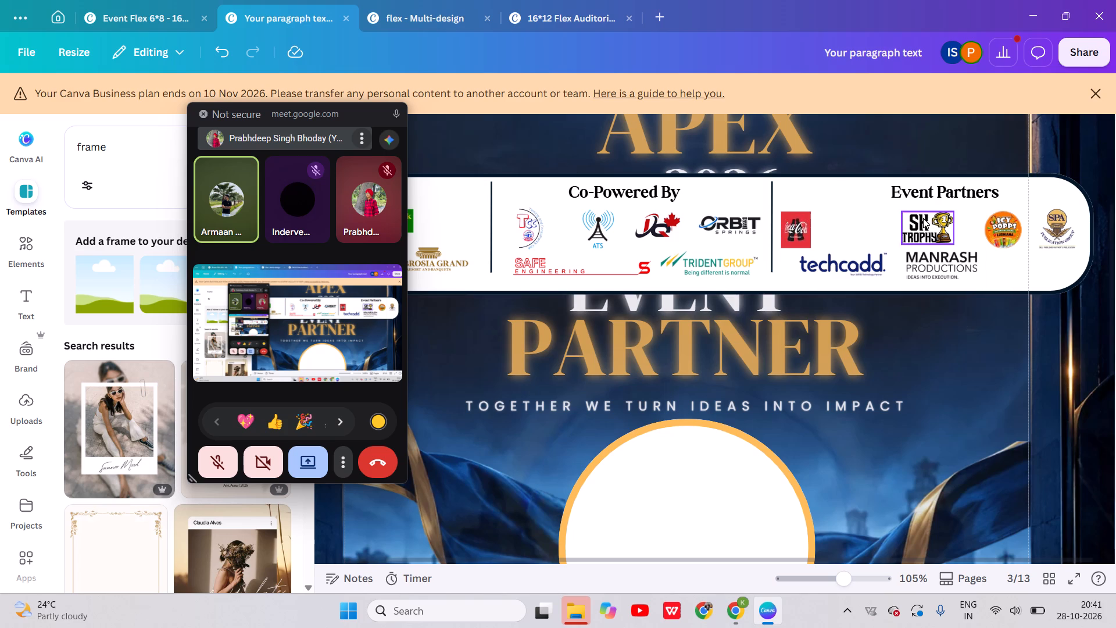
Move the SK Trophy logo from the sponsor strip into the empty gold ring on page 3 and enlarge it to roughly double size.
left_click_drag(923, 218, 682, 484)
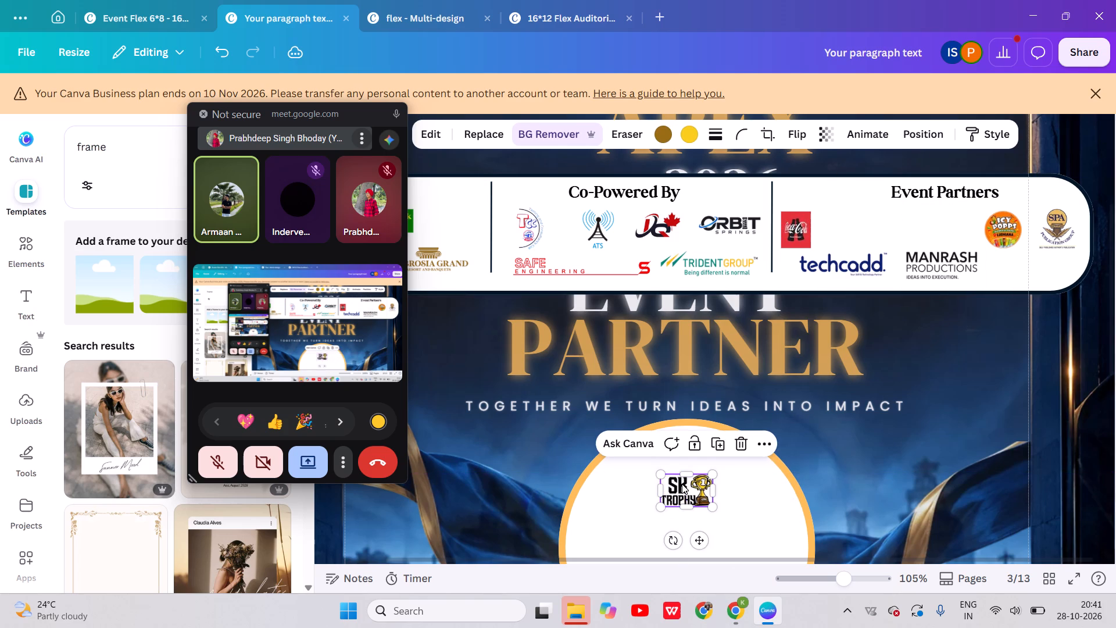
scroll(682, 484, "down", 3)
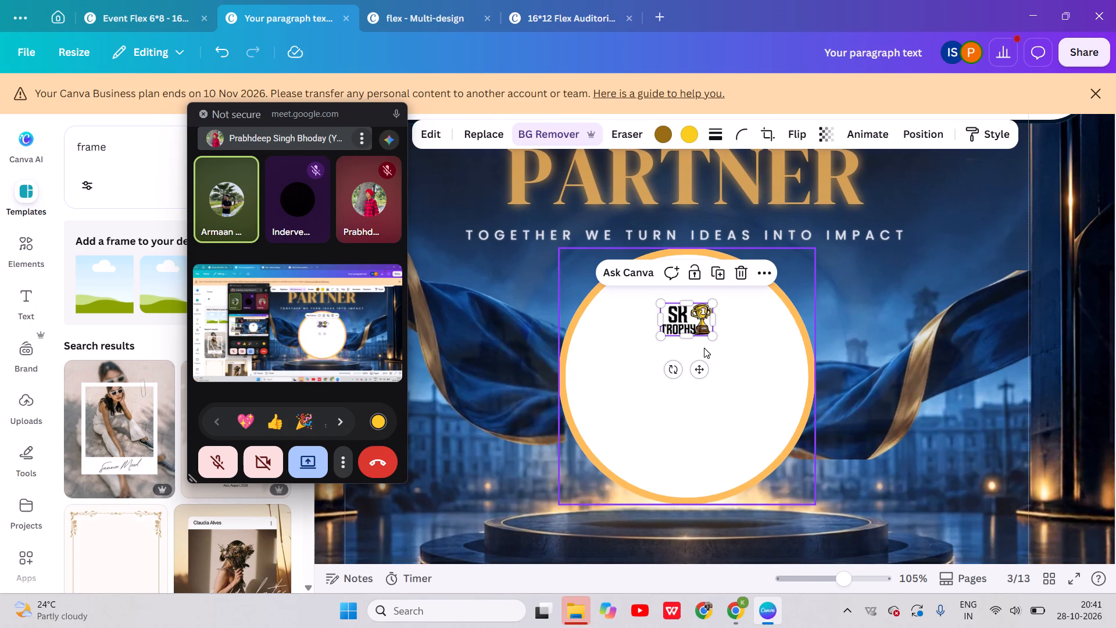
left_click_drag(709, 332, 777, 381)
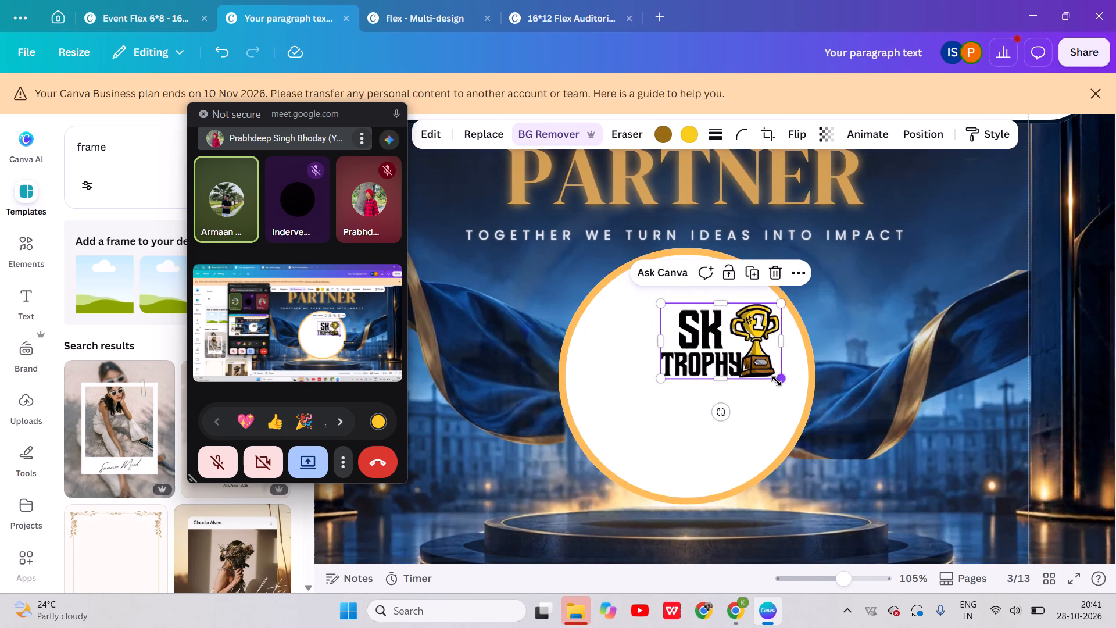
left_click(663, 376)
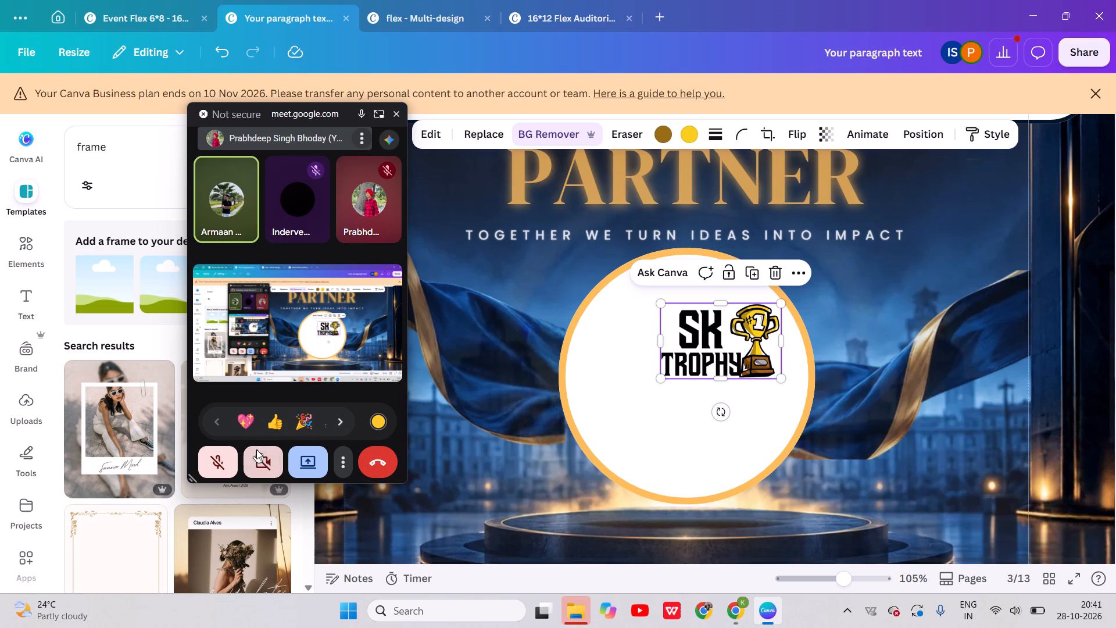
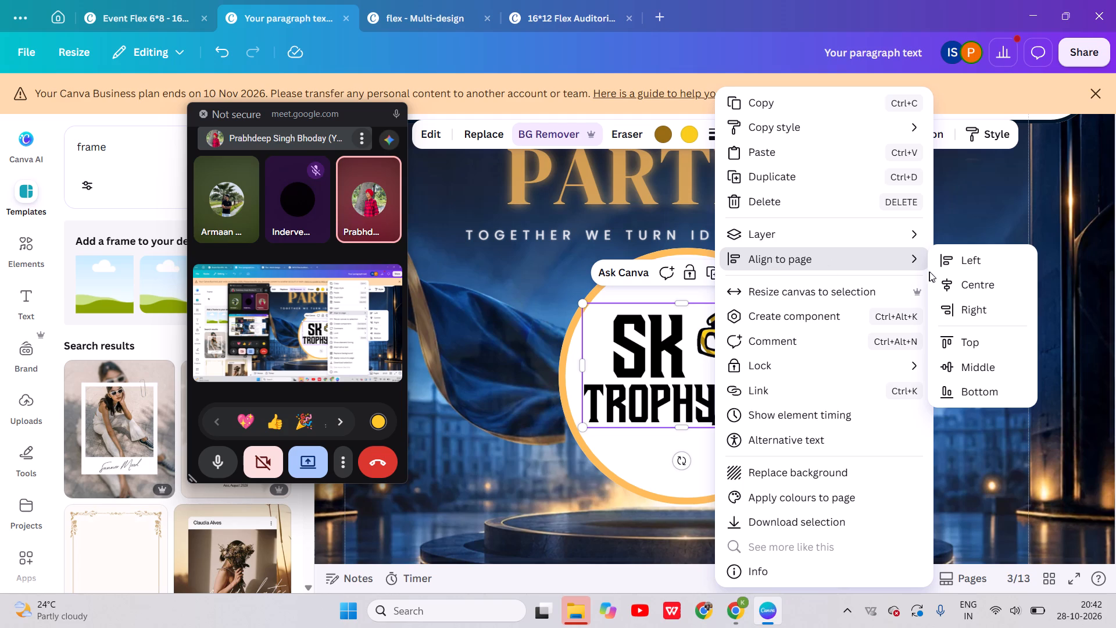
Align the SK Trophy logo to the horizontal centre of page 3 and nudge it slightly lower inside the gold ring.
left_click(946, 281)
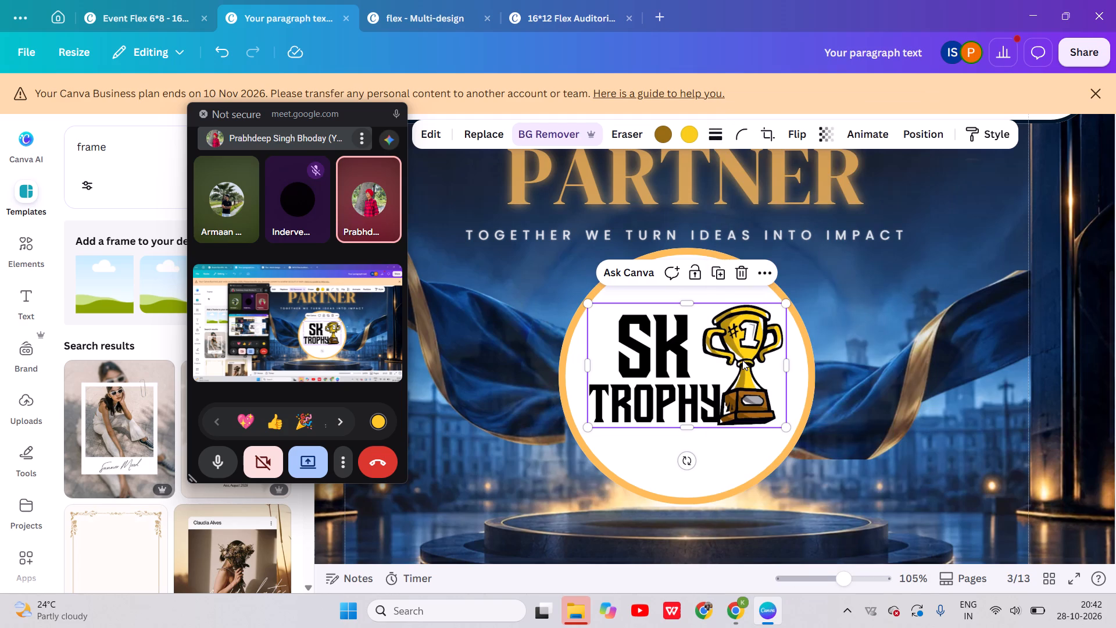
key("Down")
key("Down")
key("Down")
key("Down")
left_click(952, 337)
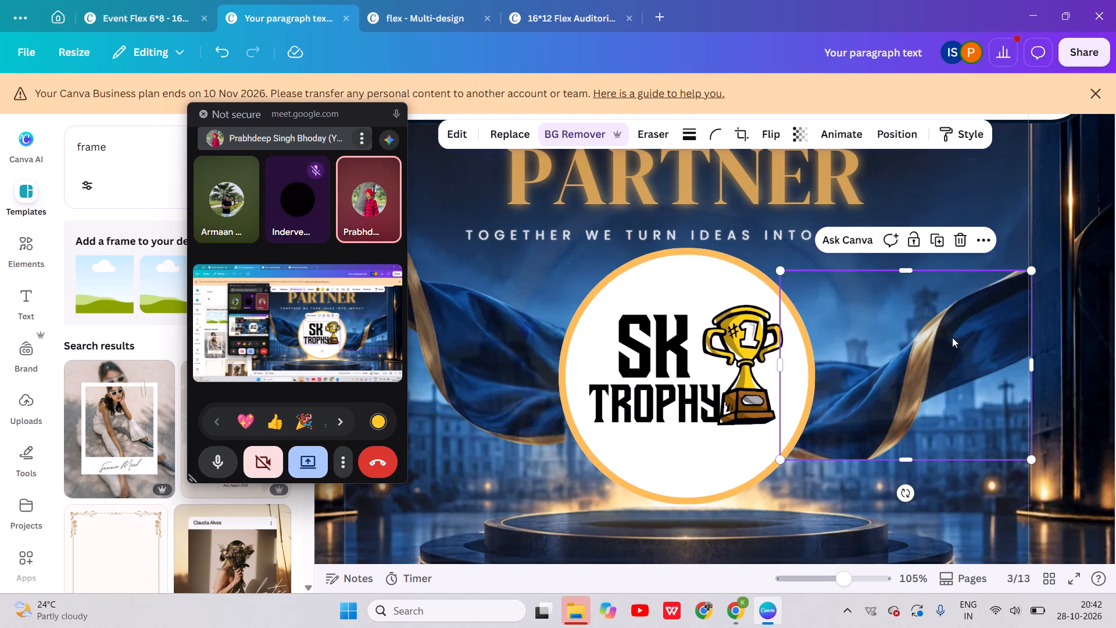
left_click(761, 358)
key("Down")
key("Down")
key("Down")
key("Down")
key("Down")
key("Down")
key("Down")
key("Down")
key("Down")
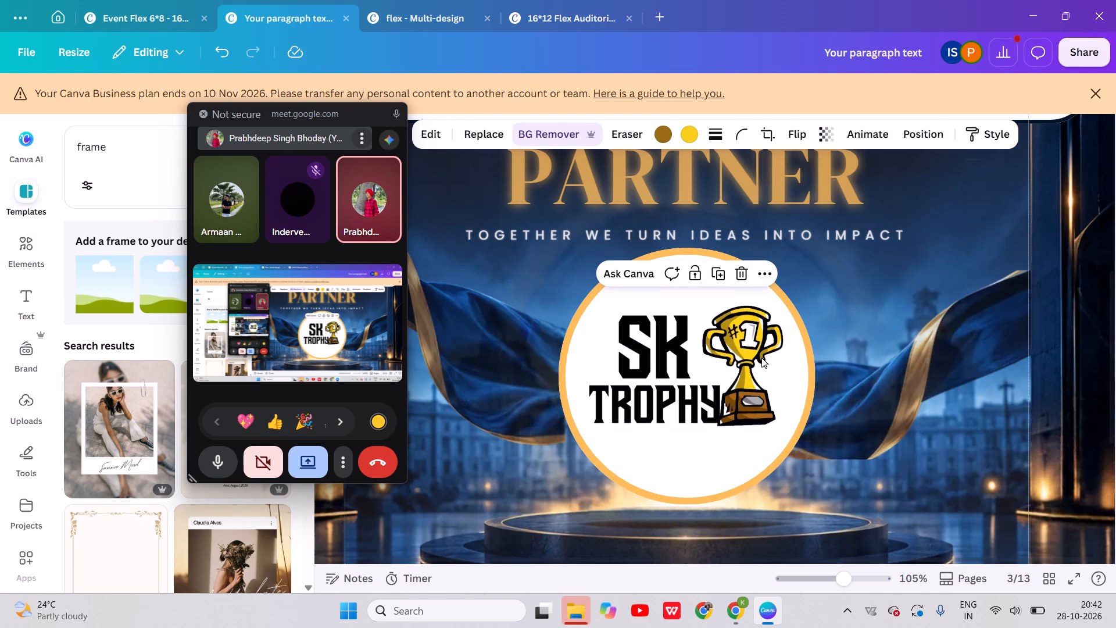
key("Up")
key("Up")
key("Up")
key("Up")
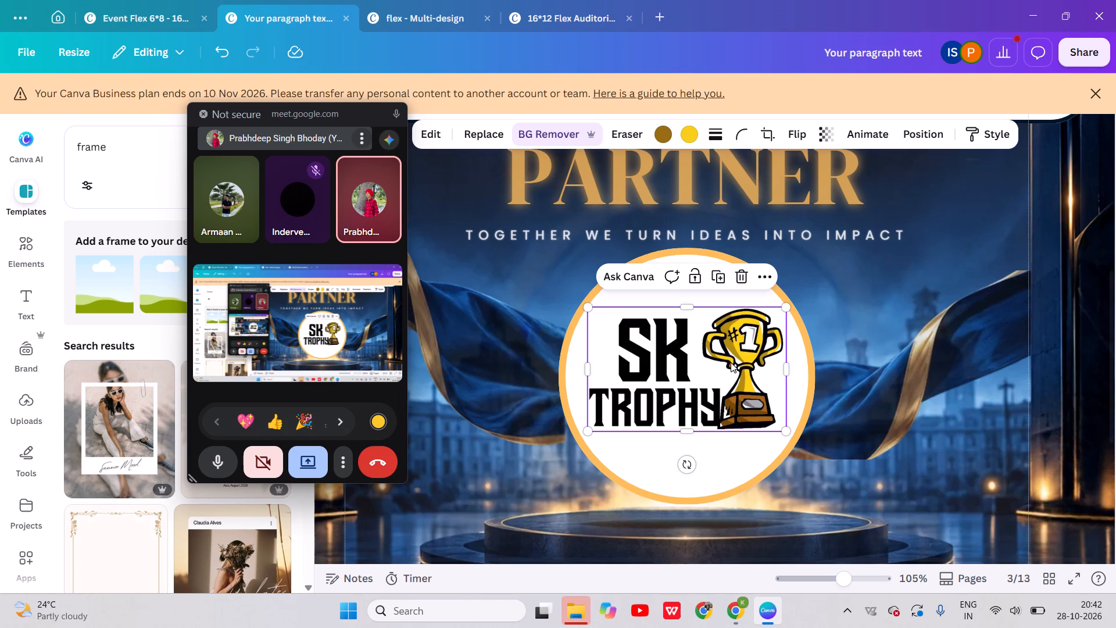
Enlarge the SK Trophy logo slightly and realign it to the horizontal centre of the page 3 poster.
left_click(731, 362)
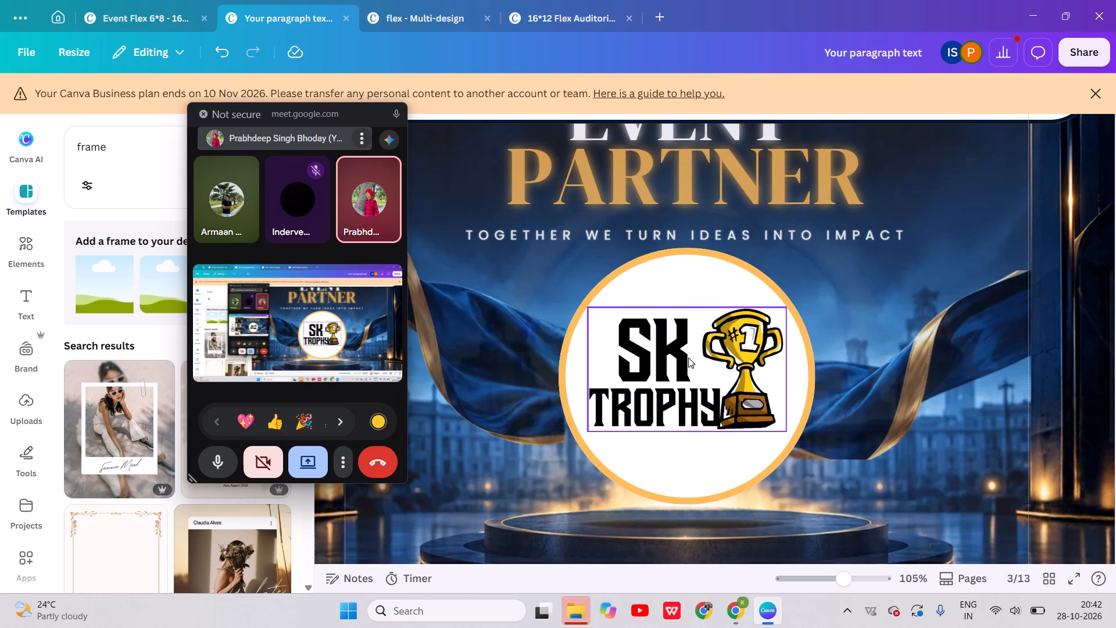
left_click(661, 364)
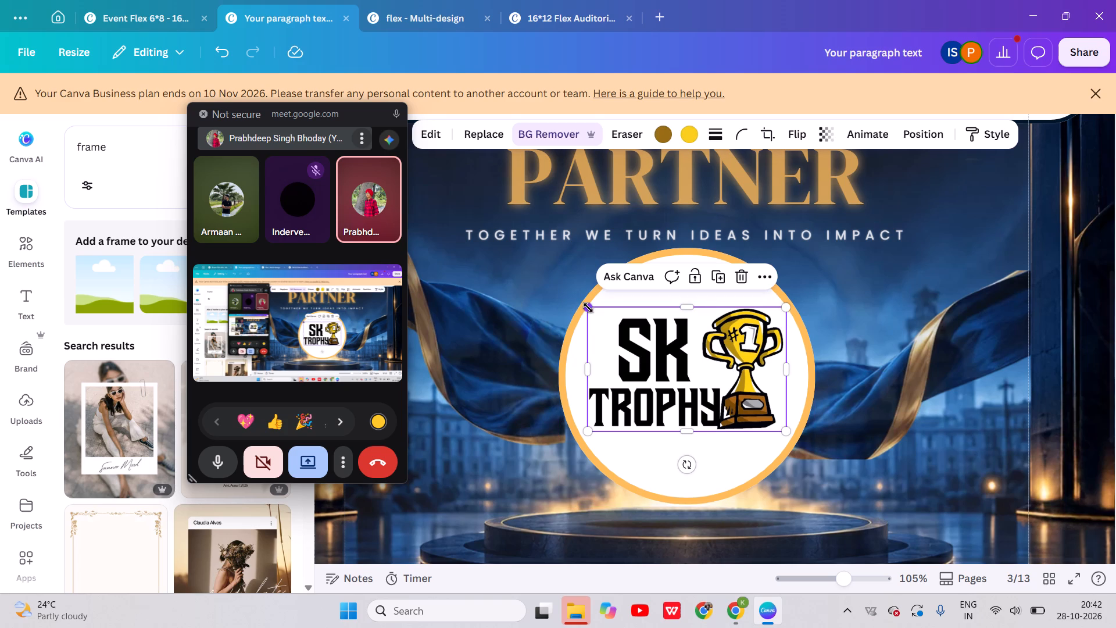
left_click_drag(588, 308, 583, 305)
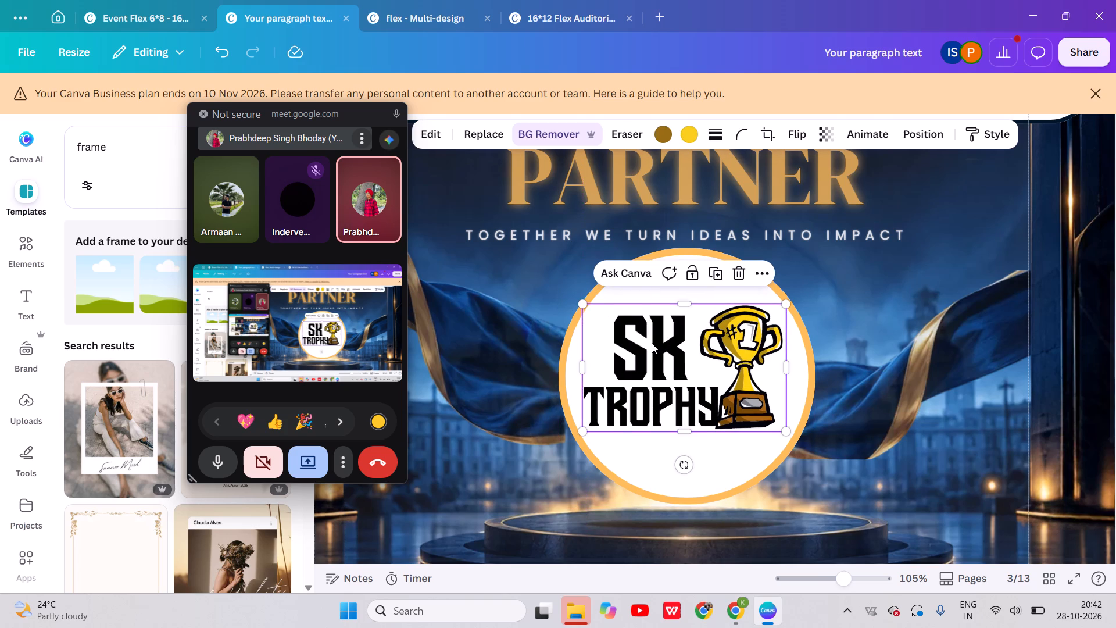
right_click(652, 343)
left_click(782, 265)
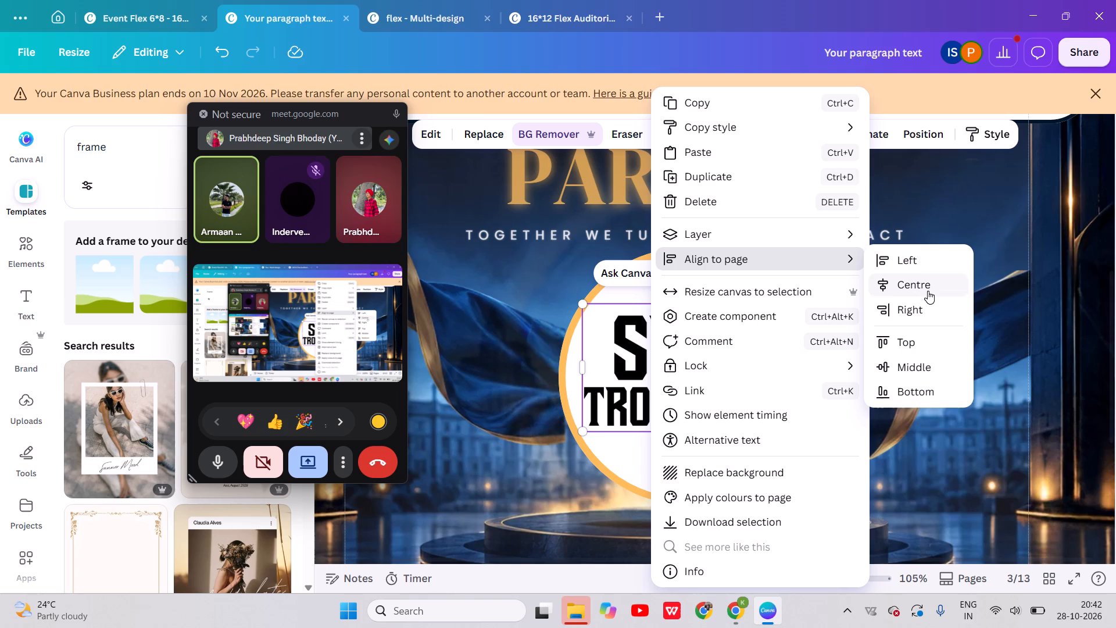
left_click(920, 287)
left_click(935, 348)
Duplicate the page 3 SK Trophy poster to make a page for the next partner.
scroll(935, 348, "down", 1)
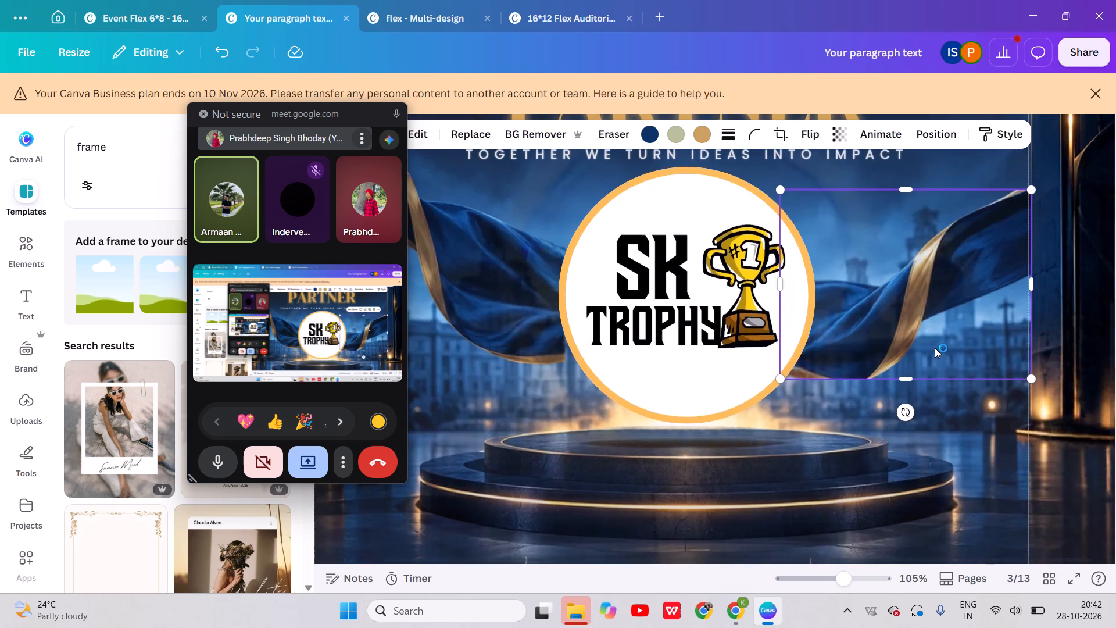
scroll(935, 348, "up", 2)
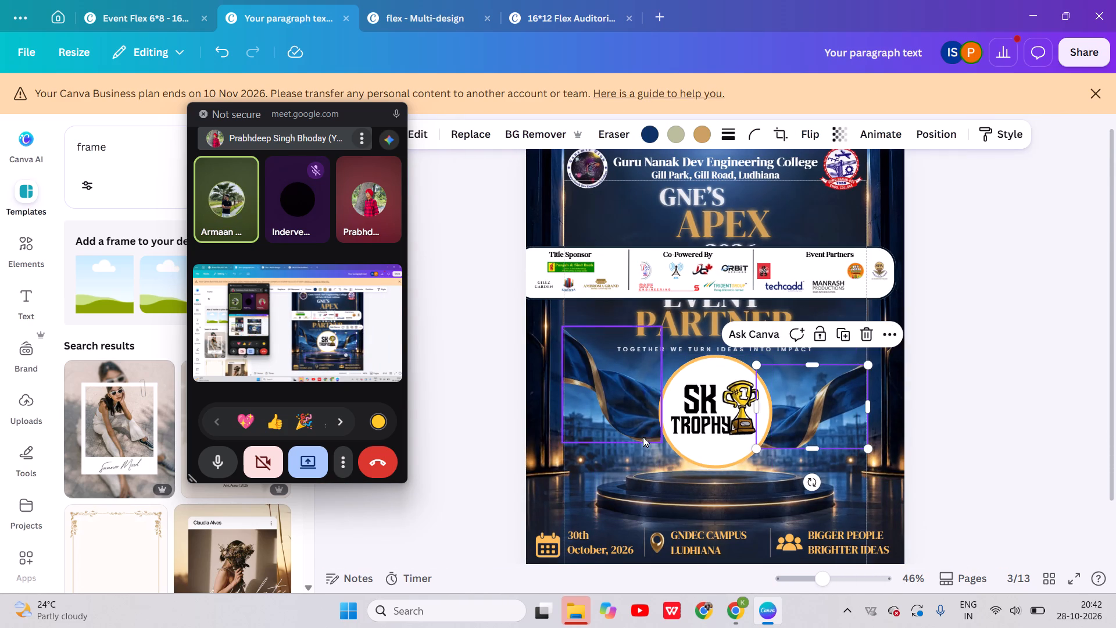
right_click(615, 454)
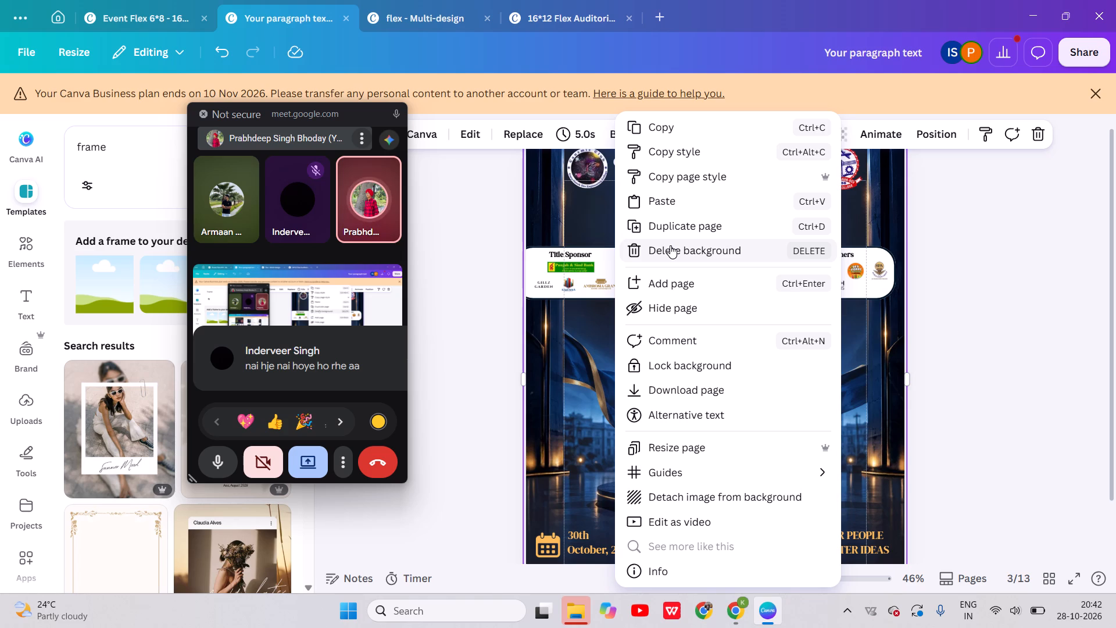
left_click(667, 224)
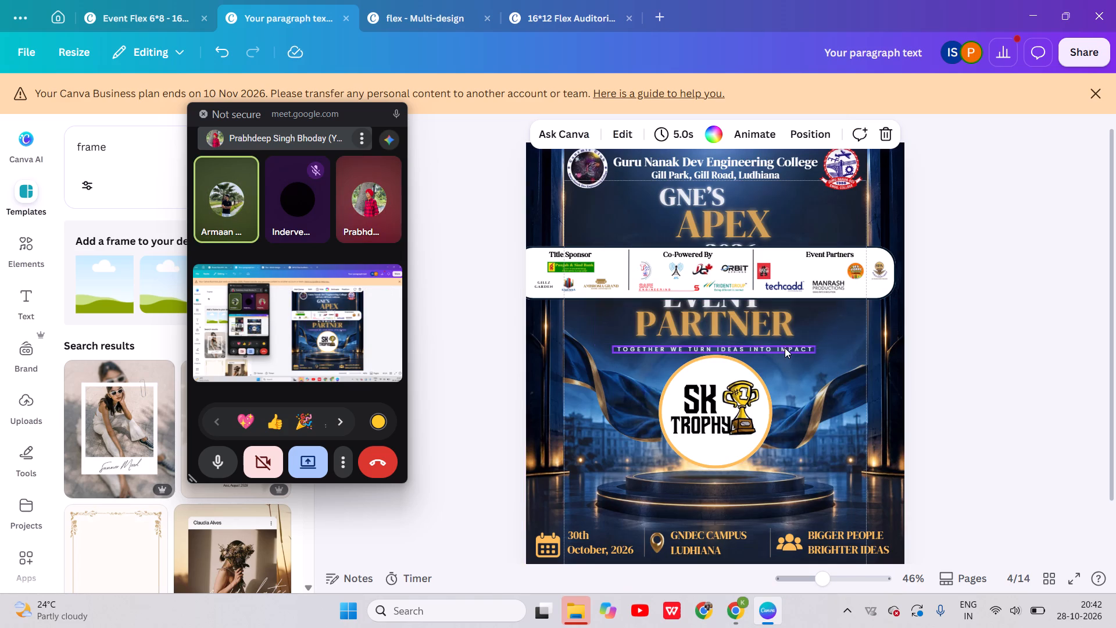
Remove the SK Trophy logo from the gold ring on the duplicated page 4.
left_click(732, 441)
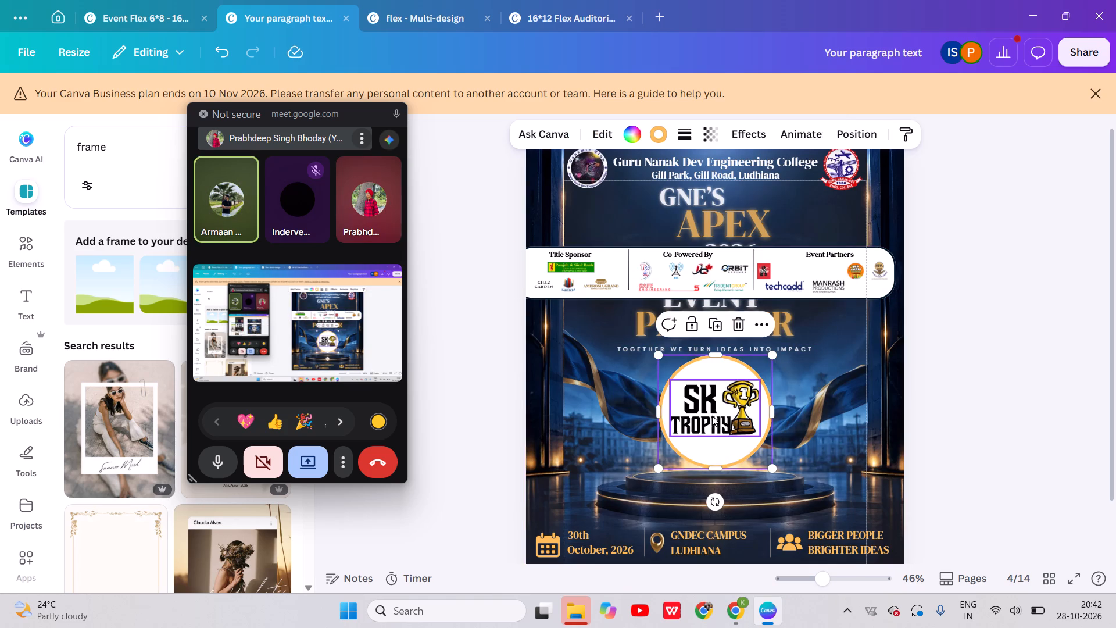
left_click(710, 414)
key("BackSpace")
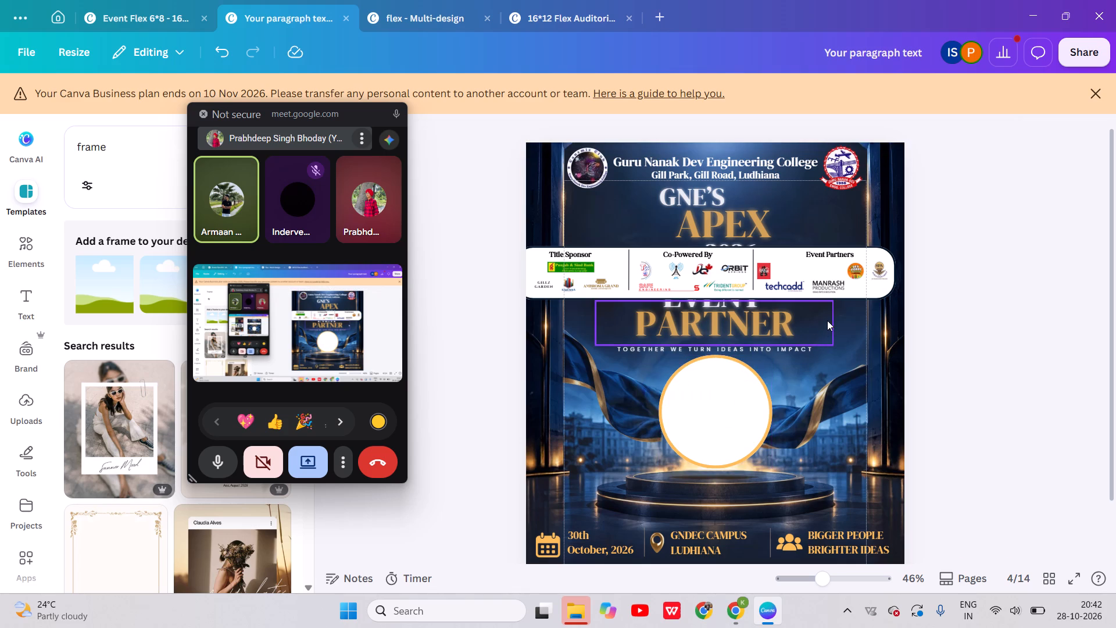
Move the Icy Popps logo from the sponsor strip into the empty gold ring on page 4 and enlarge it to nearly fill the ring.
left_click_drag(922, 245, 920, 248)
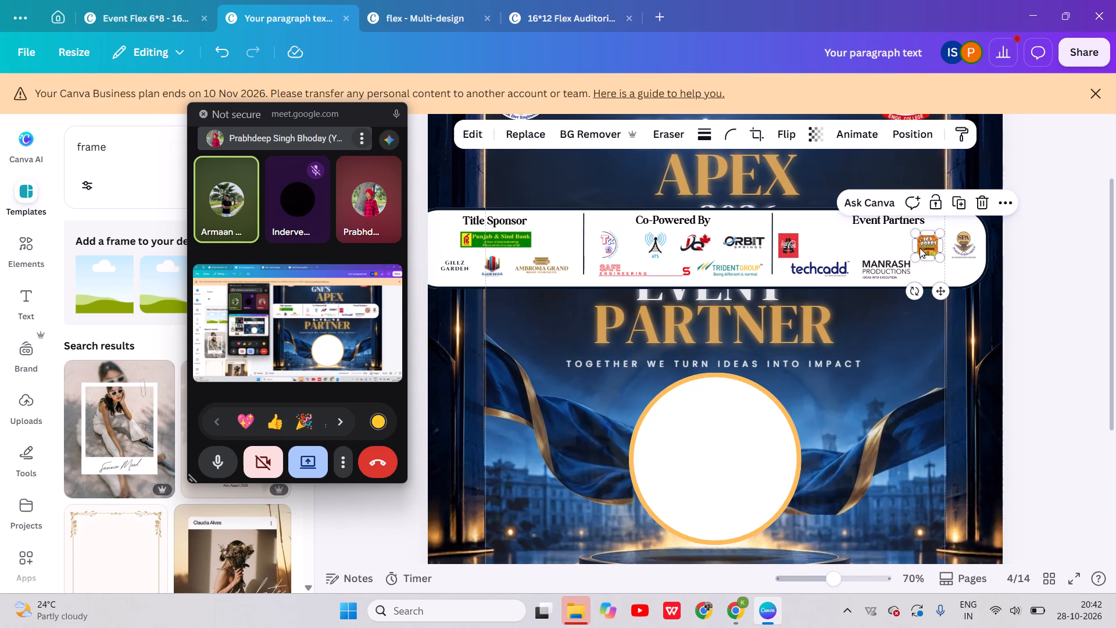
left_click_drag(920, 248, 718, 481)
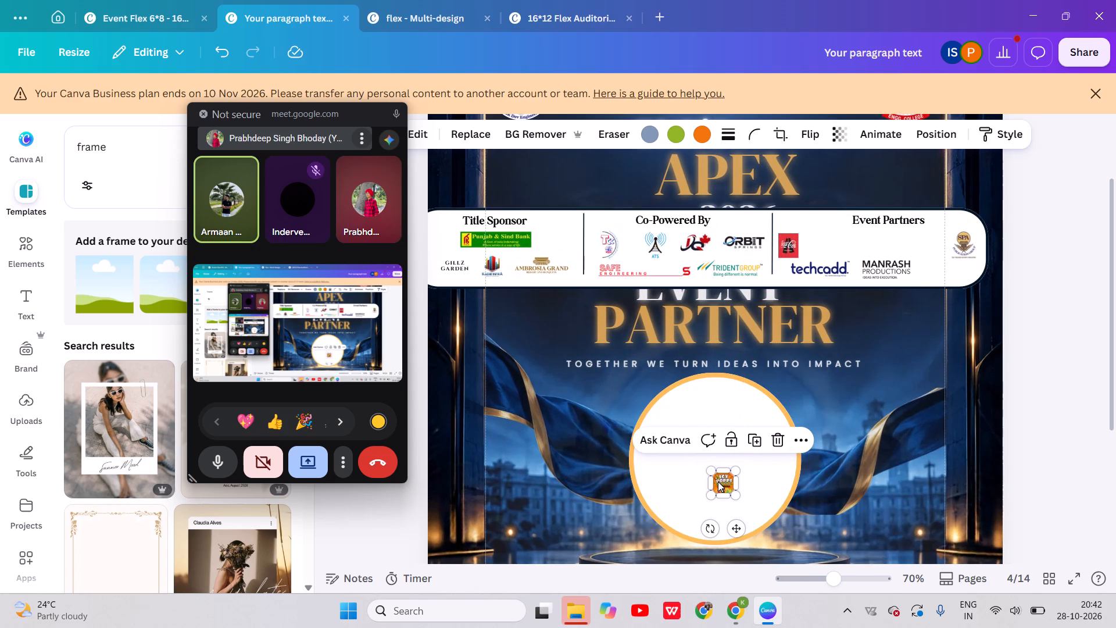
left_click_drag(713, 475, 641, 412)
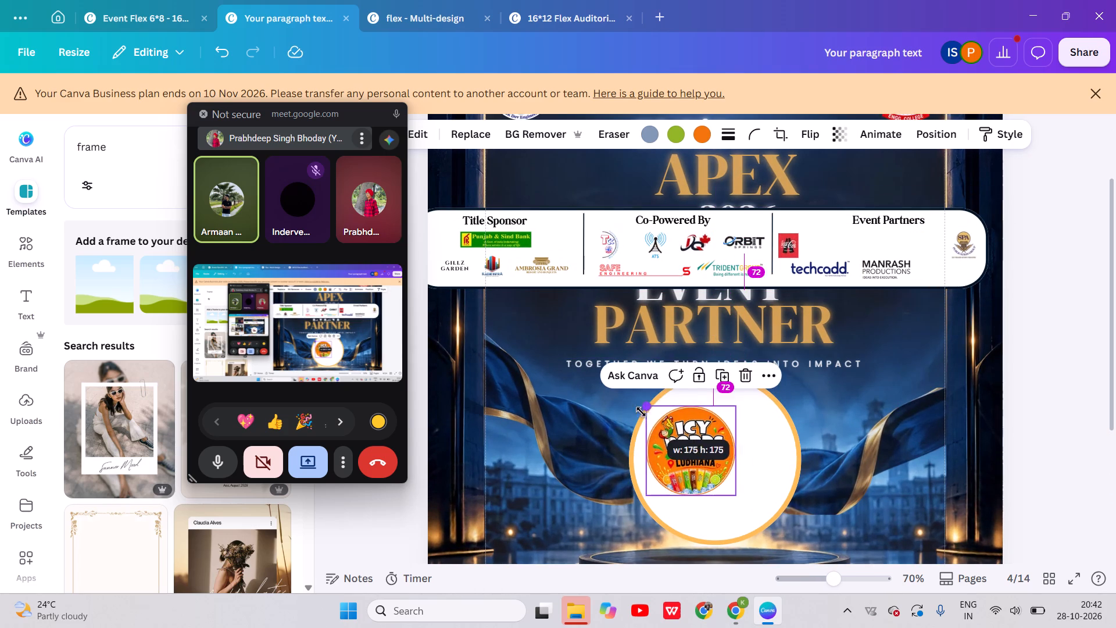
left_click_drag(641, 412, 632, 403)
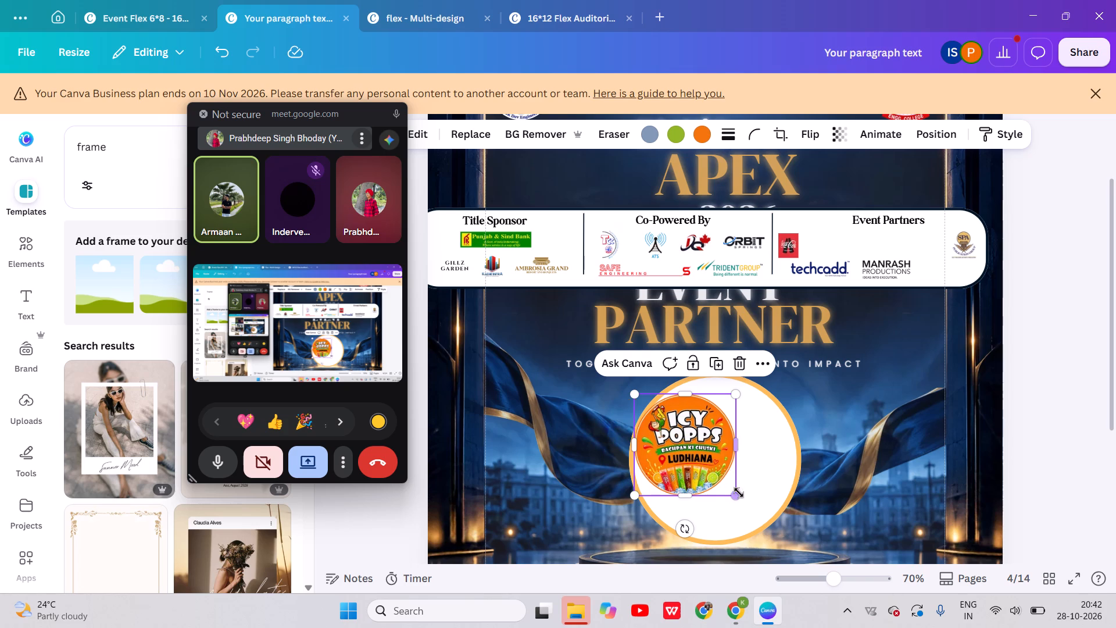
left_click_drag(739, 497, 798, 525)
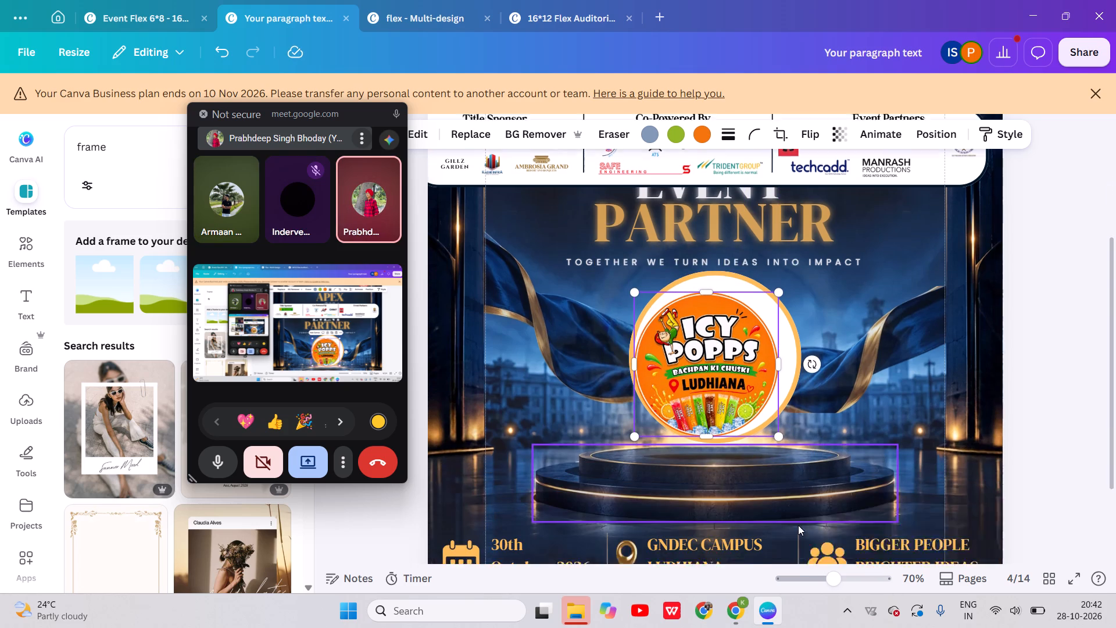
scroll(798, 525, "up", 1)
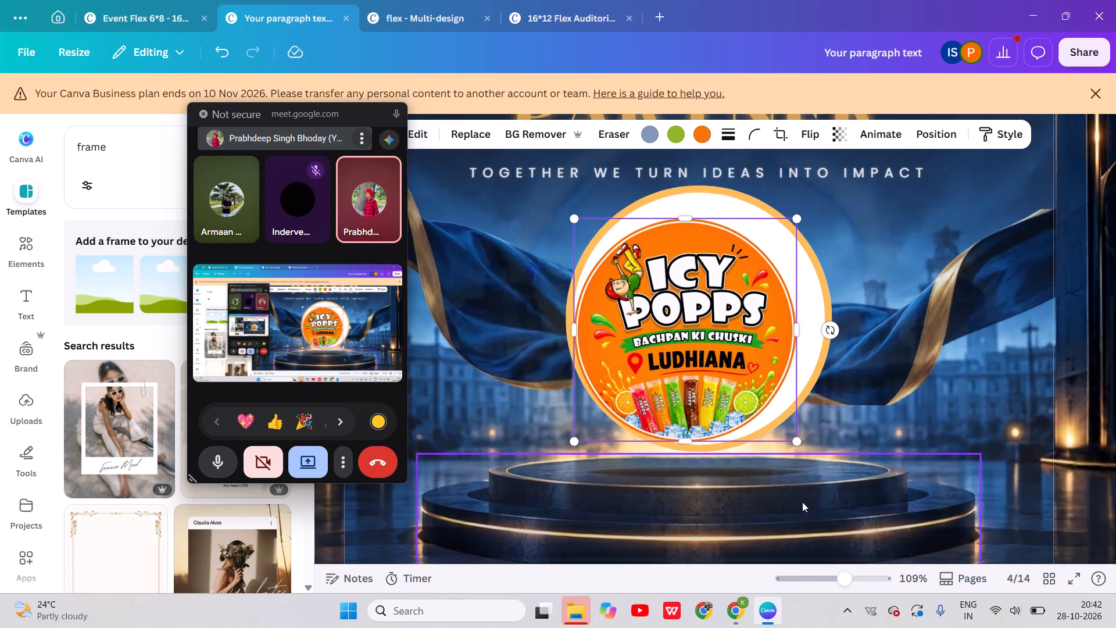
left_click(679, 358)
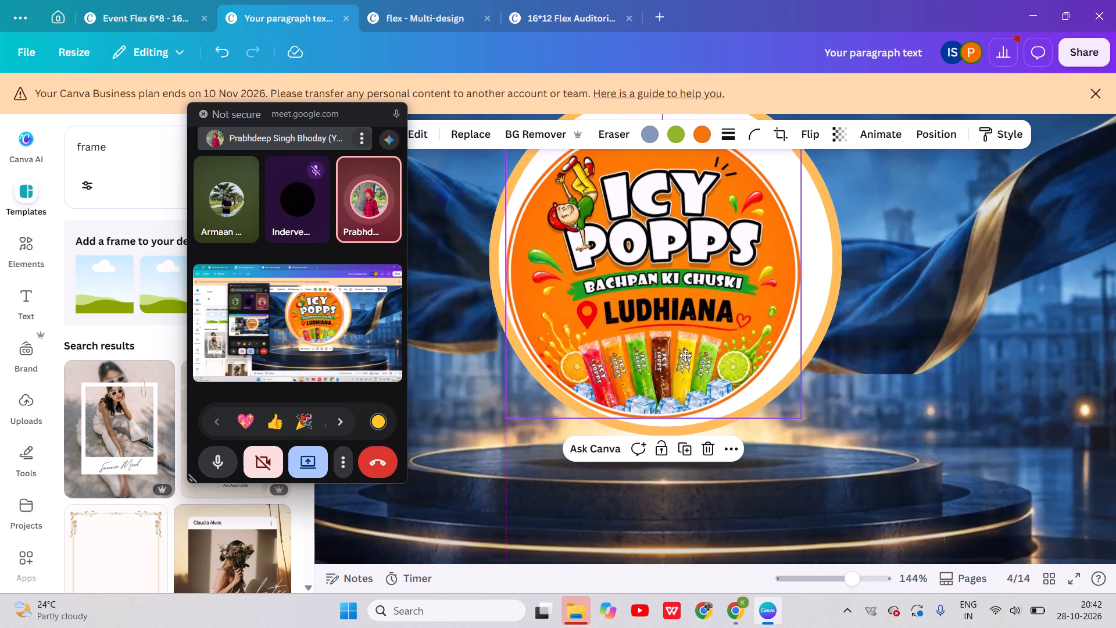
scroll(682, 355, "up", 1)
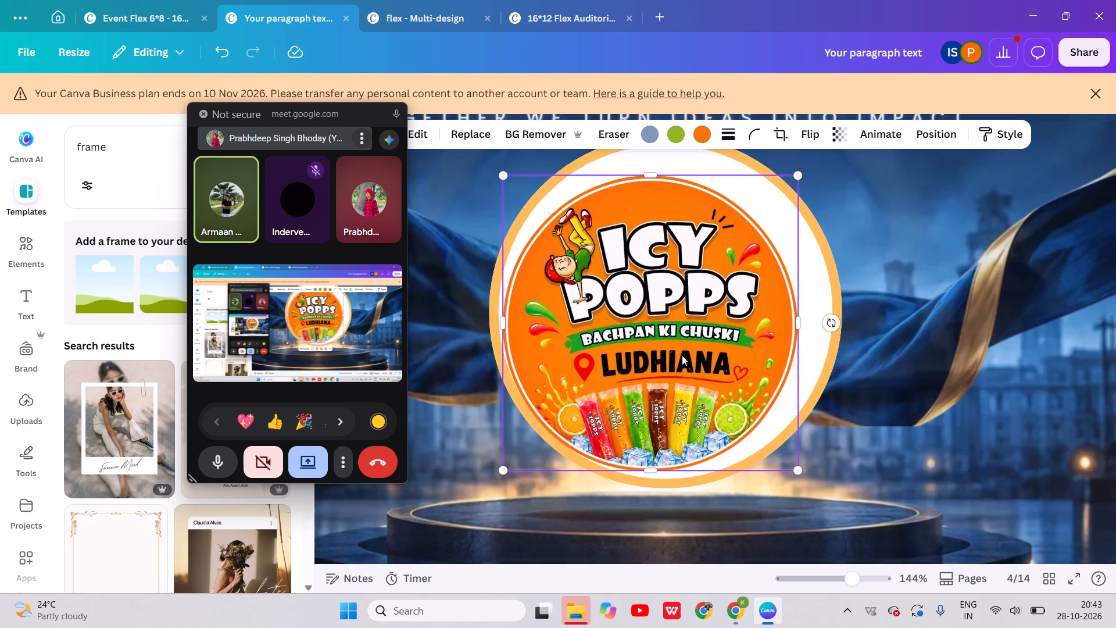
scroll(682, 355, "up", 1)
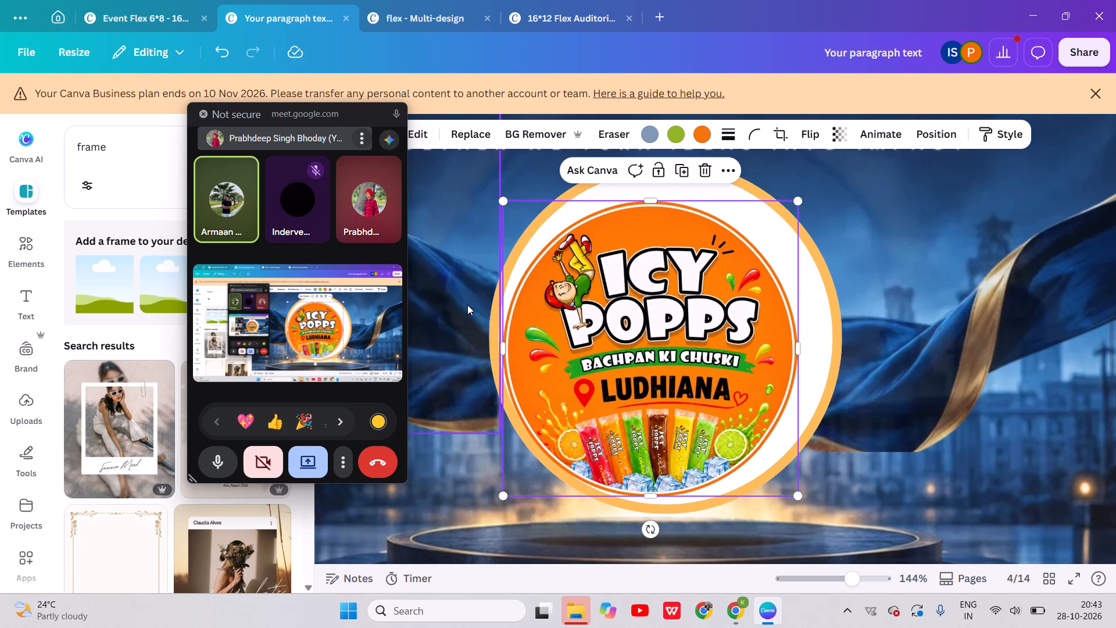
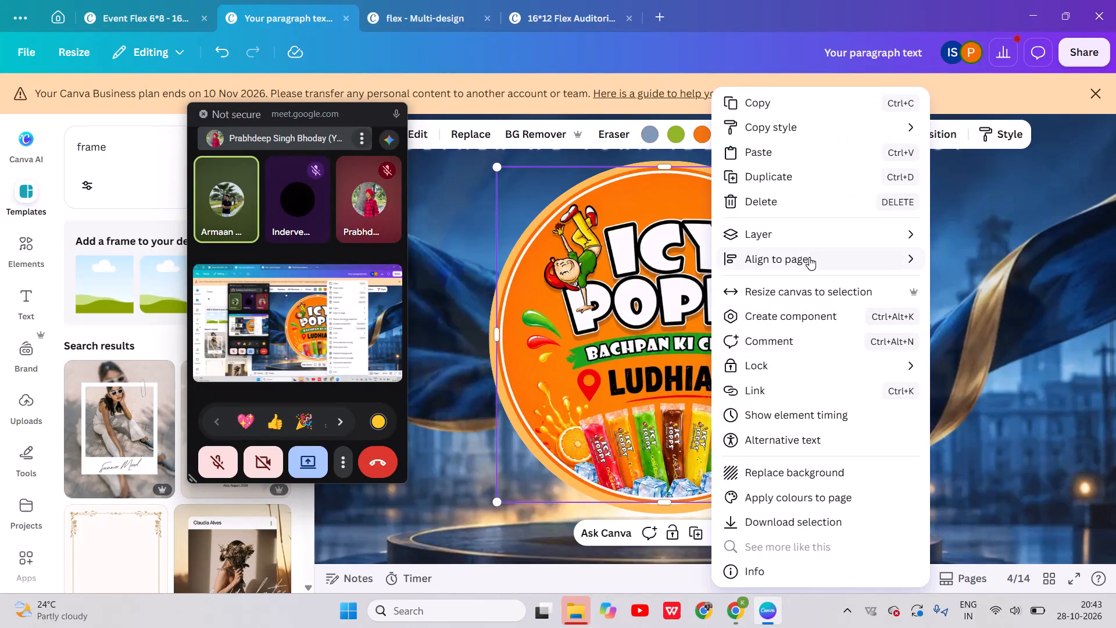
Align the Icy Popps logo to the horizontal centre of the page 4 poster.
left_click(809, 256)
left_click(956, 279)
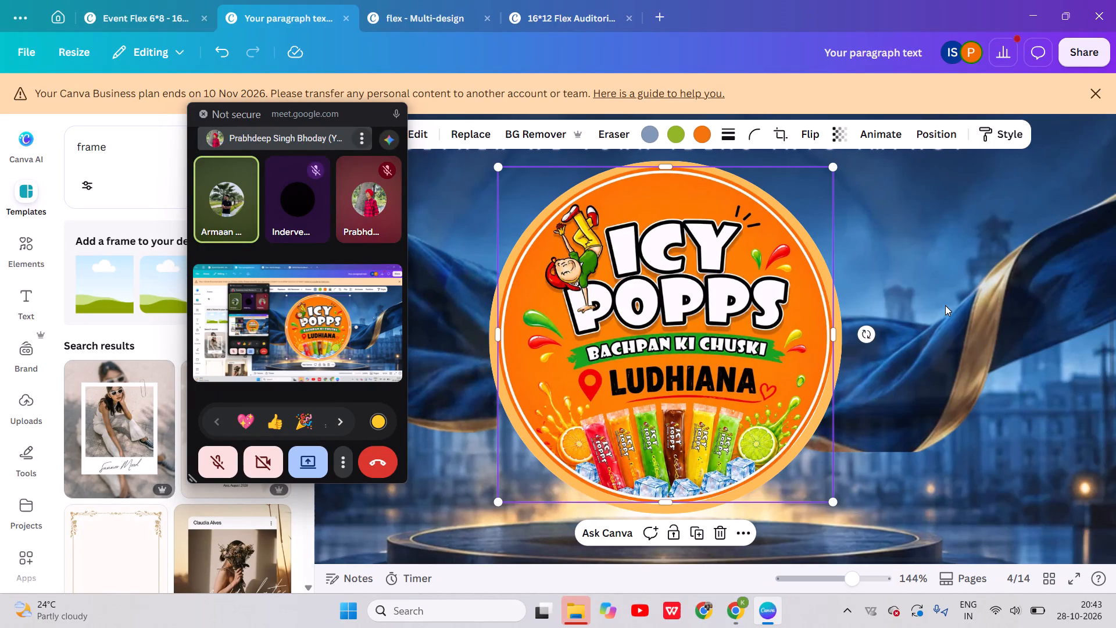
left_click(961, 353)
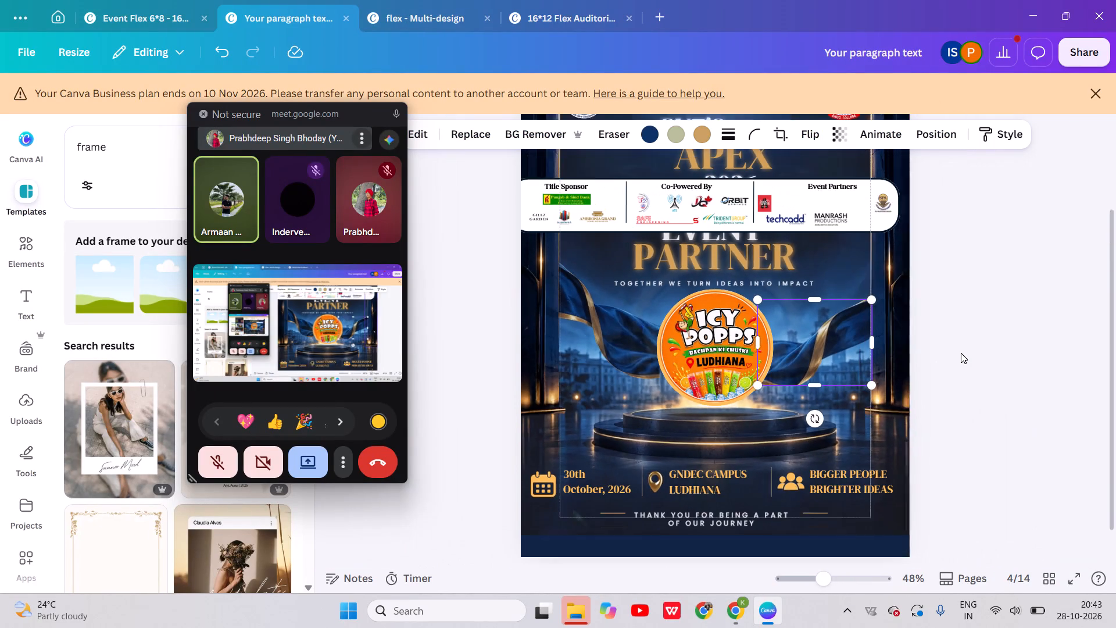
Duplicate the page 4 Icy Popps poster to make a page for the next partner.
right_click(857, 436)
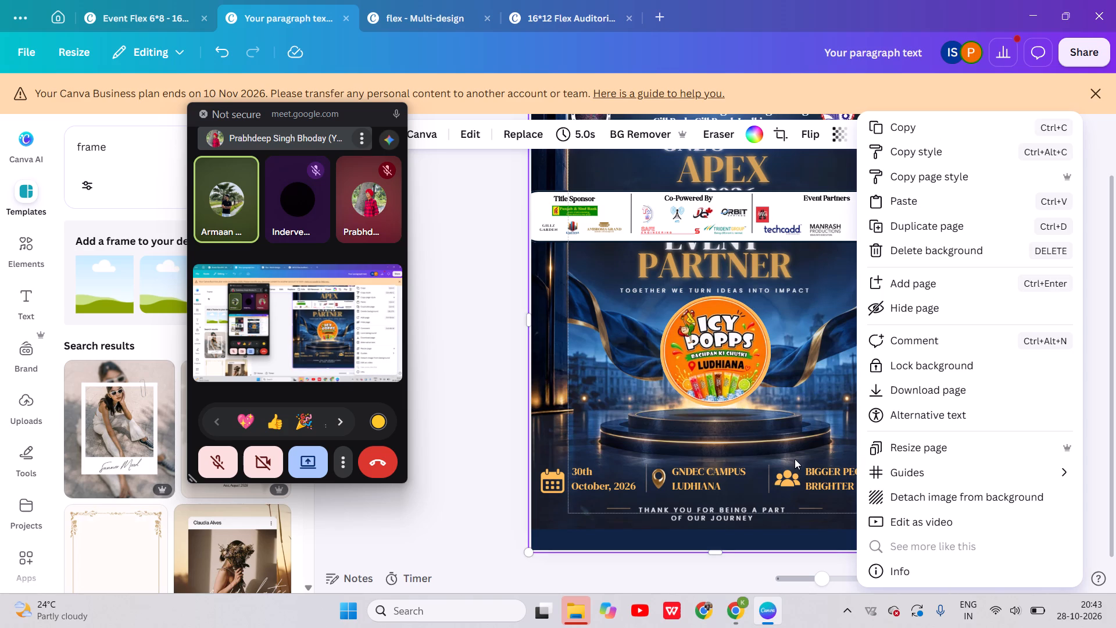
left_click(792, 454)
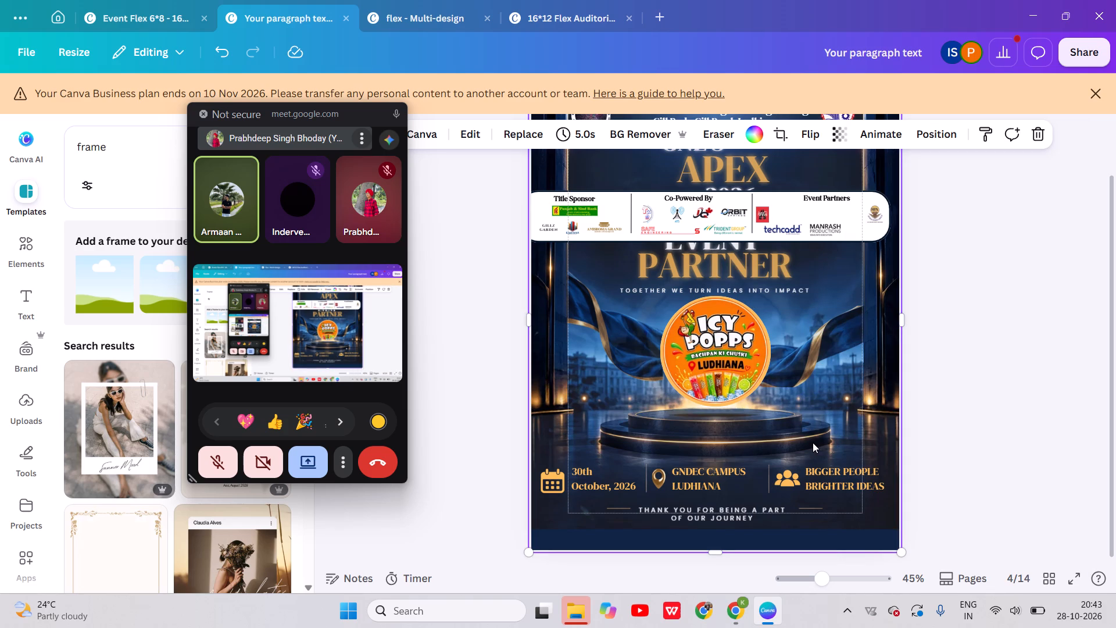
right_click(813, 443)
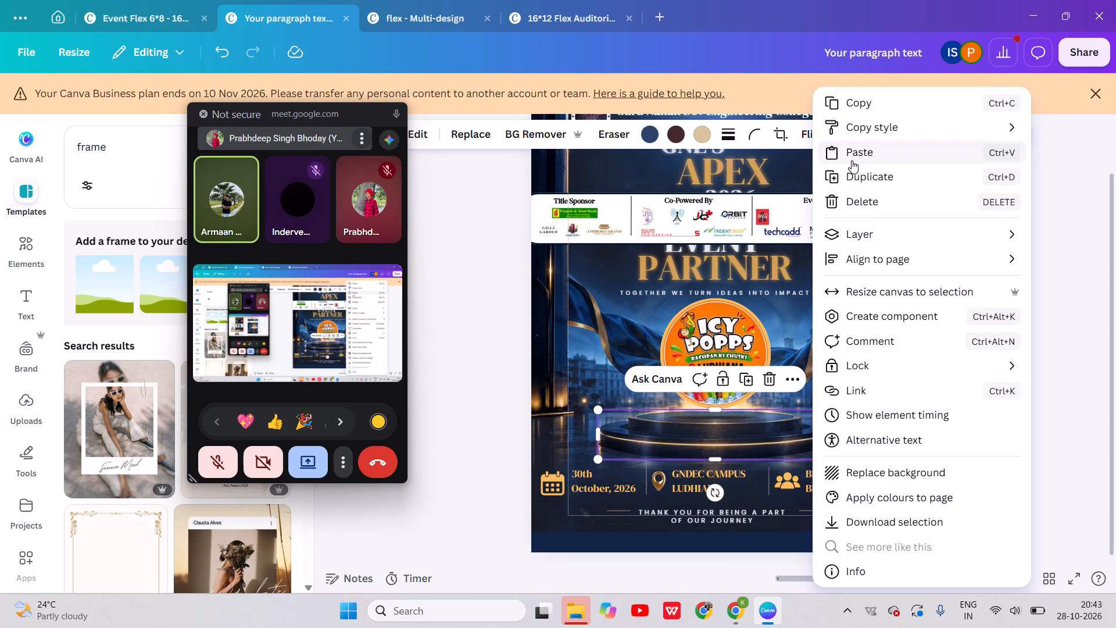
left_click(563, 358)
right_click(563, 358)
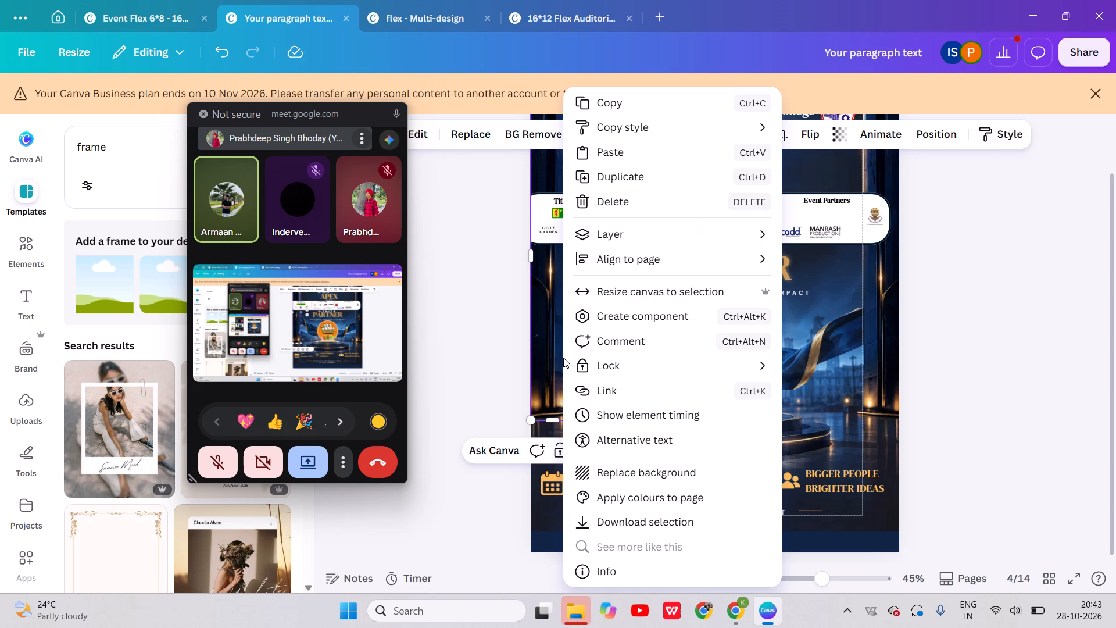
left_click(1085, 401)
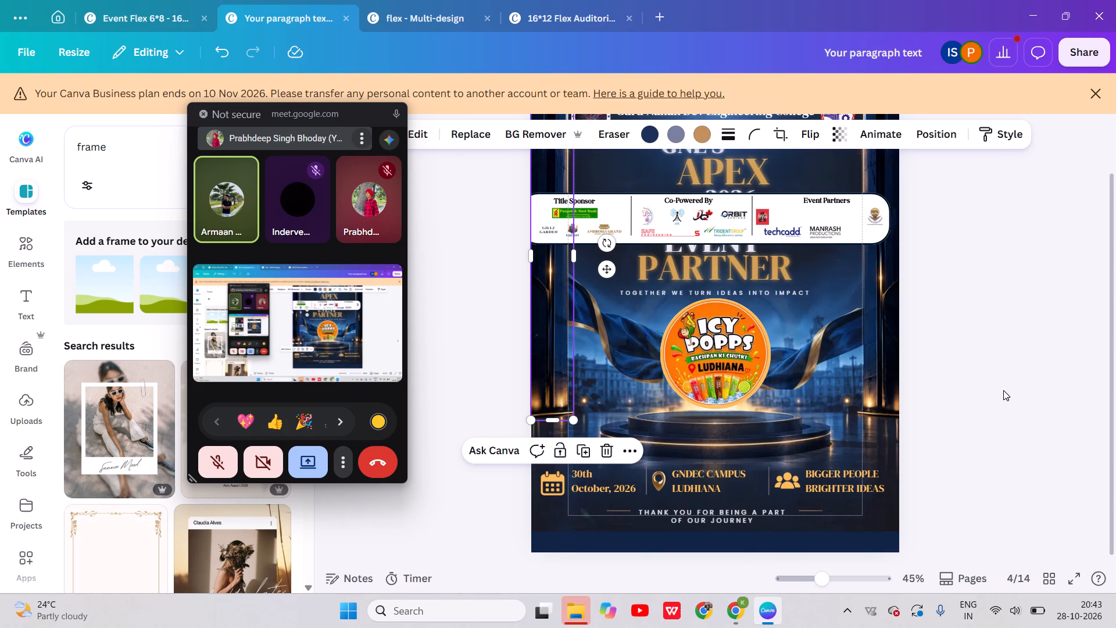
right_click(949, 391)
right_click(949, 391)
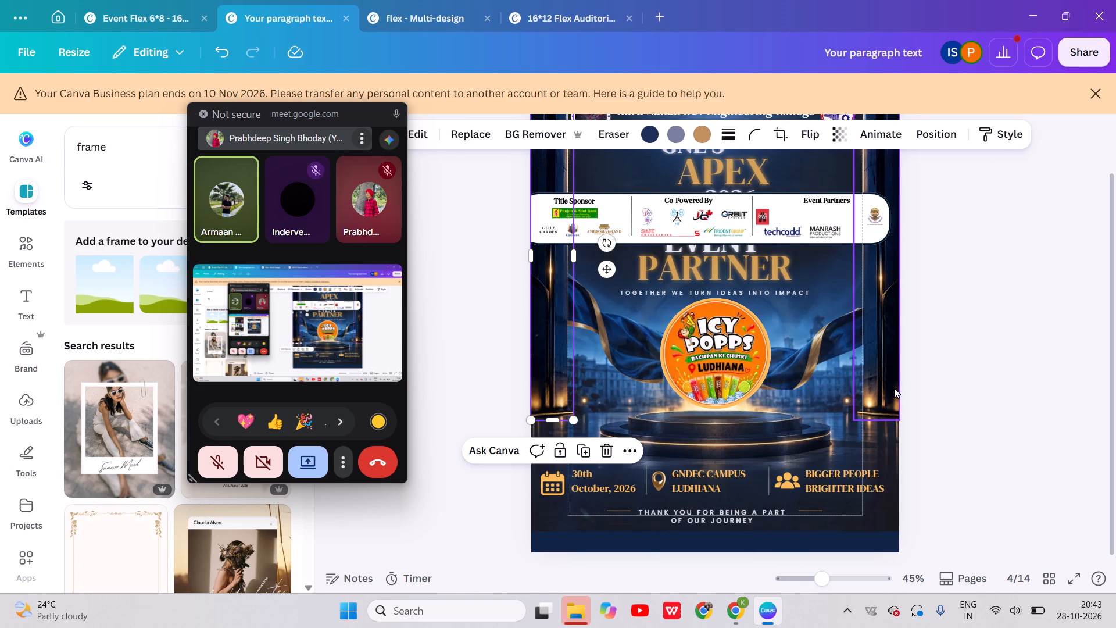
left_click(992, 473)
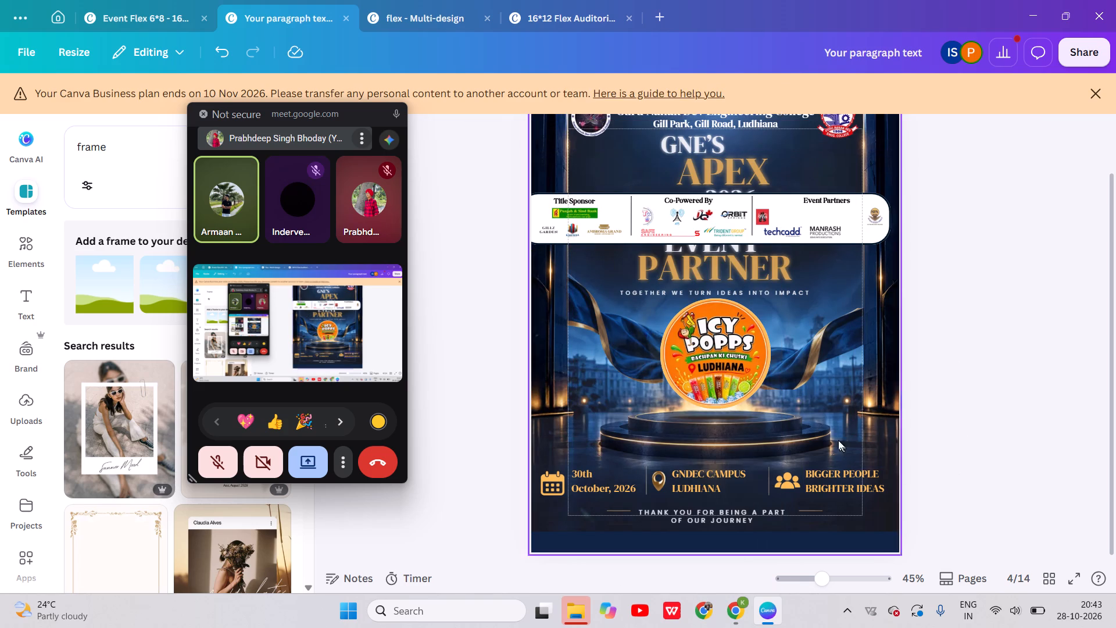
right_click(843, 411)
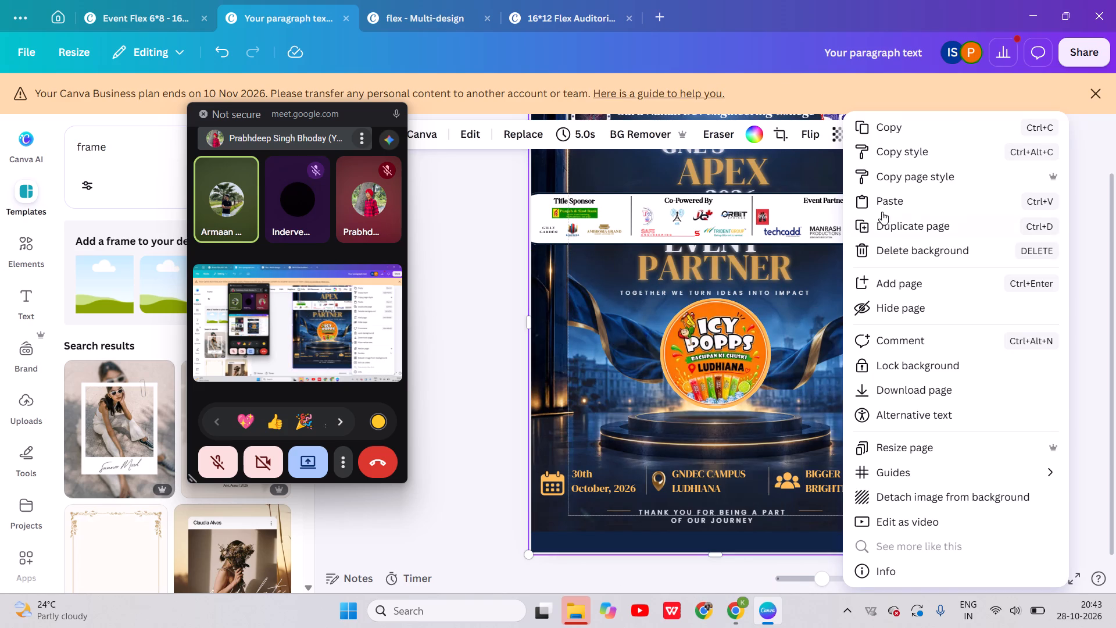
left_click(907, 233)
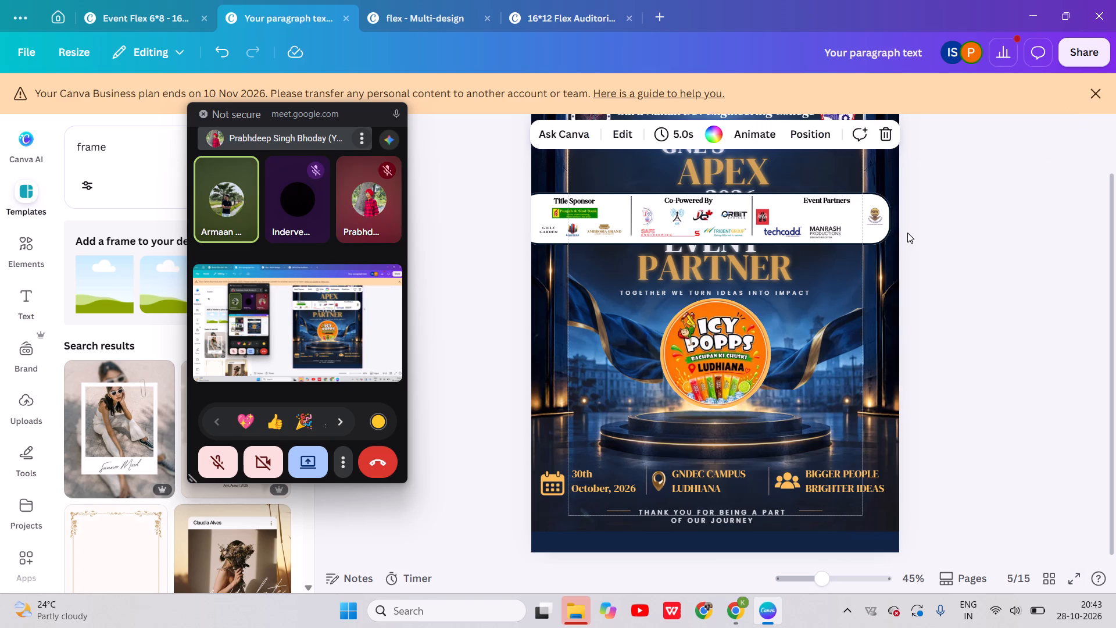
Remove the Icy Popps logo from the gold ring on the duplicated page 5.
left_click(729, 349)
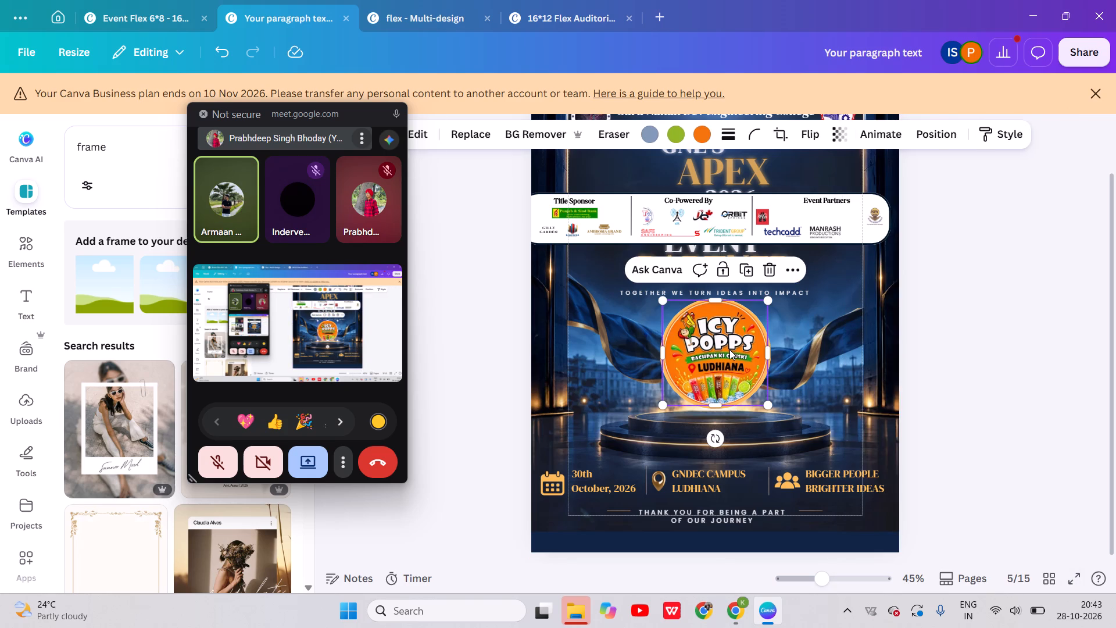
key("BackSpace")
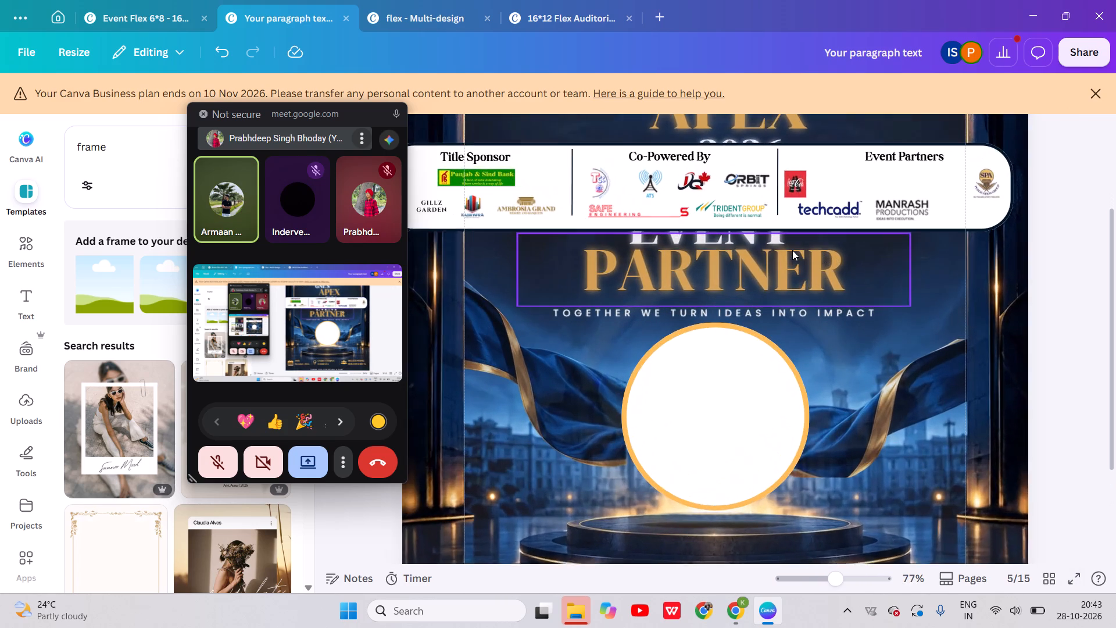
Move the SPA Publication Group logo from the sponsor strip into the empty gold ring on page 5 and enlarge it to fit inside.
left_click_drag(1011, 179, 778, 405)
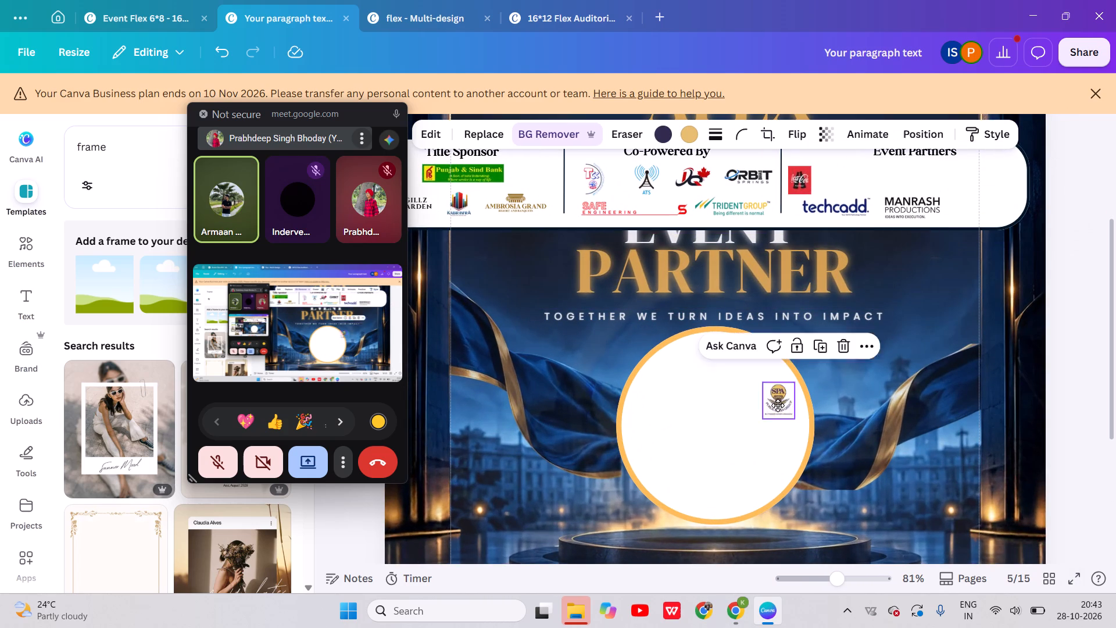
left_click_drag(778, 405, 738, 465)
left_click_drag(710, 454, 697, 435)
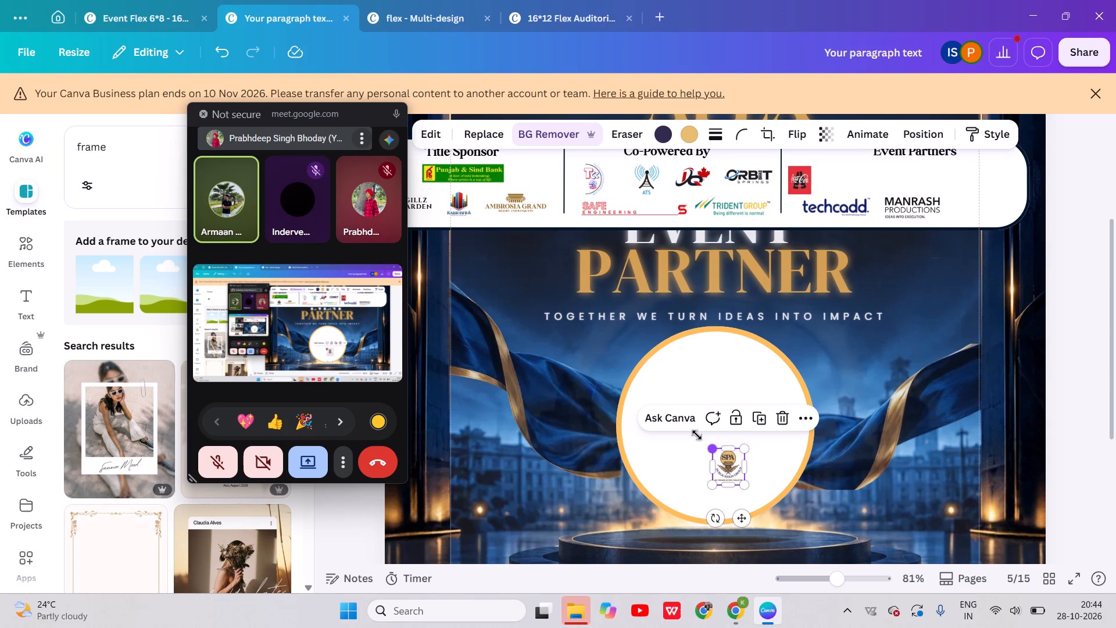
left_click_drag(697, 435, 619, 364)
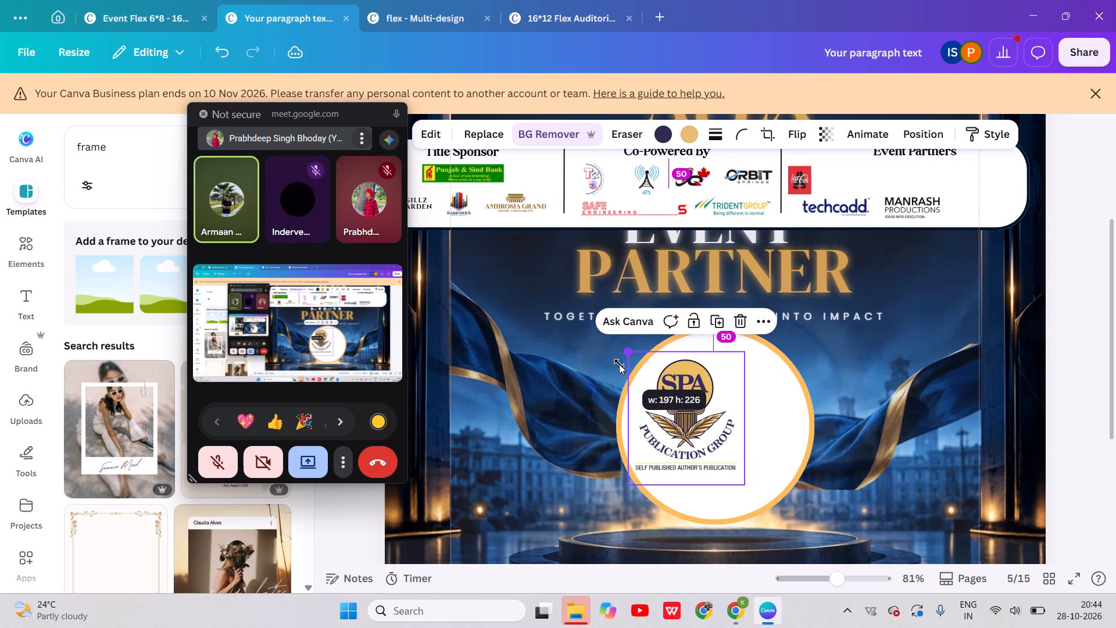
left_click_drag(738, 480, 775, 497)
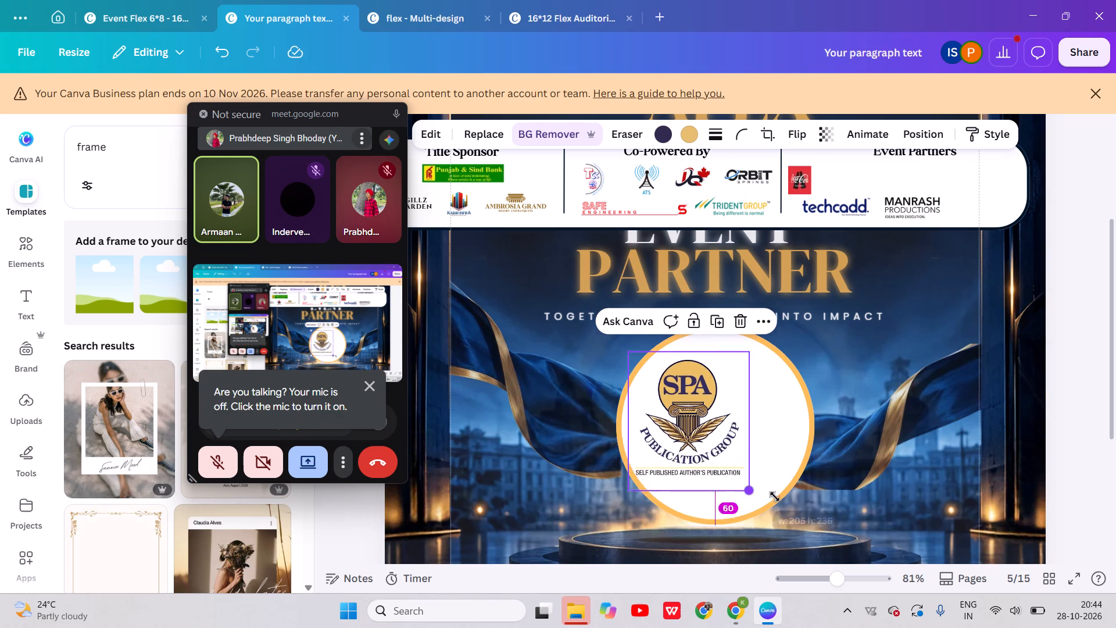
left_click_drag(775, 497, 786, 500)
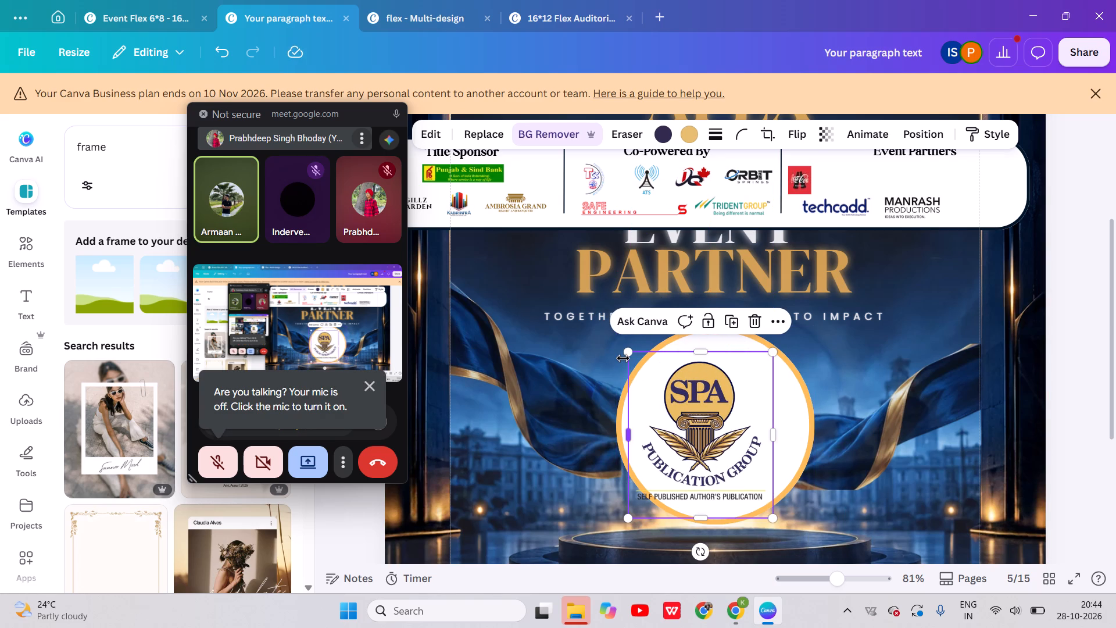
left_click_drag(623, 358, 634, 365)
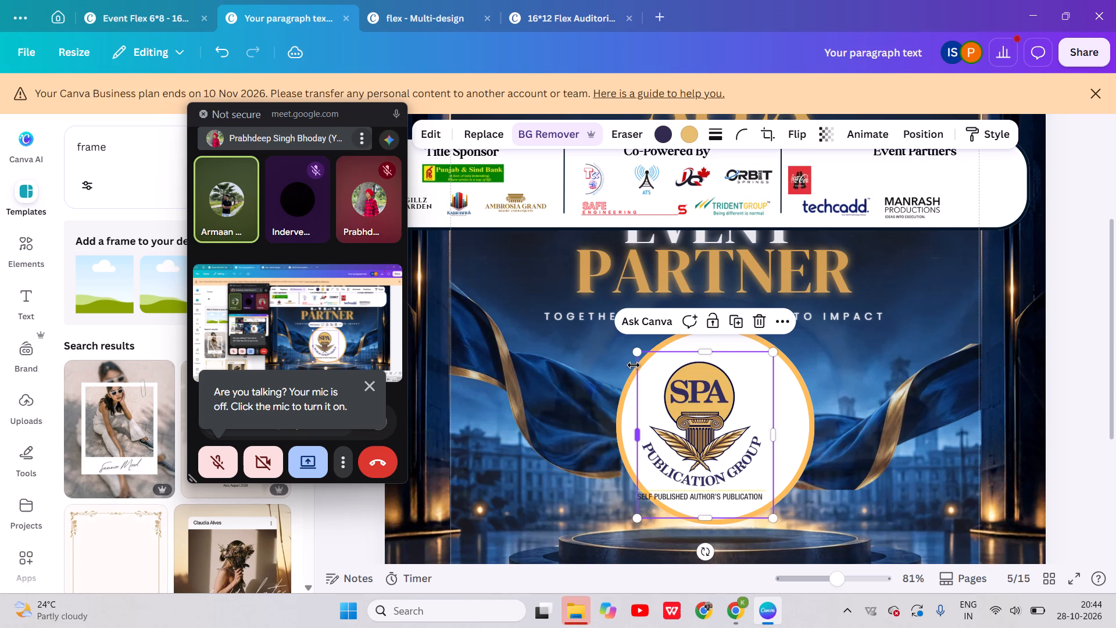
key("ctrl+z")
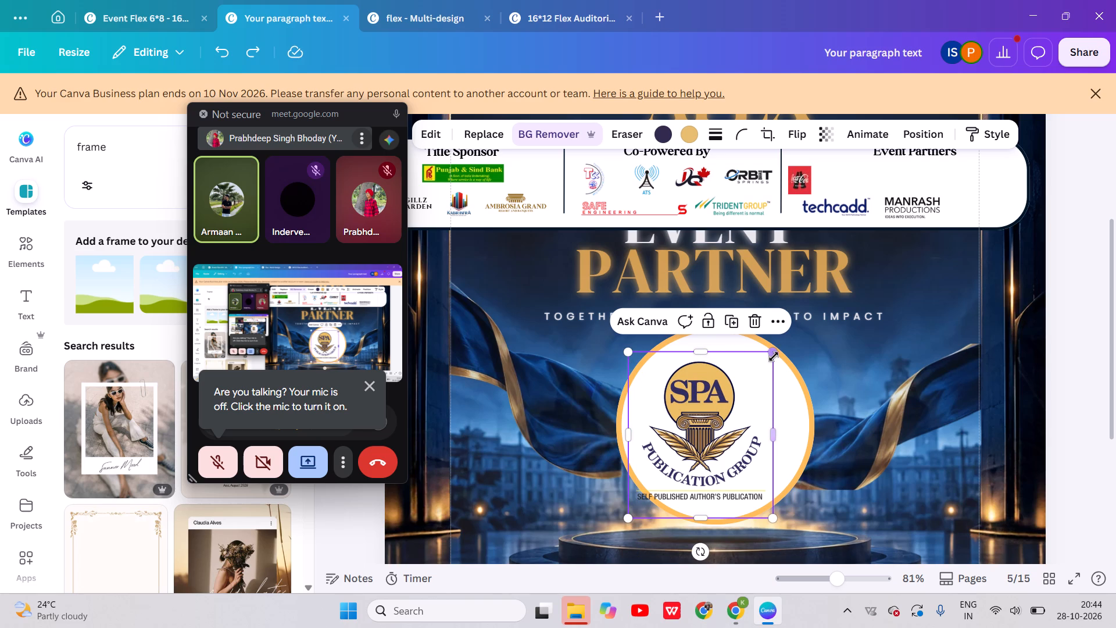
left_click_drag(774, 356, 764, 367)
left_click_drag(725, 416, 741, 412)
Align the SPA Publication Group logo to the horizontal centre of the page 5 poster.
right_click(741, 412)
left_click(792, 261)
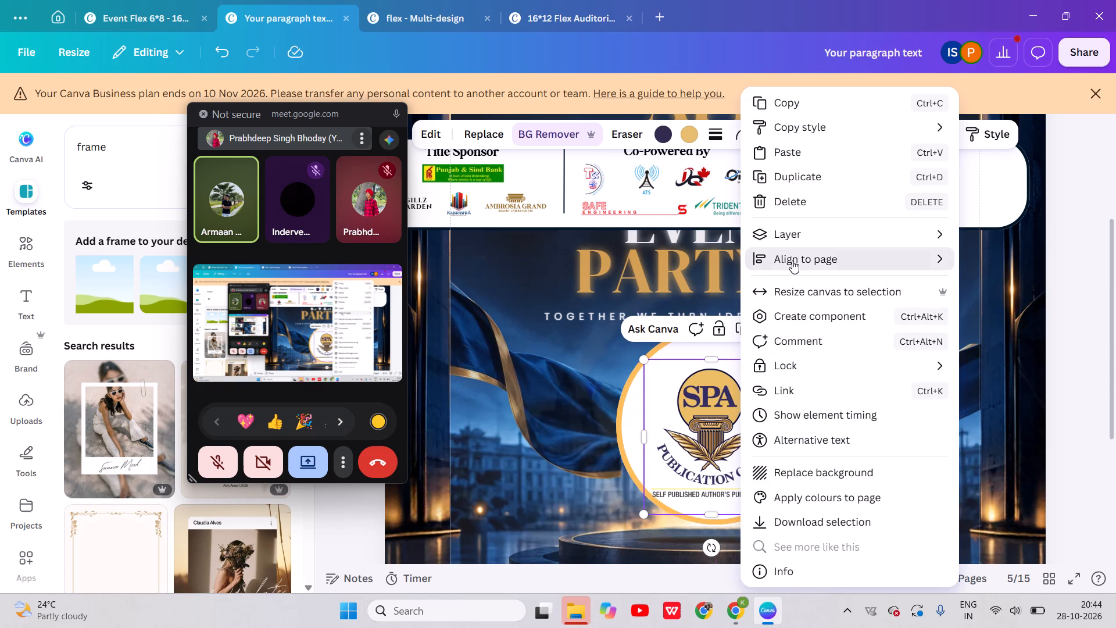
left_click(976, 284)
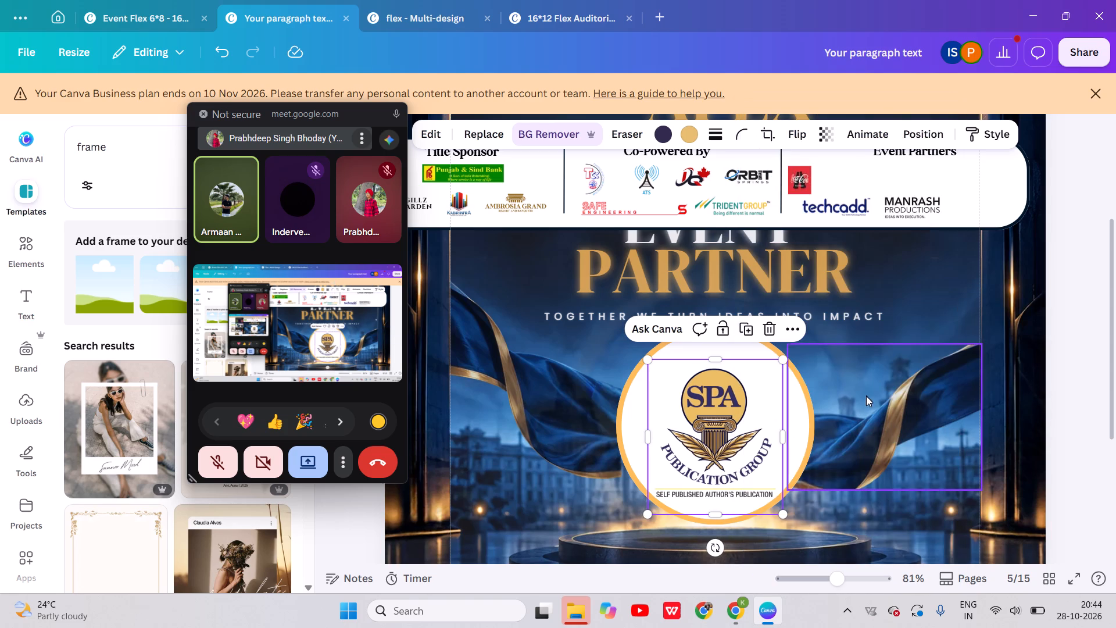
Nudge the SPA Publication Group logo upward until it is vertically centred inside the gold ring.
key("Up")
key("Up")
key("Up")
key("Up")
key("Up")
key("Up")
key("Up")
key("Up")
key("Up")
key("Up")
key("Up")
left_click(744, 393)
key("Up")
key("Up")
key("Up")
key("Up")
key("Up")
key("Up")
key("Up")
key("Up")
key("Up")
key("Up")
key("Up")
key("Up")
key("Up")
key("Up")
key("Up")
key("Up")
key("Up")
key("Up")
key("Up")
key("Up")
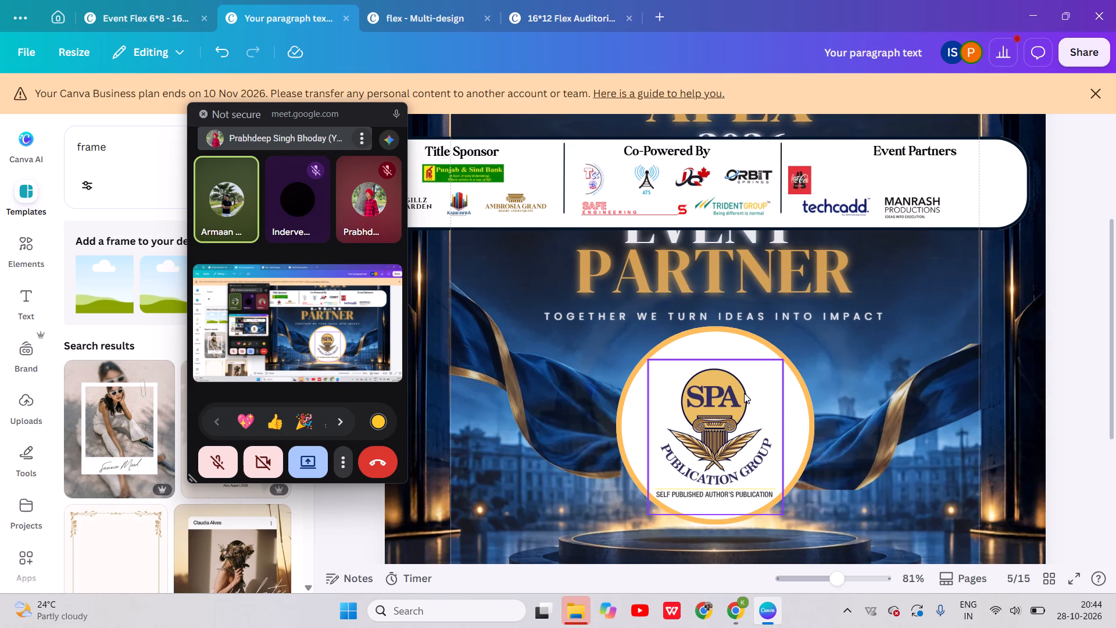
left_click(890, 392)
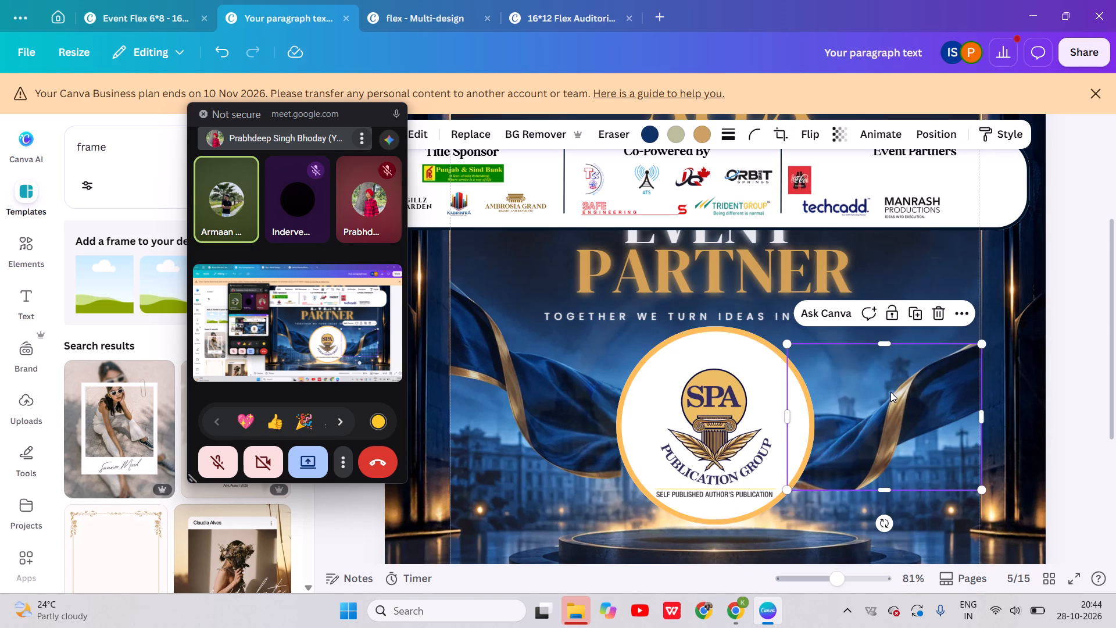
left_click(744, 423)
key("Up")
key("Up")
key("Up")
key("Up")
key("Up")
key("Up")
key("Up")
key("Up")
key("Up")
key("Up")
key("Up")
key("Up")
key("Up")
key("Up")
key("Up")
key("Up")
key("Up")
key("Up")
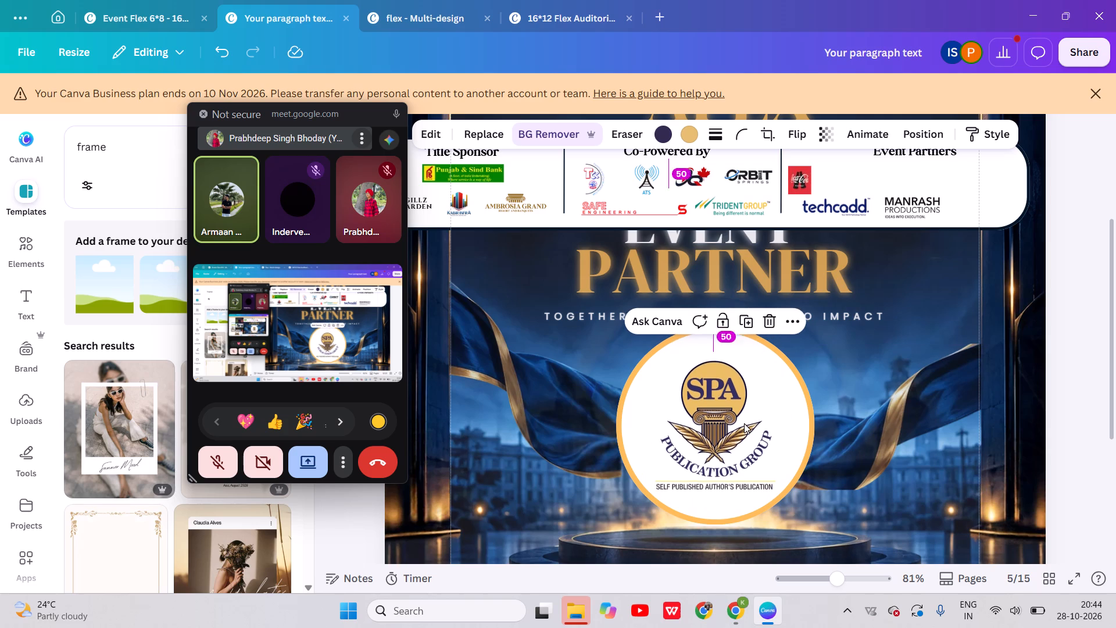
key("Up")
key("Down")
key("Up")
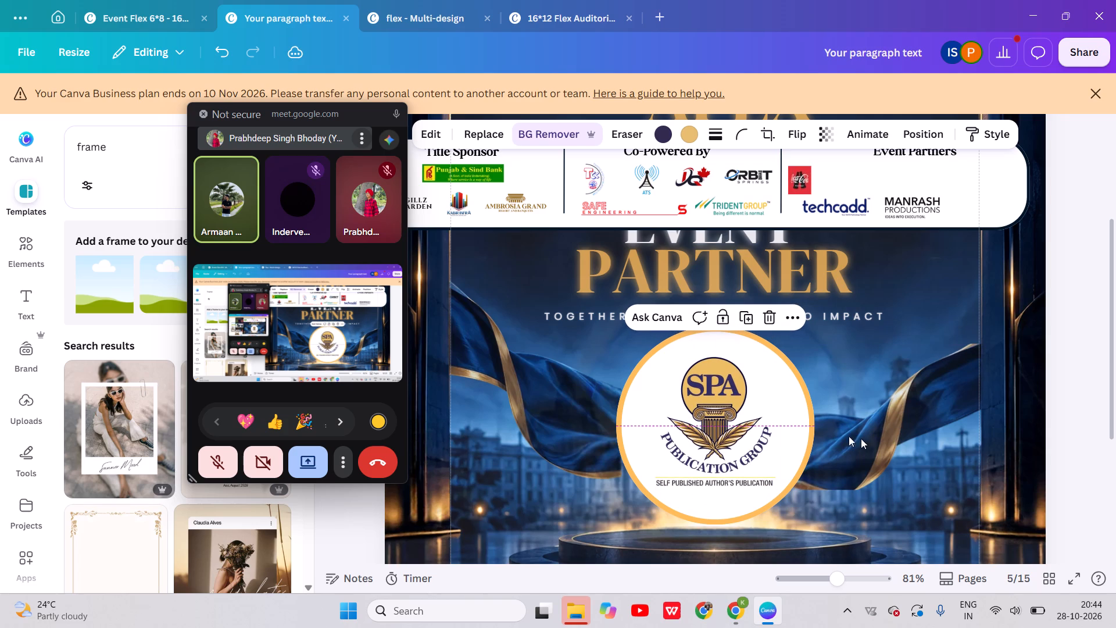
left_click(891, 447)
Review the page 5 poster from the gold ring to the footer to check the logo placement and overall layout.
scroll(891, 447, "down", 1)
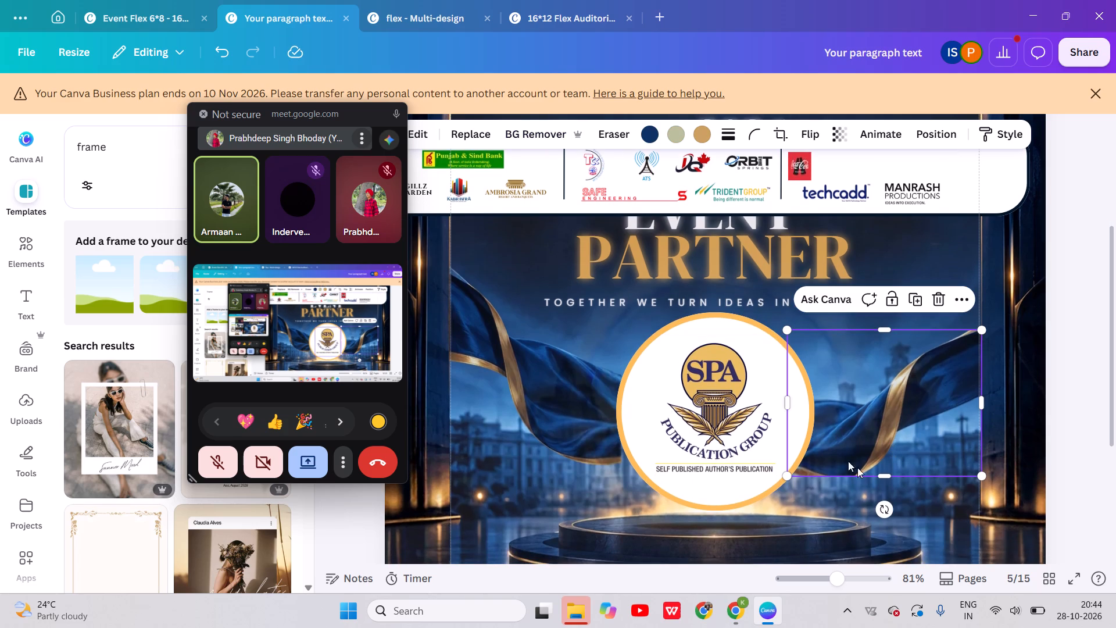
left_click(910, 504)
scroll(910, 504, "down", 3)
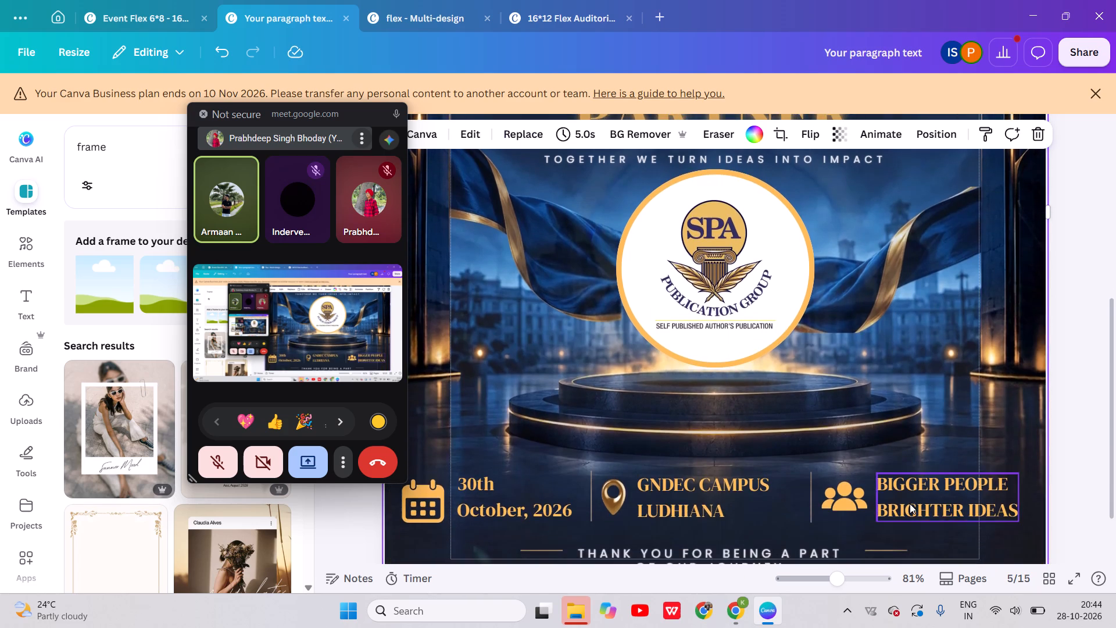
scroll(910, 504, "up", 1)
left_click(803, 415)
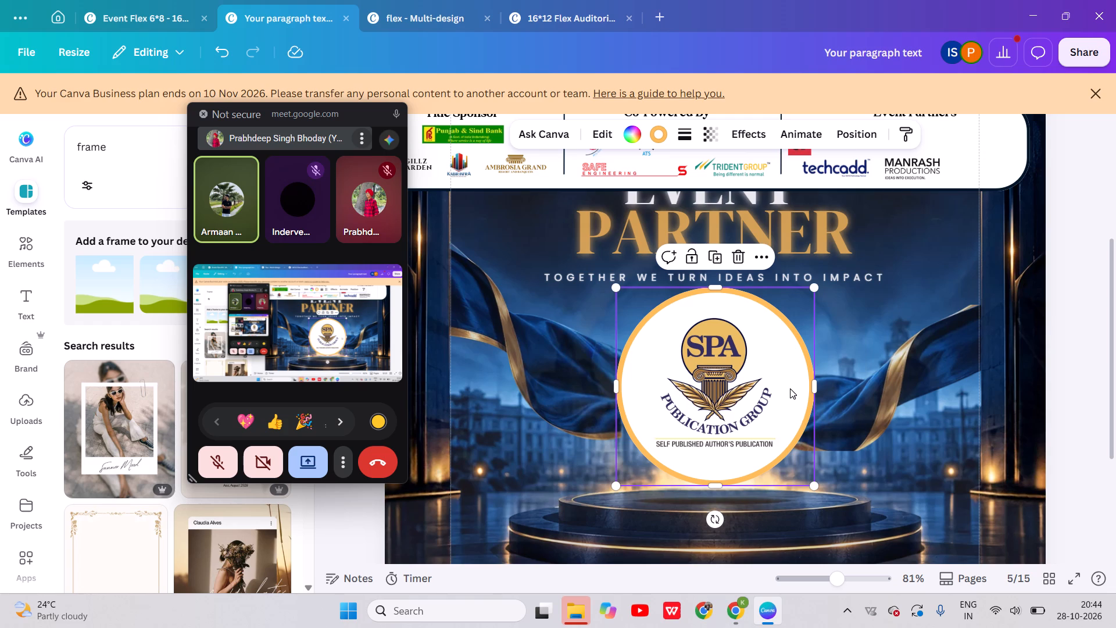
left_click(963, 461)
scroll(963, 461, "down", 2)
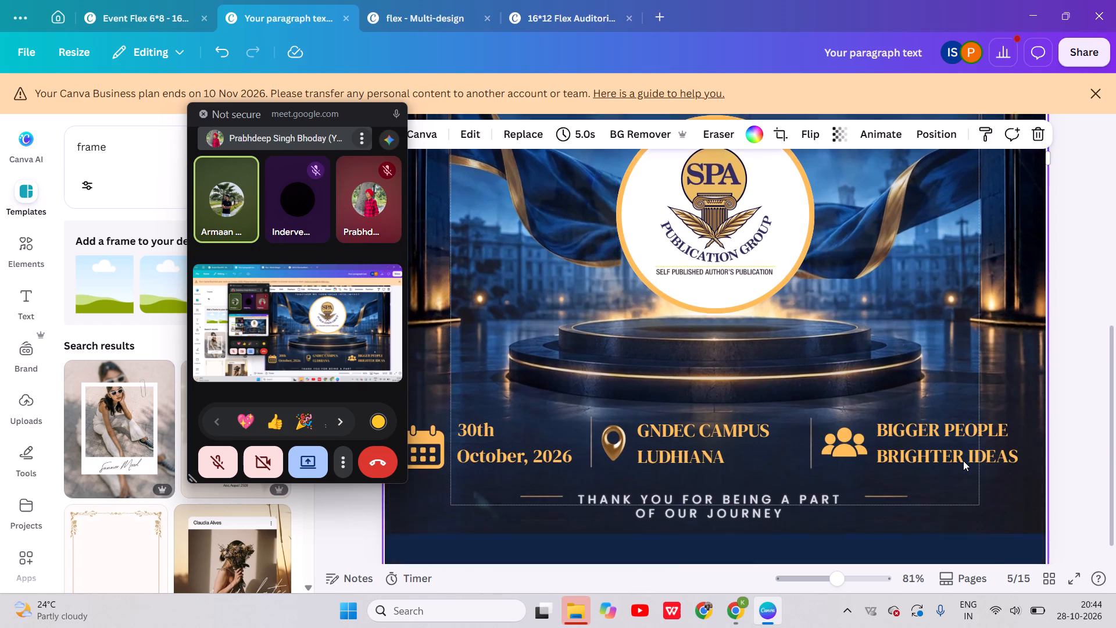
scroll(963, 461, "down", 1)
scroll(963, 461, "up", 3)
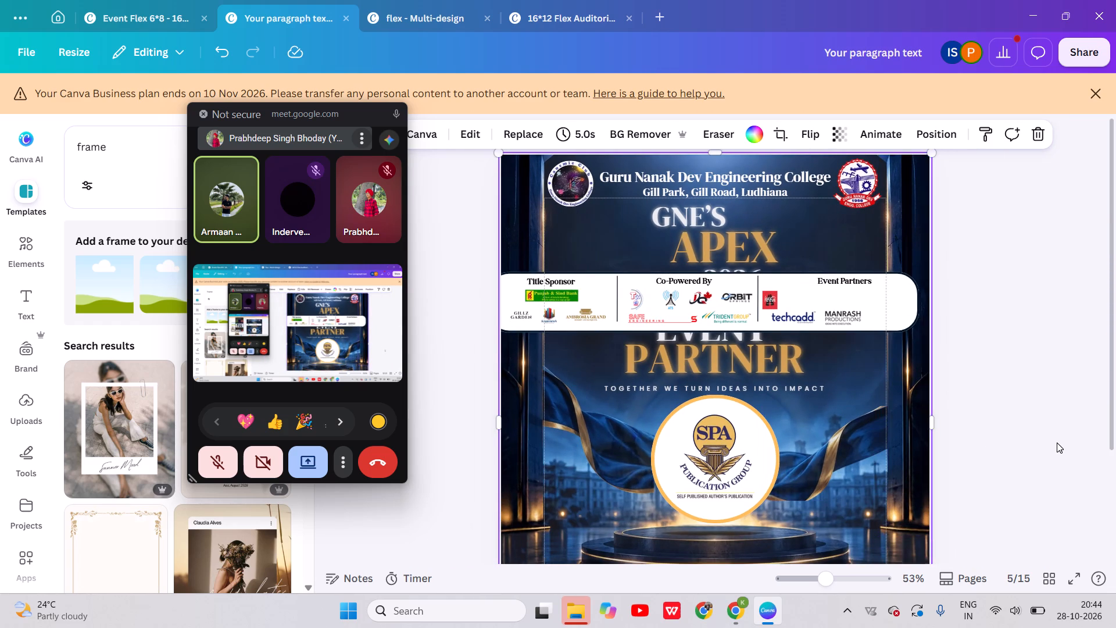
Duplicate the page 5 SPA Publication Group poster to make a page for the next partner.
left_click(1057, 443)
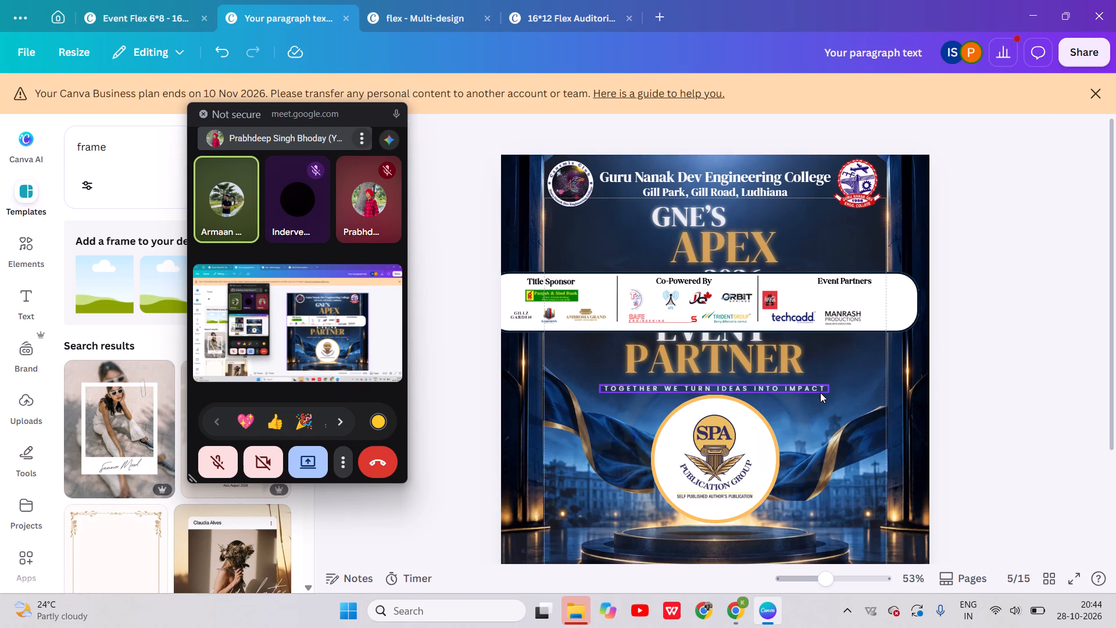
right_click(820, 398)
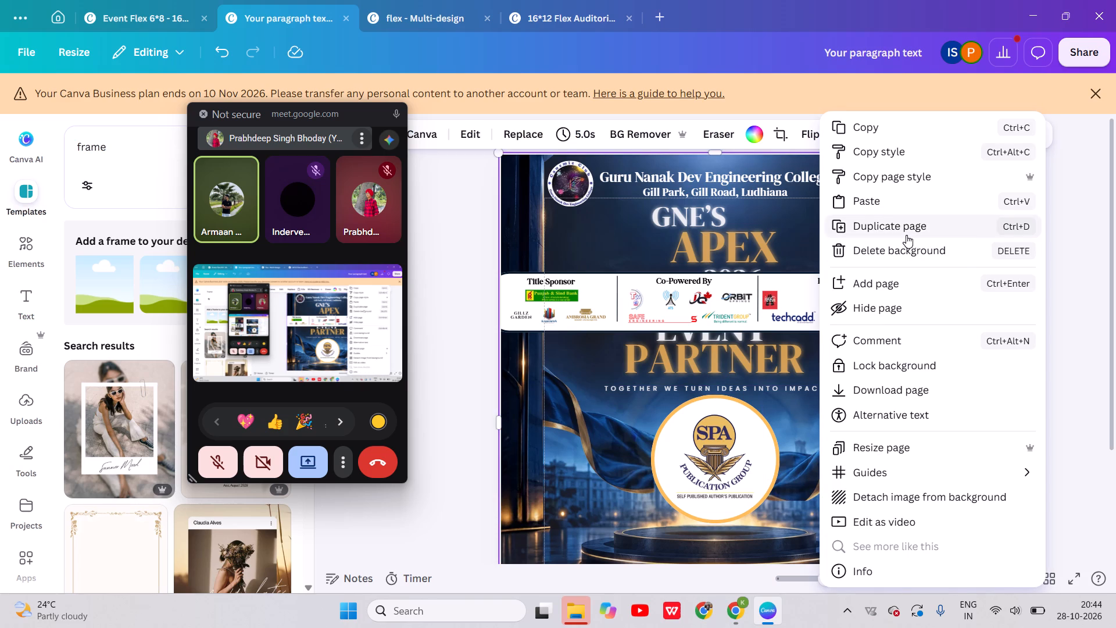
left_click(905, 235)
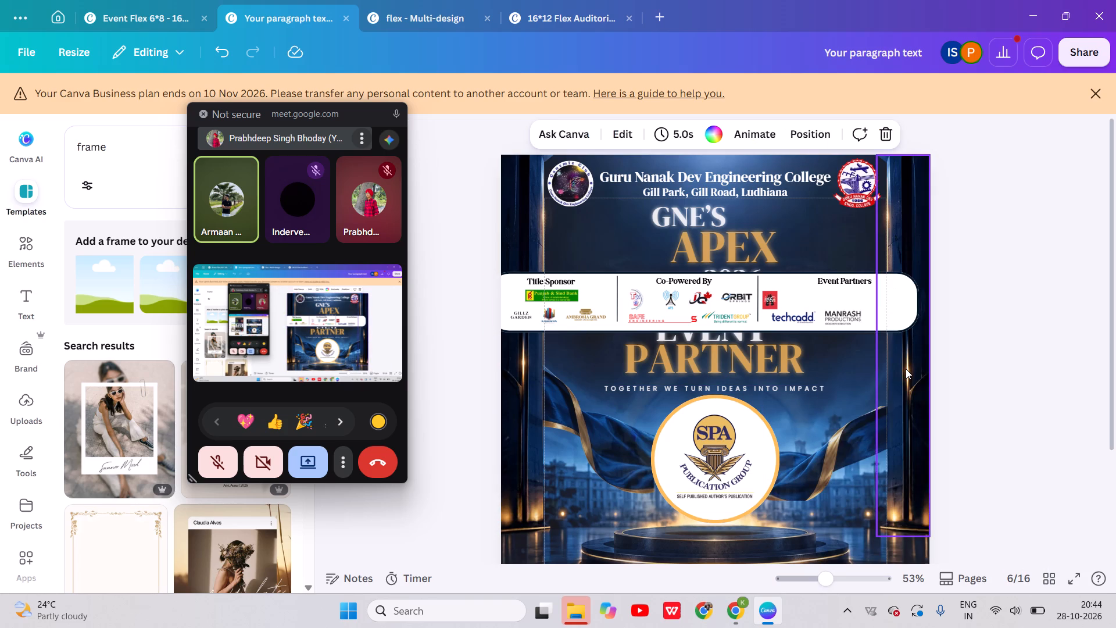
On page 6, replace the SPA Publication Group logo in the gold ring with the Manrash Productions logo from the Event Partners strip.
scroll(879, 420, "down", 1)
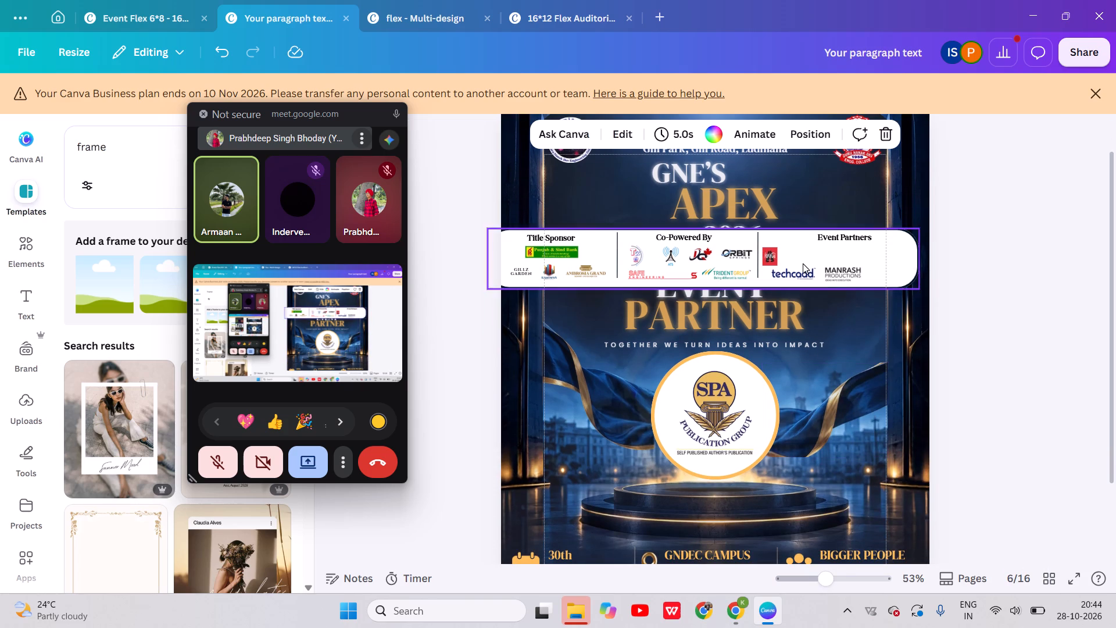
left_click(719, 414)
key("BackSpace")
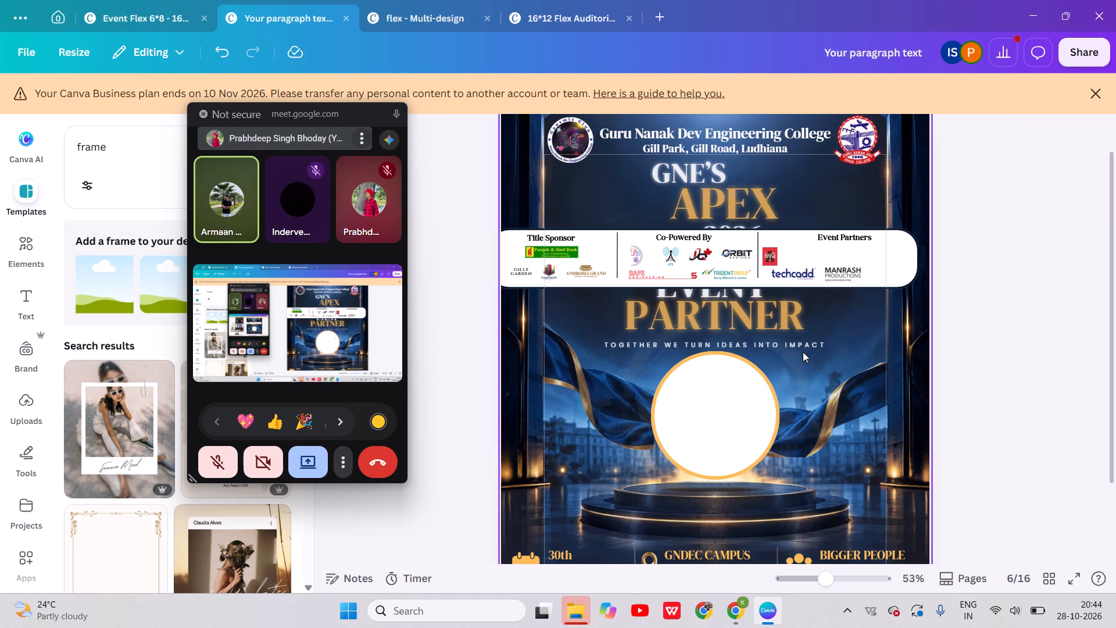
left_click_drag(850, 277, 729, 427)
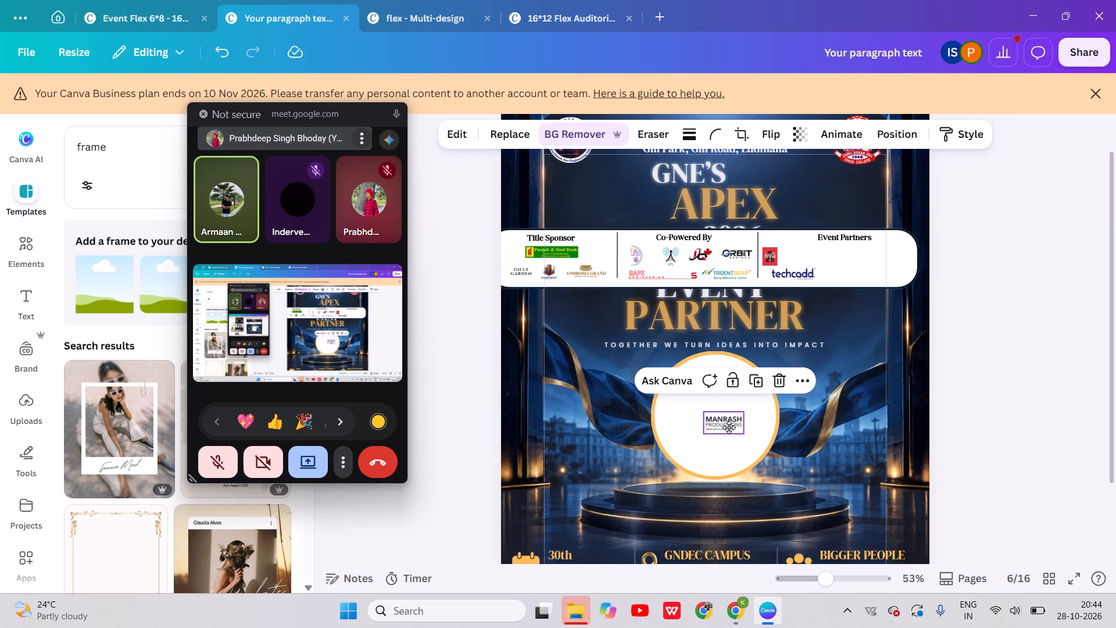
left_click_drag(729, 427, 728, 428)
Enlarge the Manrash Productions logo to about 280 wide so it spans the inside of the gold ring.
left_click_drag(702, 415, 689, 409)
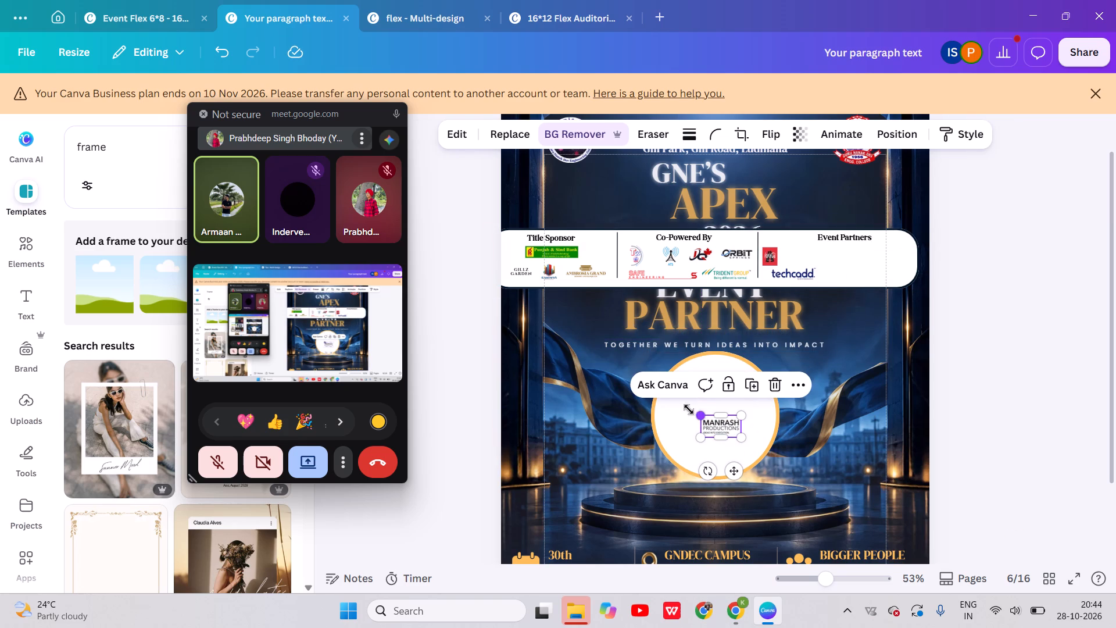
left_click_drag(689, 409, 662, 395)
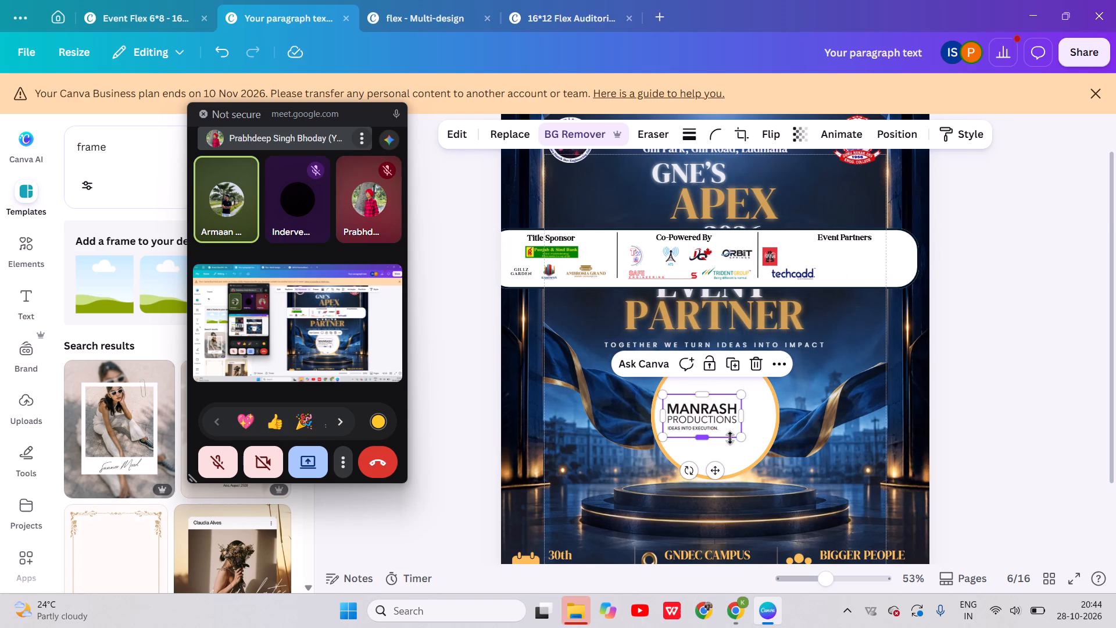
left_click_drag(739, 438, 770, 446)
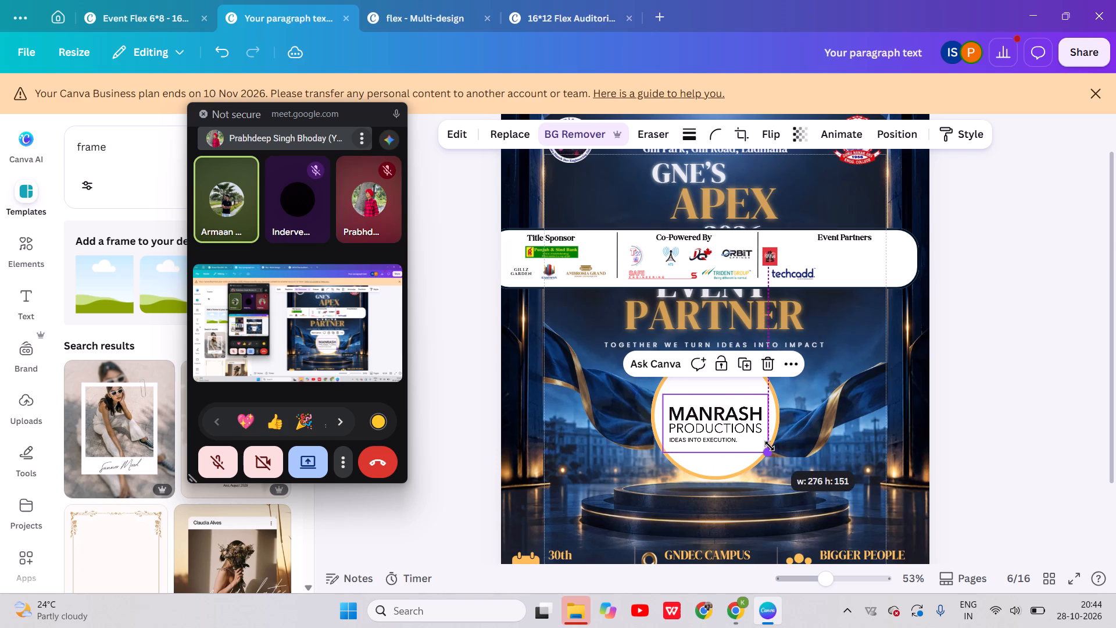
left_click_drag(770, 446, 772, 448)
Nudge the Manrash Productions logo up and down to centre it vertically inside the gold ring.
scroll(772, 448, "down", 1)
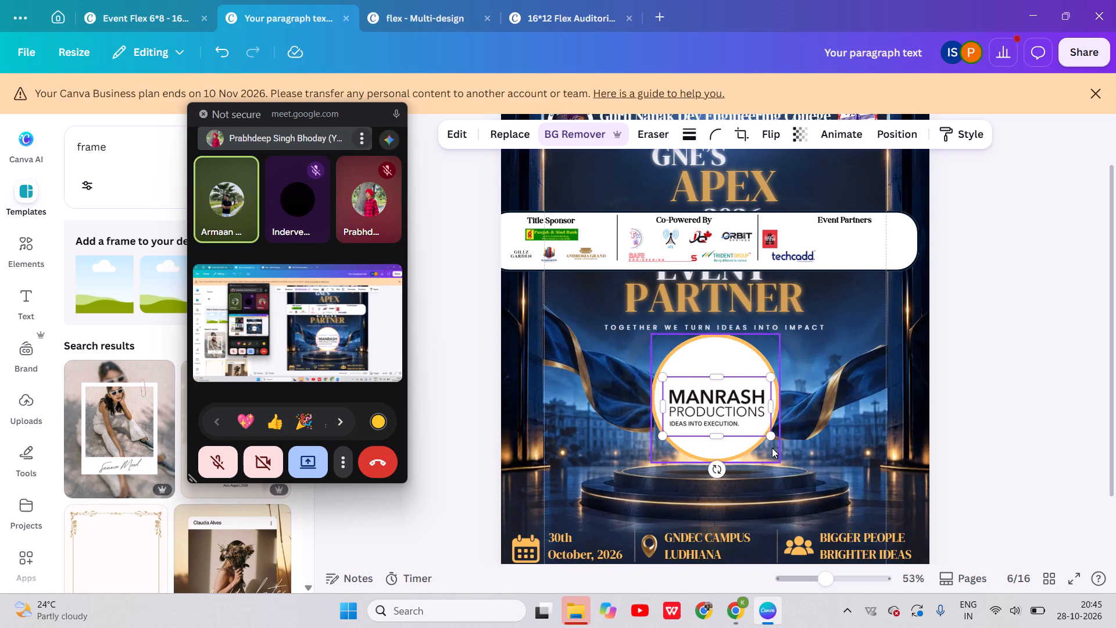
key("Up")
key("Up")
key("Up")
key("Up")
key("Up")
key("Up")
key("Up")
key("Up")
key("Up")
key("Up")
key("Up")
key("Up")
key("Up")
key("Up")
key("Up")
key("Up")
key("Up")
key("Up")
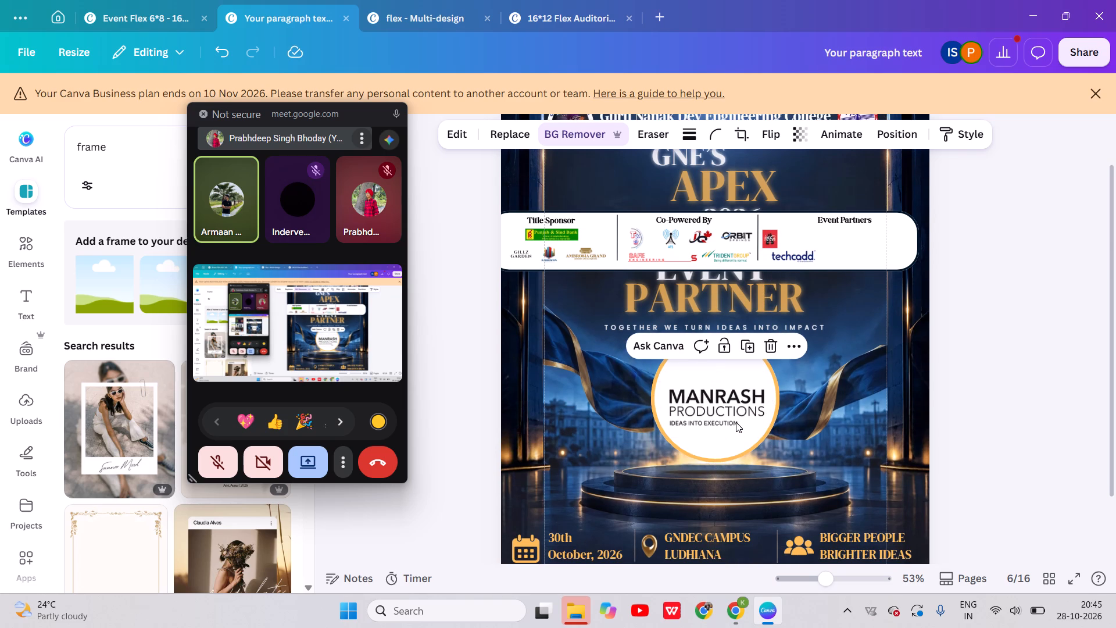
key("Down")
key("Down")
key("Down")
key("Down")
key("Down")
key("Down")
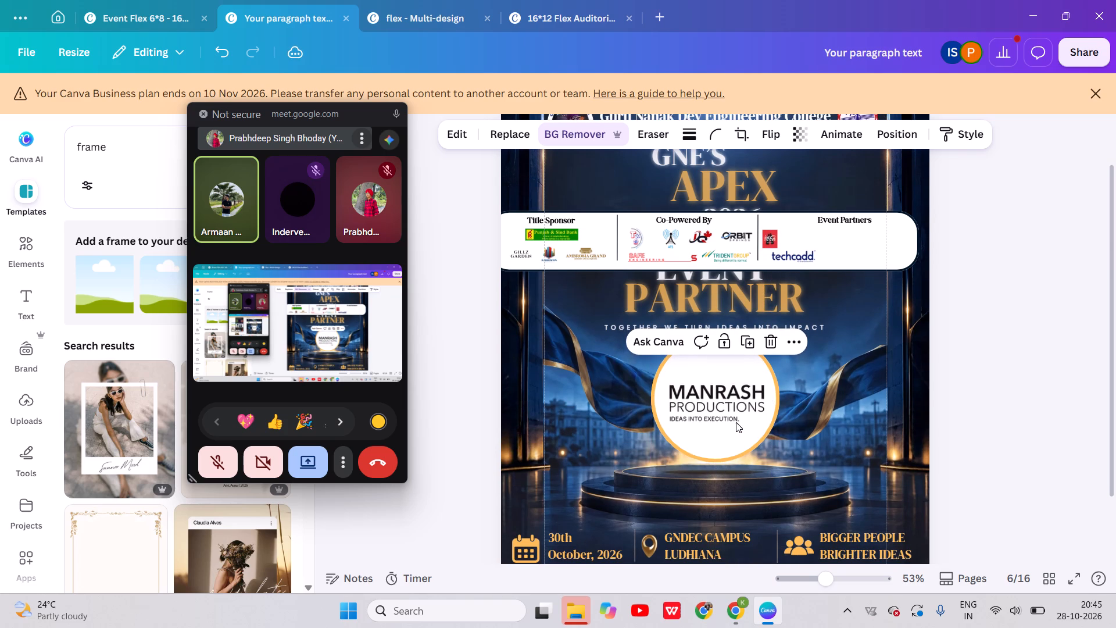
key("Down")
key("Down")
key("Down")
key("Down")
key("Down")
key("Up")
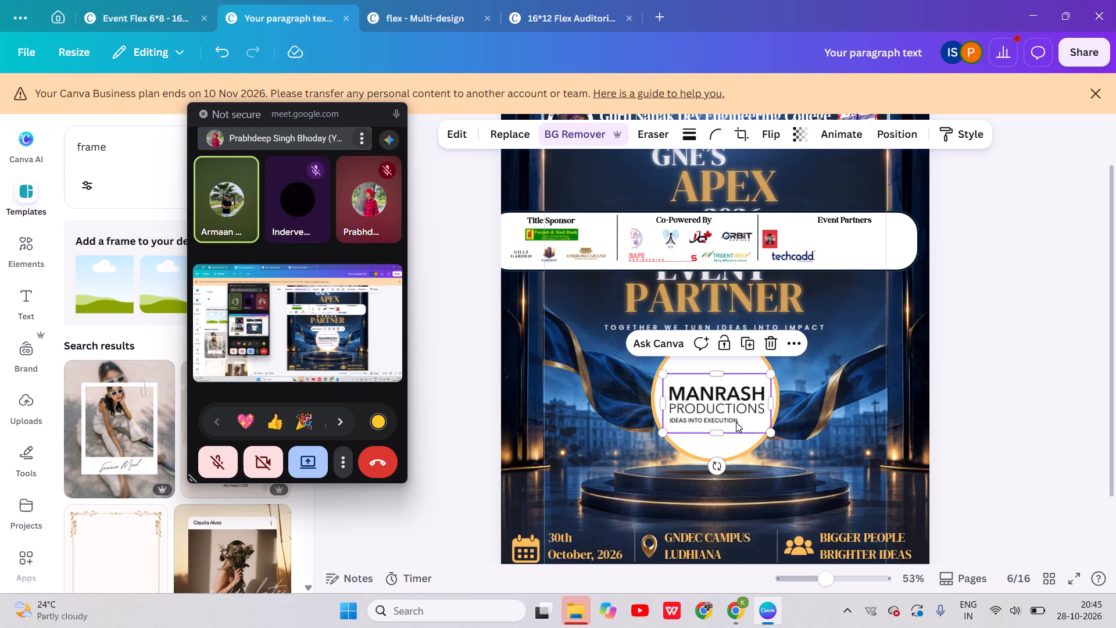
key("shift+Up")
key("Up")
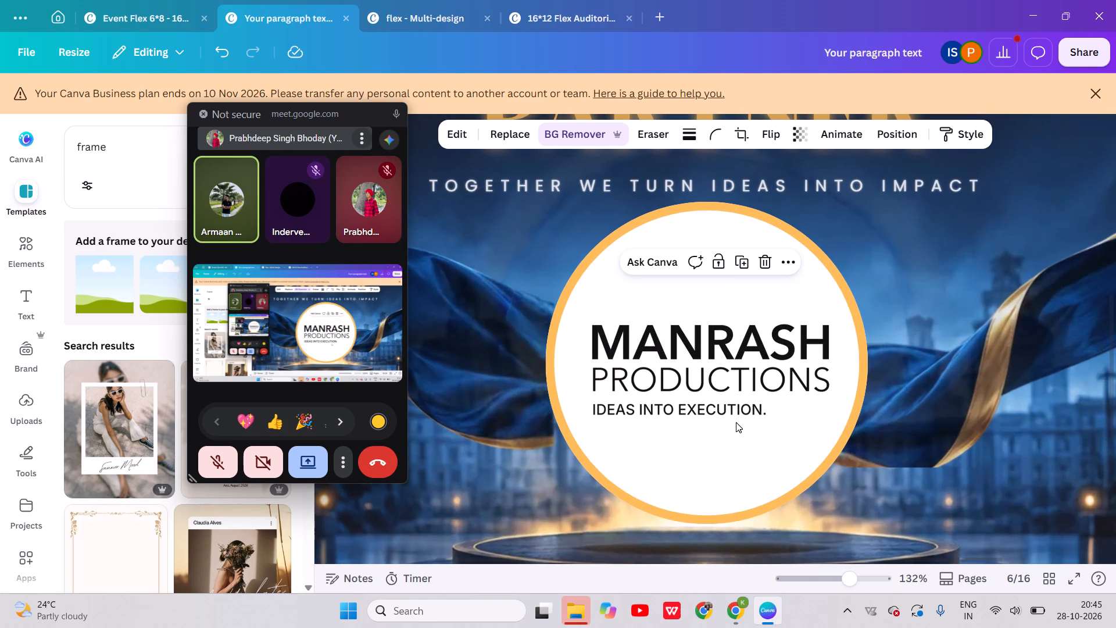
Fine-tune the Manrash Productions logo's position in the ring by nudging it slightly down and to the right at close zoom.
key("Down")
key("Down")
key("Down")
key("Down")
key("Down")
key("Up")
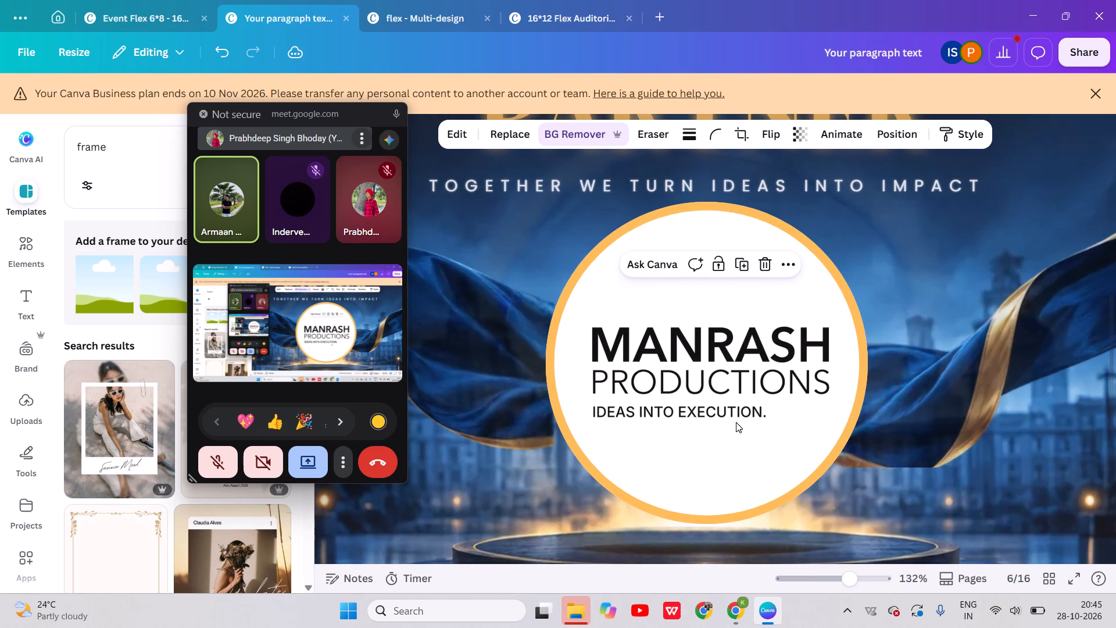
key("Up")
key("Down")
key("Down")
key("Down")
key("Up")
key("Down")
key("Right")
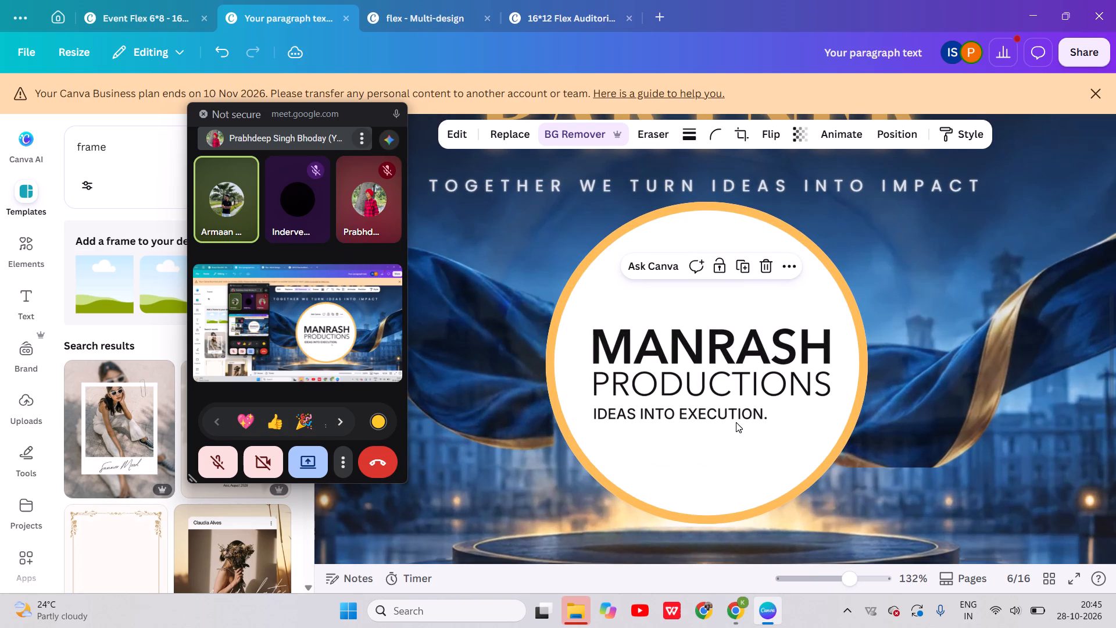
key("Right")
key("Left")
key("Right")
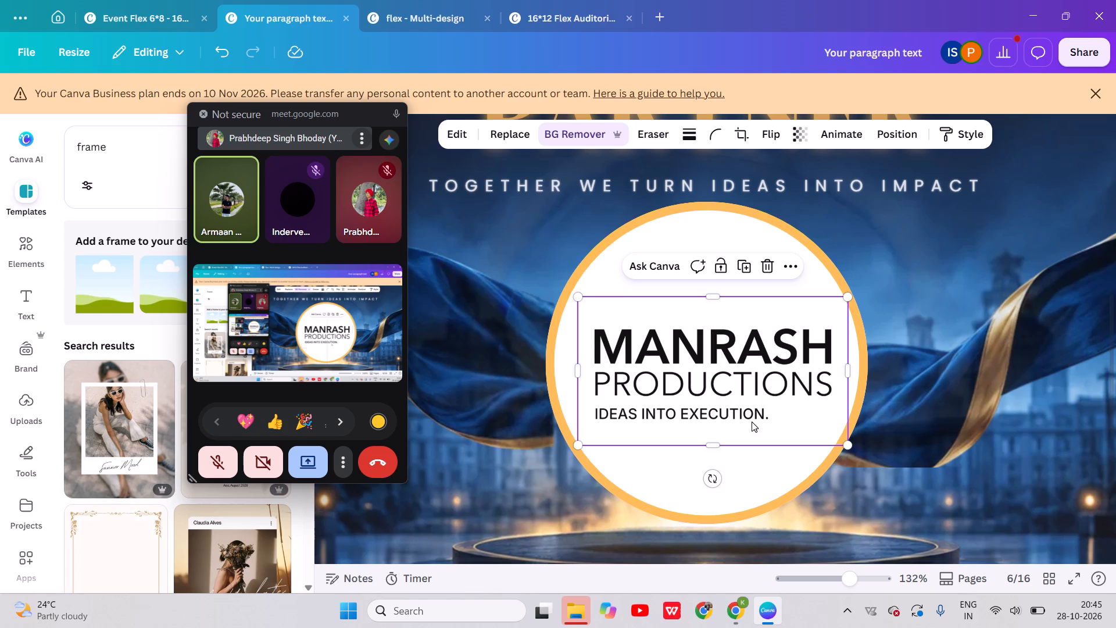
Review the page 6 poster from the header to the footer, including the colour options of the ring shape.
left_click(896, 471)
scroll(896, 471, "down", 1)
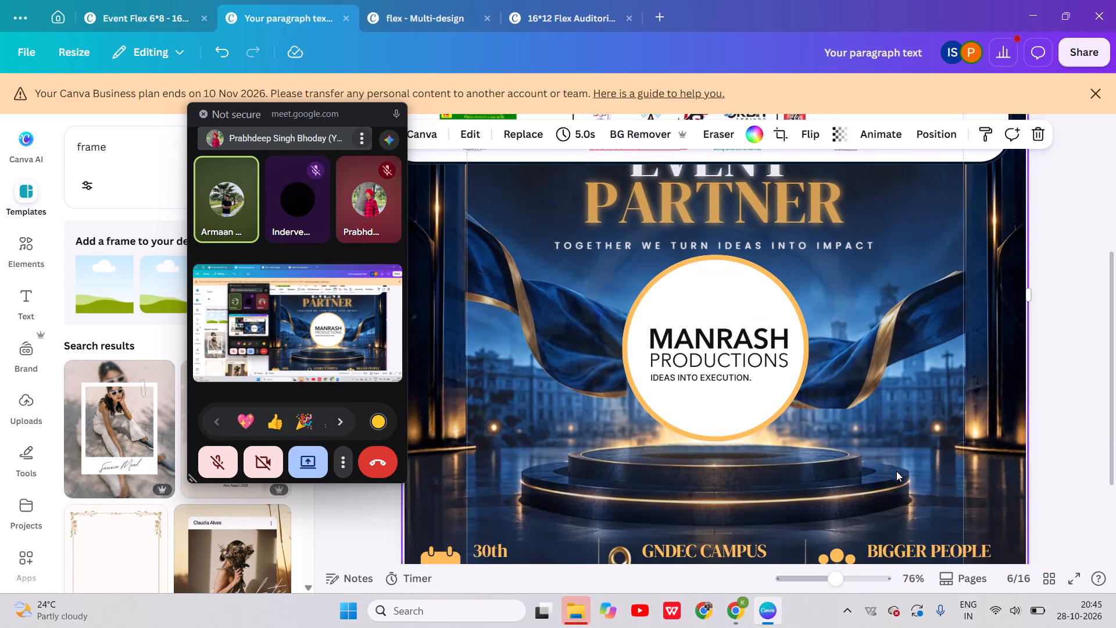
left_click(724, 336)
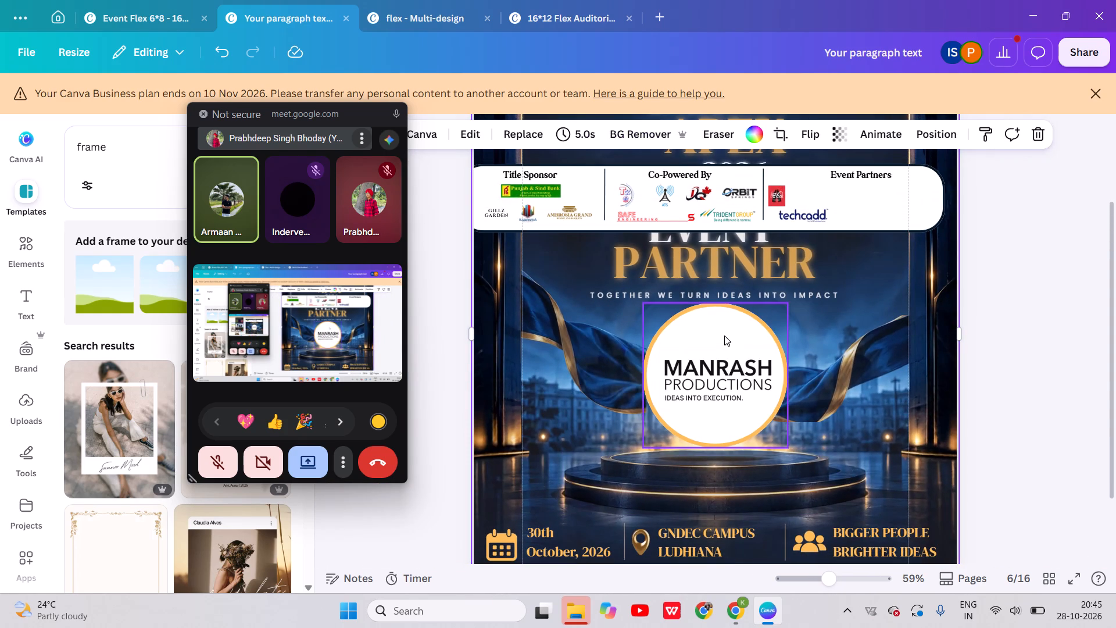
left_click(632, 135)
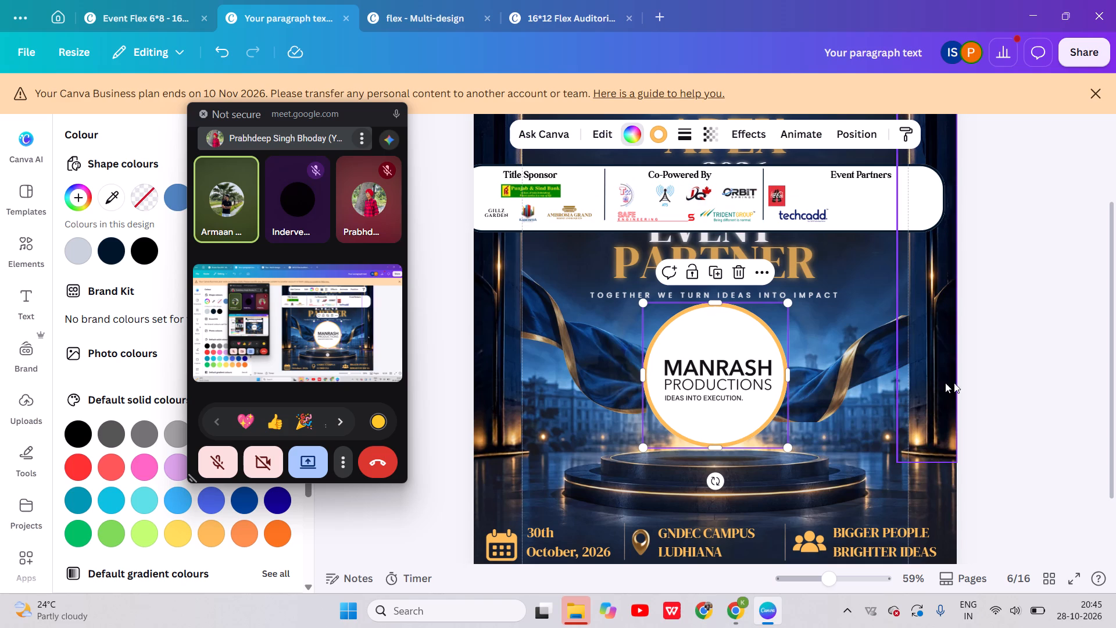
left_click(999, 391)
scroll(810, 388, "down", 1)
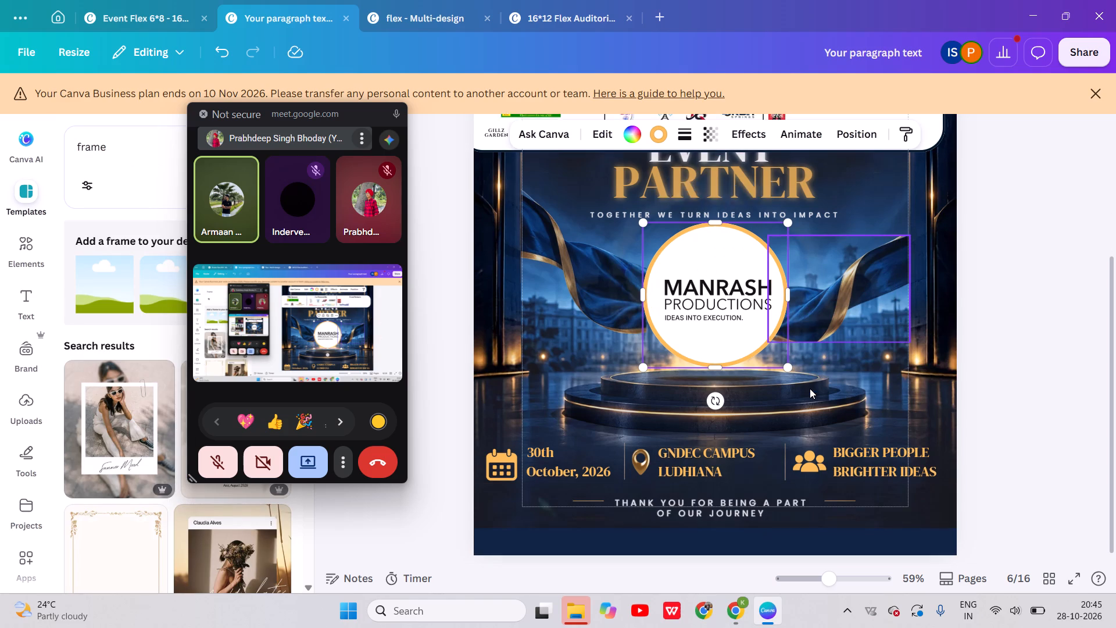
scroll(810, 388, "down", 2)
scroll(810, 388, "up", 4)
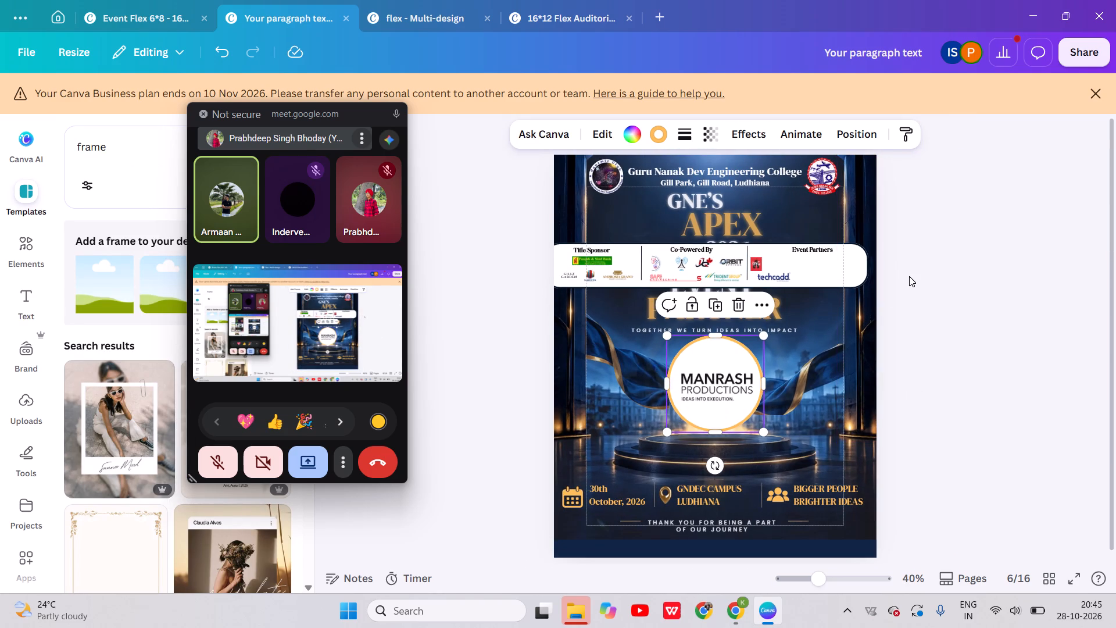
left_click(982, 377)
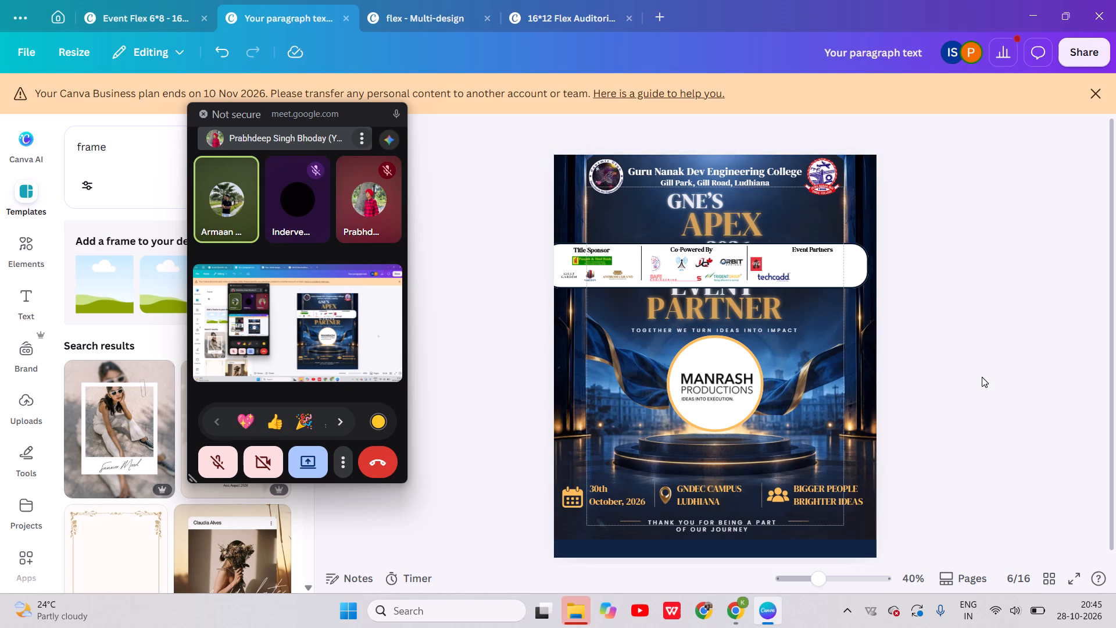
Duplicate the page 6 Manrash Productions poster to make a page for the next partner.
right_click(820, 336)
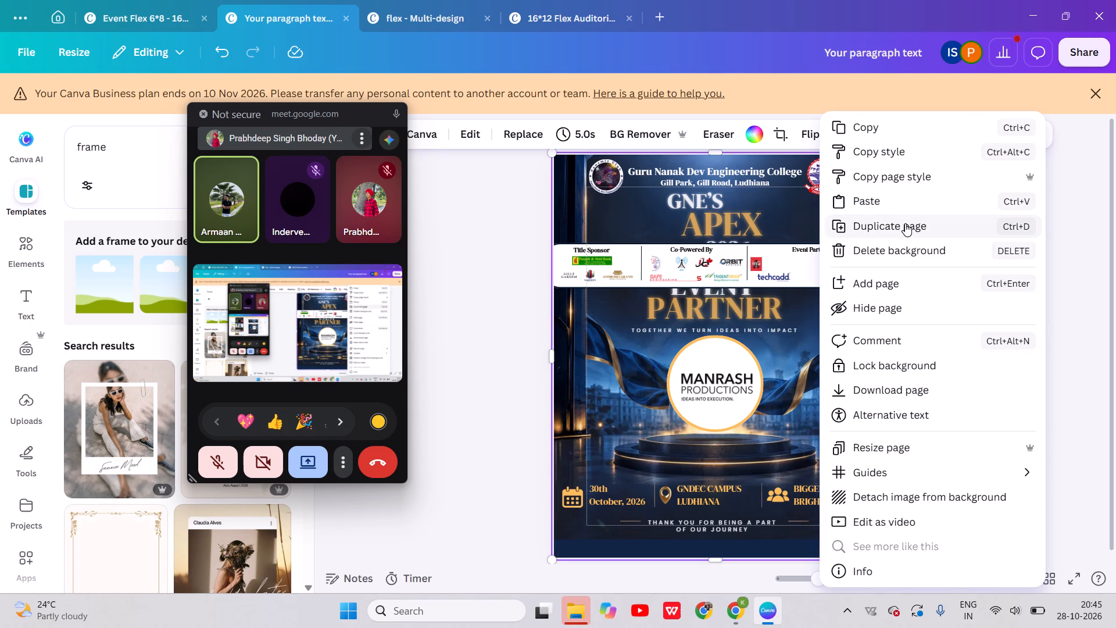
left_click(905, 223)
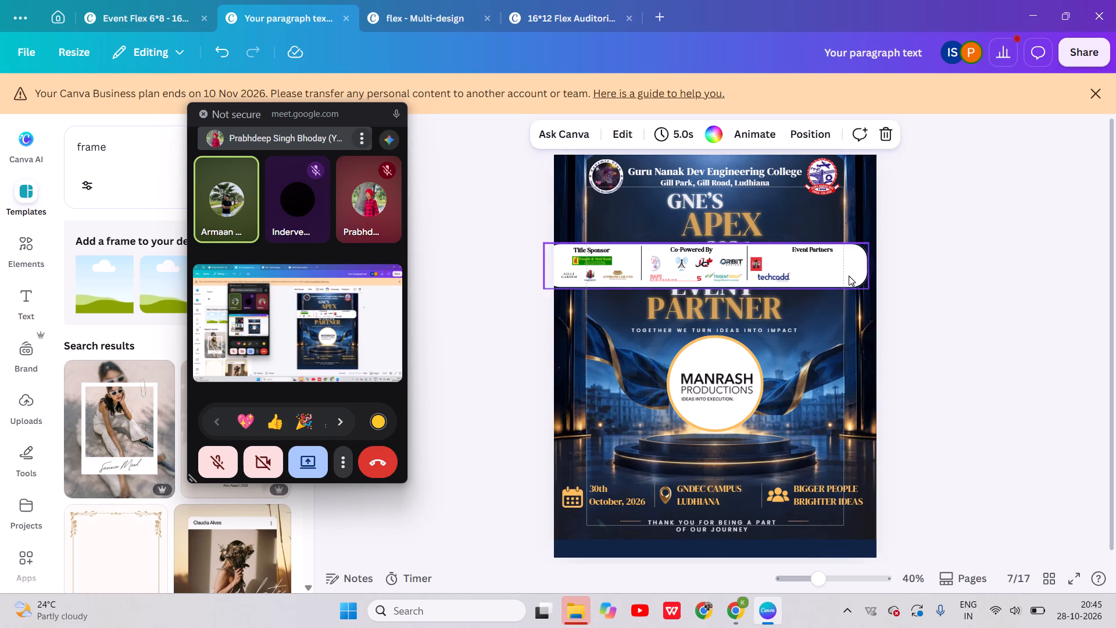
On page 7, replace the Manrash Productions logo in the gold ring with the techcadd logo from the Event Partners strip.
left_click(721, 382)
key("BackSpace")
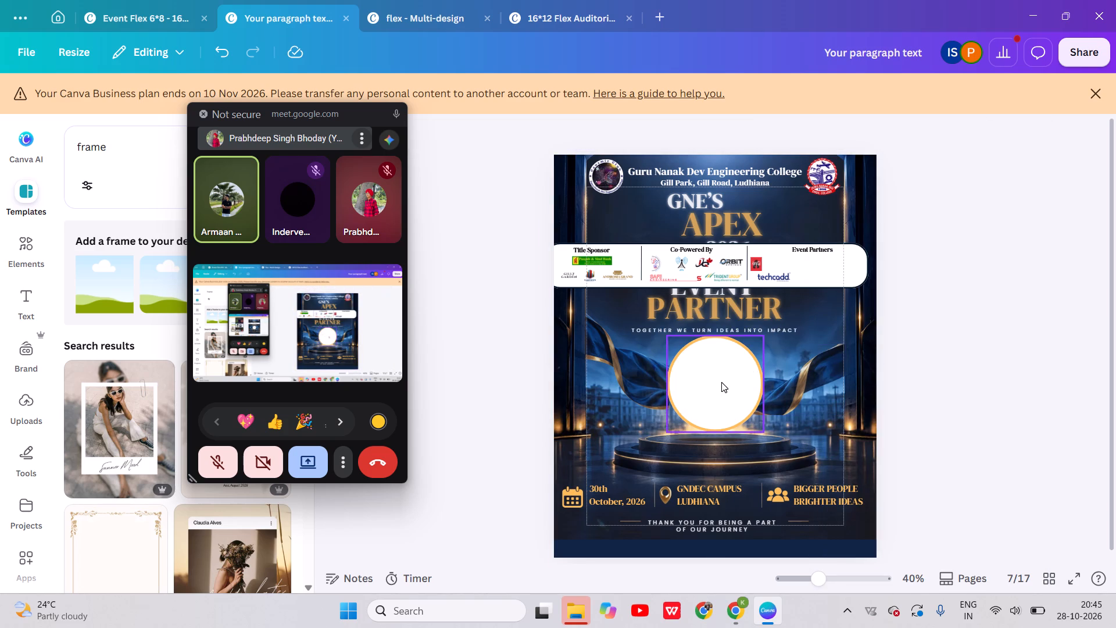
left_click_drag(772, 278, 719, 391)
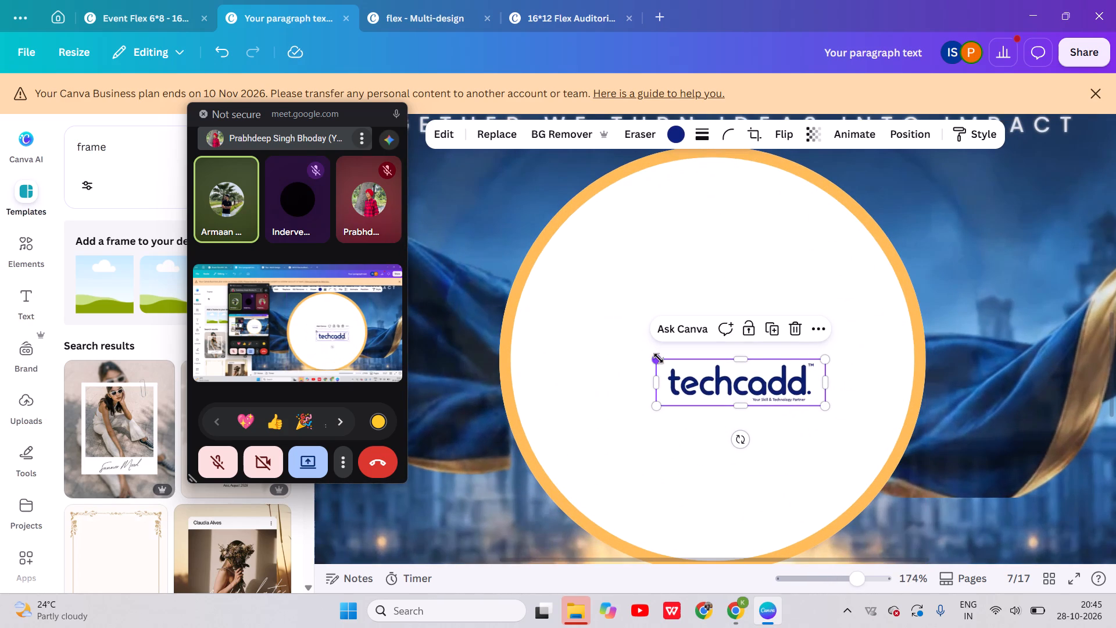
Enlarge the techcadd logo to about 326 wide so it spans the inside of the gold ring.
left_click_drag(659, 358, 525, 267)
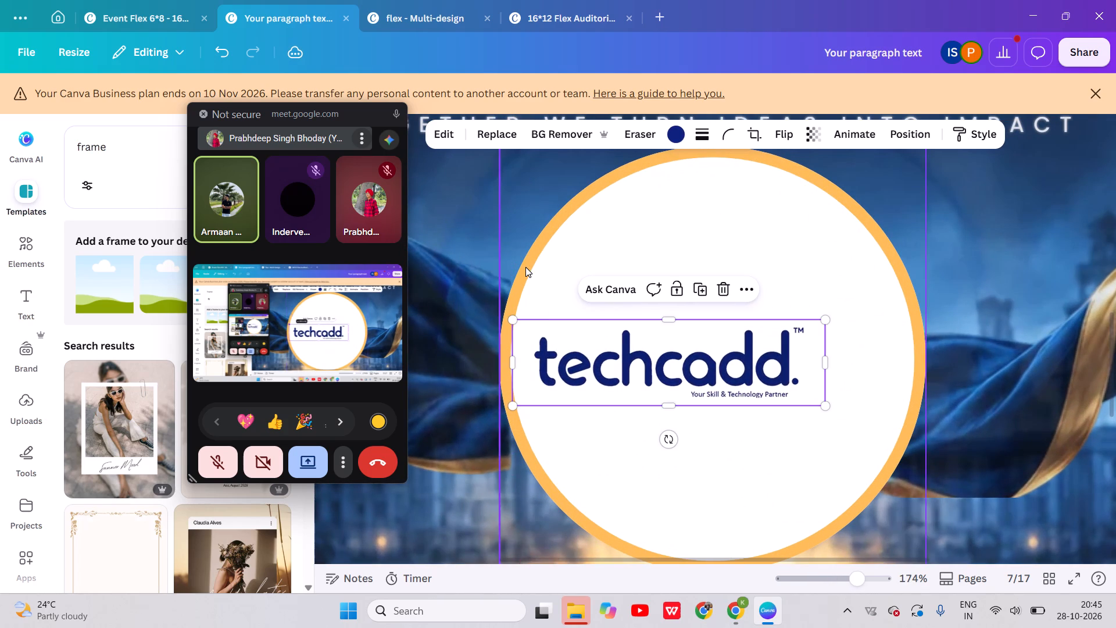
left_click_drag(824, 405, 900, 442)
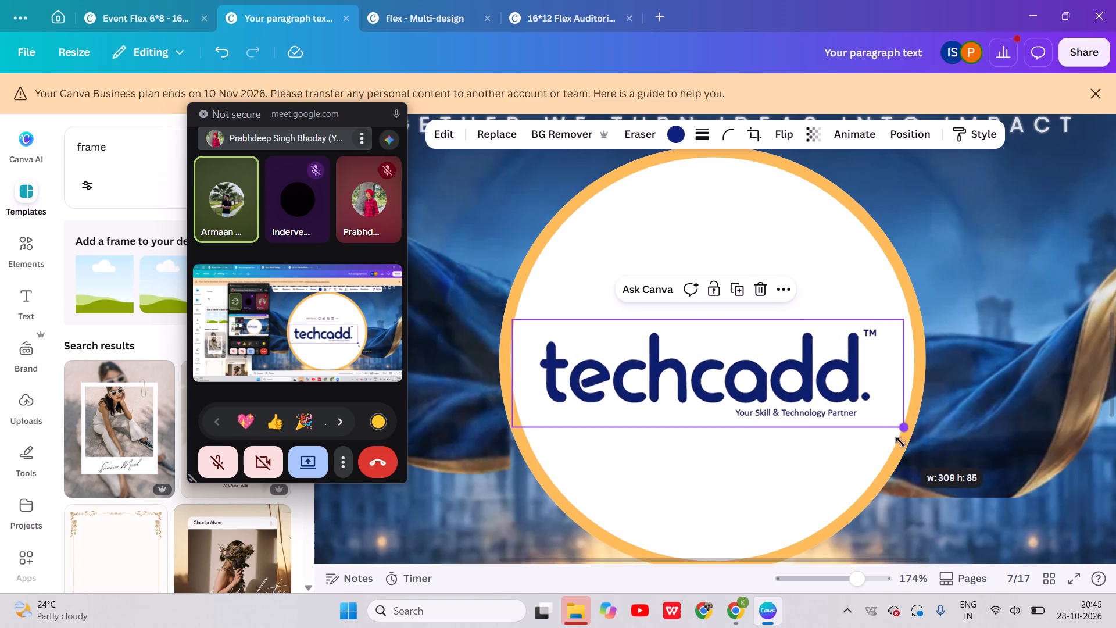
left_click_drag(900, 442, 927, 447)
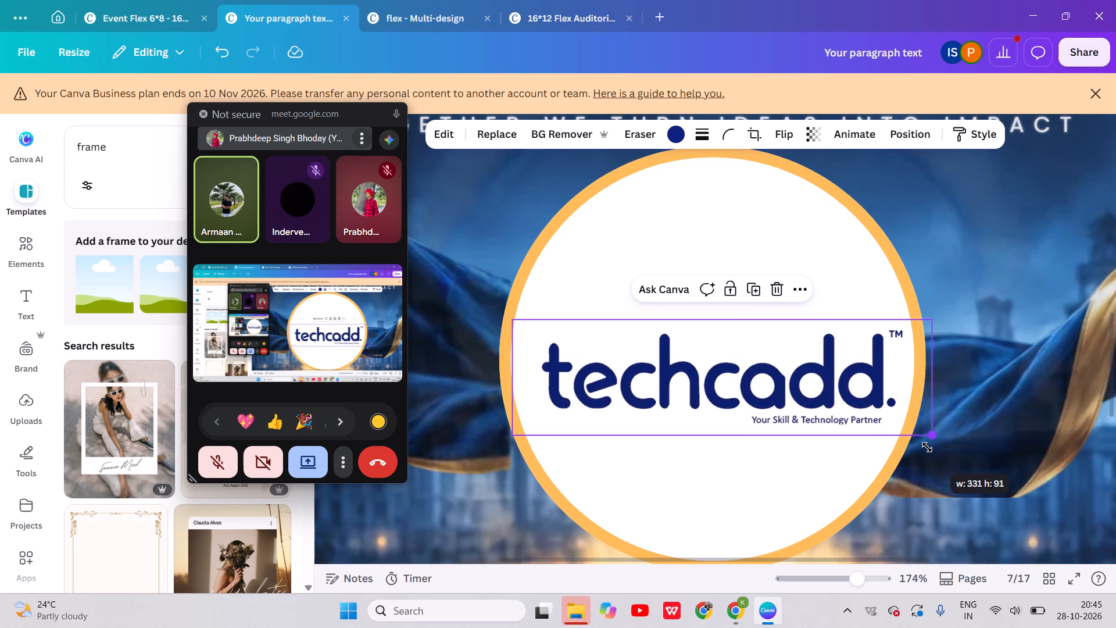
left_click_drag(927, 447, 923, 444)
Align the techcadd logo to the horizontal centre of the page 7 poster.
right_click(810, 388)
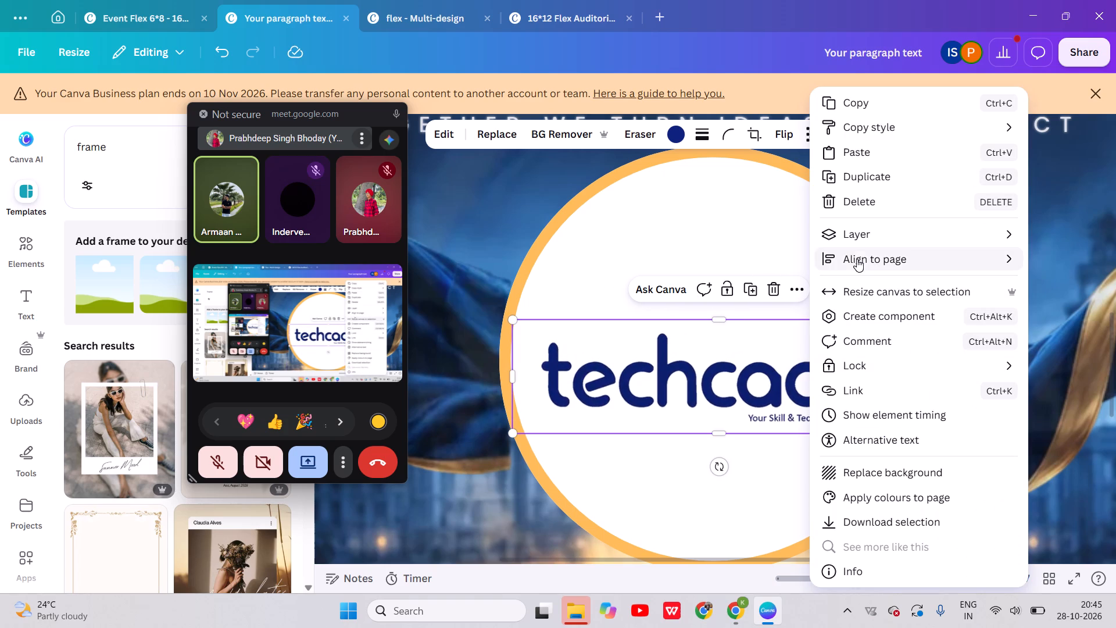
left_click(849, 237)
left_click(768, 286)
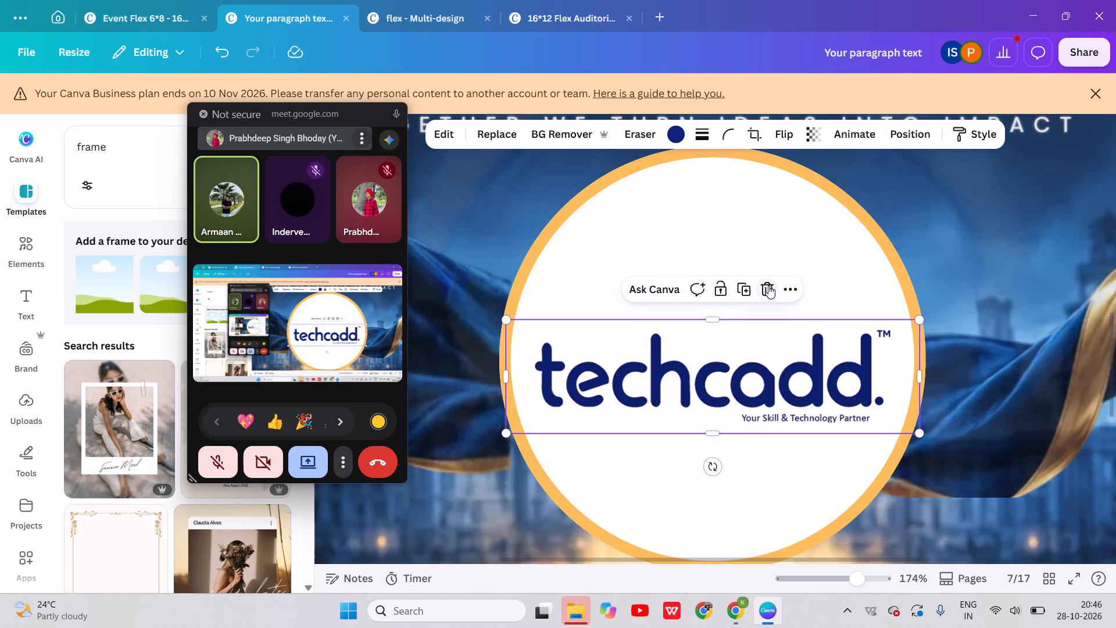
Nudge the techcadd logo slightly upward to centre it vertically inside the gold ring.
key("Down")
key("Down")
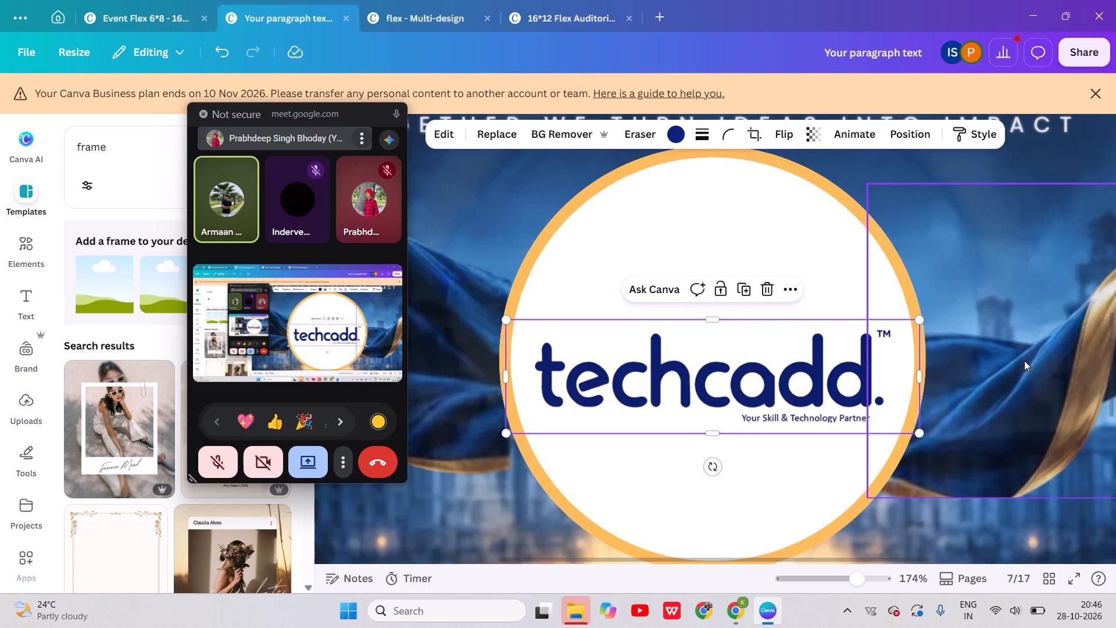
left_click(882, 545)
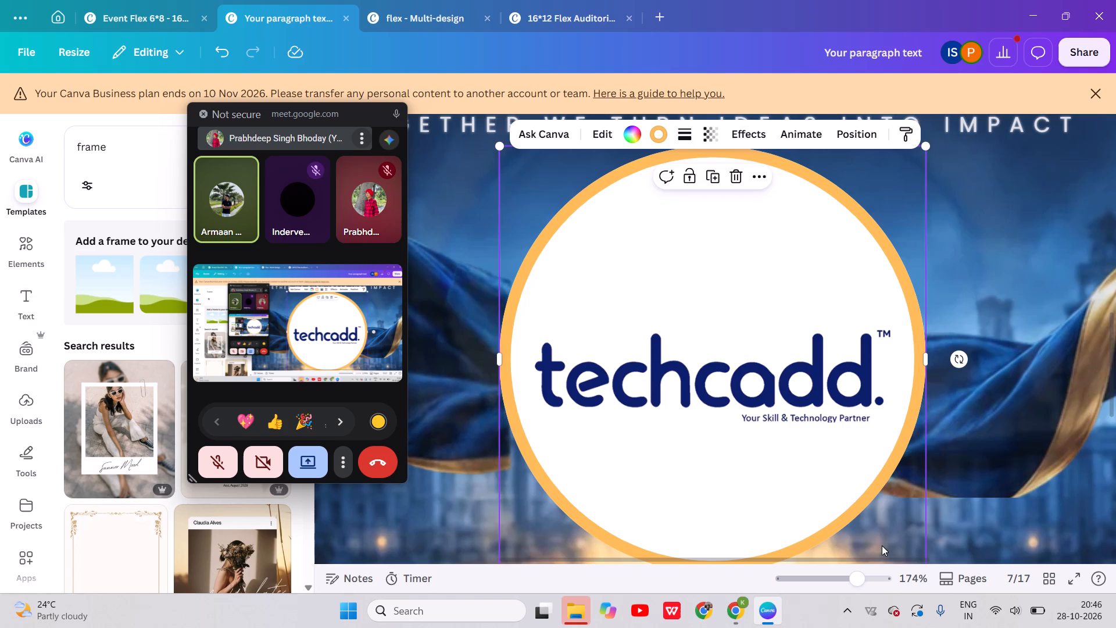
left_click(786, 405)
key("Up")
key("Down")
key("Down")
key("Down")
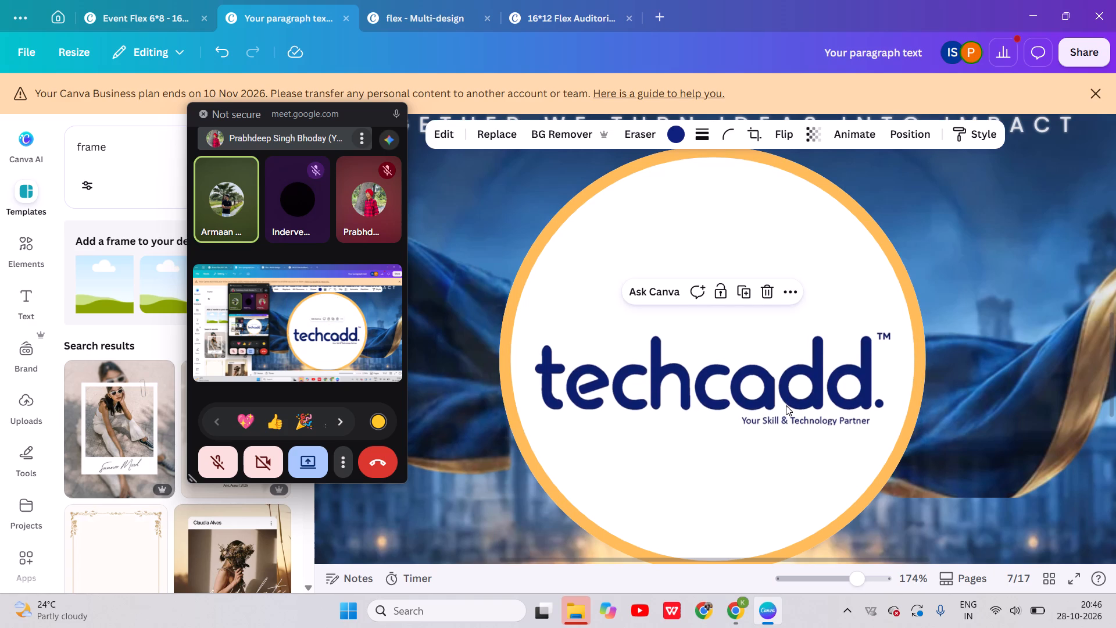
key("Down")
key("Down")
key("Down")
key("Up")
key("Up")
key("Up")
key("Up")
key("Up")
key("Up")
key("Up")
key("Up")
key("Up")
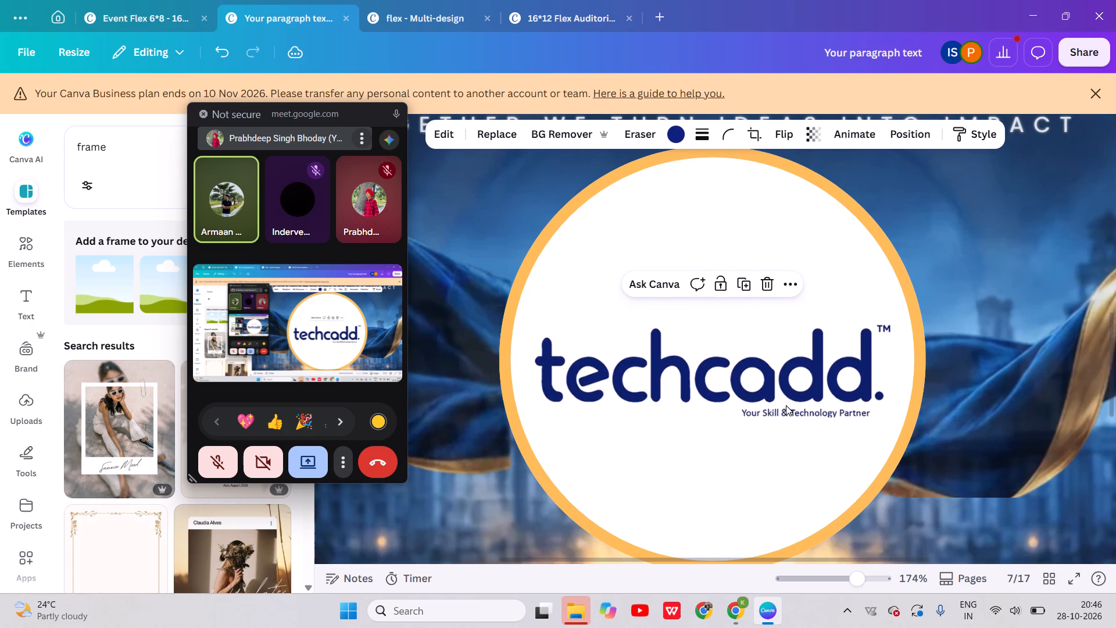
key("Up")
key("Up")
key("Up")
key("Up")
key("Down")
key("Up")
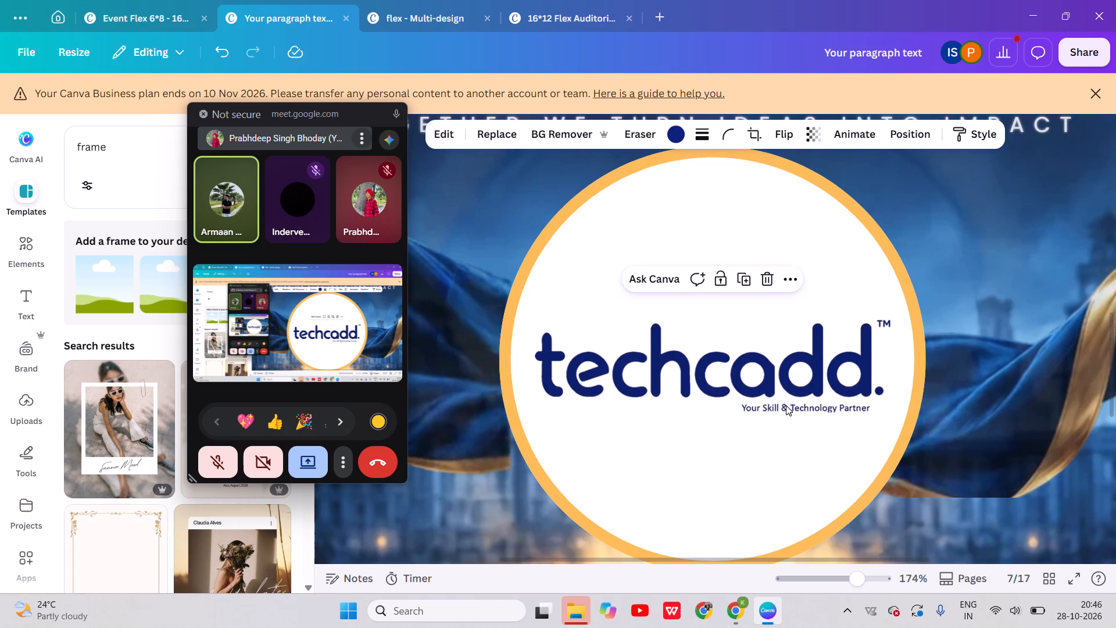
Fine-tune the techcadd logo's vertical position inside the gold ring with small upward and downward nudges.
key("Up")
key("Up")
key("Up")
key("Up")
key("Up")
key("Down")
key("Down")
key("Down")
key("Up")
key("Down")
key("Down")
key("Down")
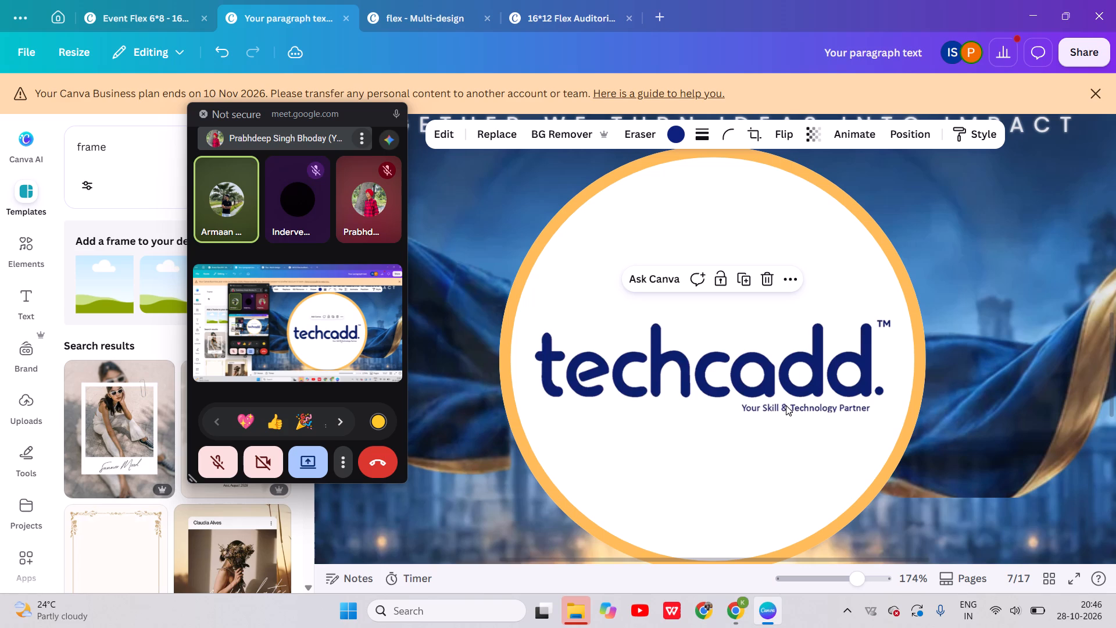
key("Down")
key("Up")
key("Down")
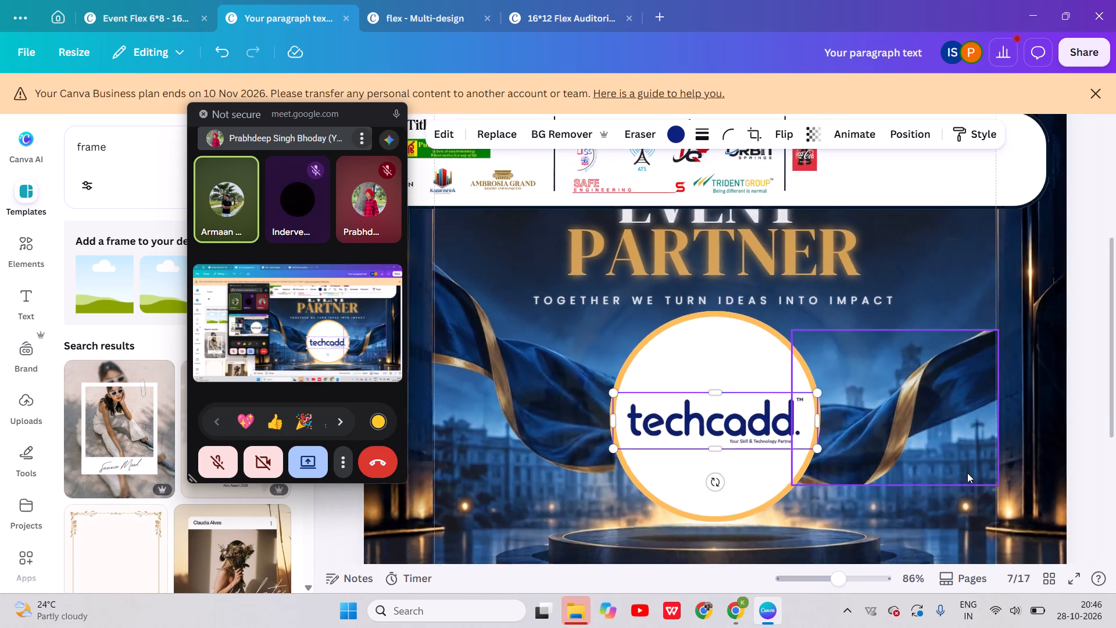
Reselect the techcadd logo on page 7 and nudge it four small increments upward inside the gold ring.
scroll(967, 473, "down", 1)
left_click(1115, 488)
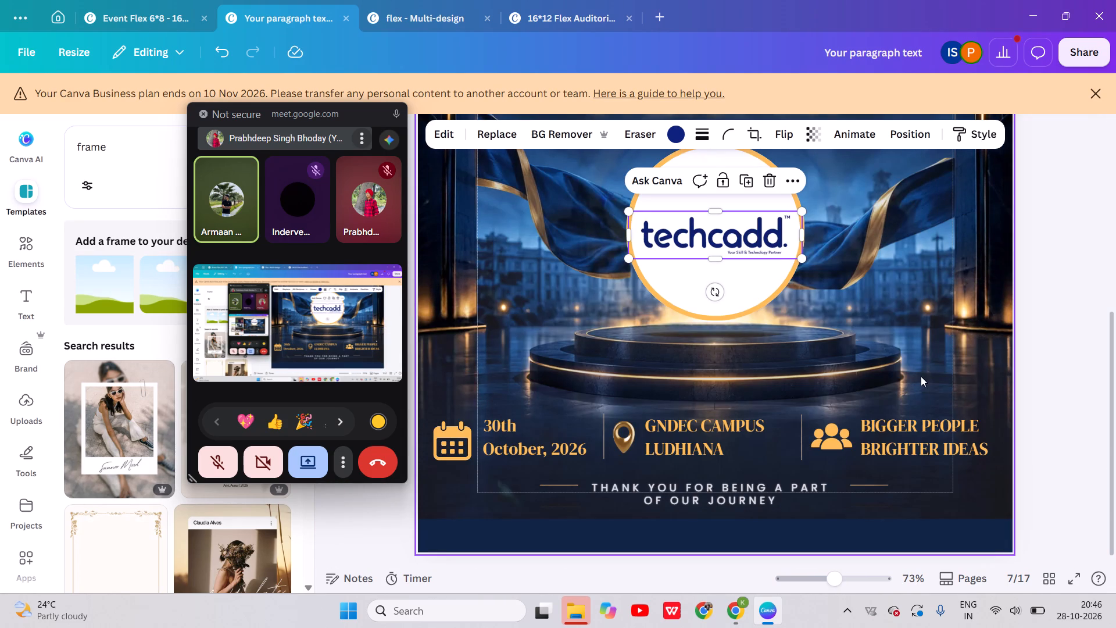
scroll(978, 394, "up", 1)
left_click(1072, 411)
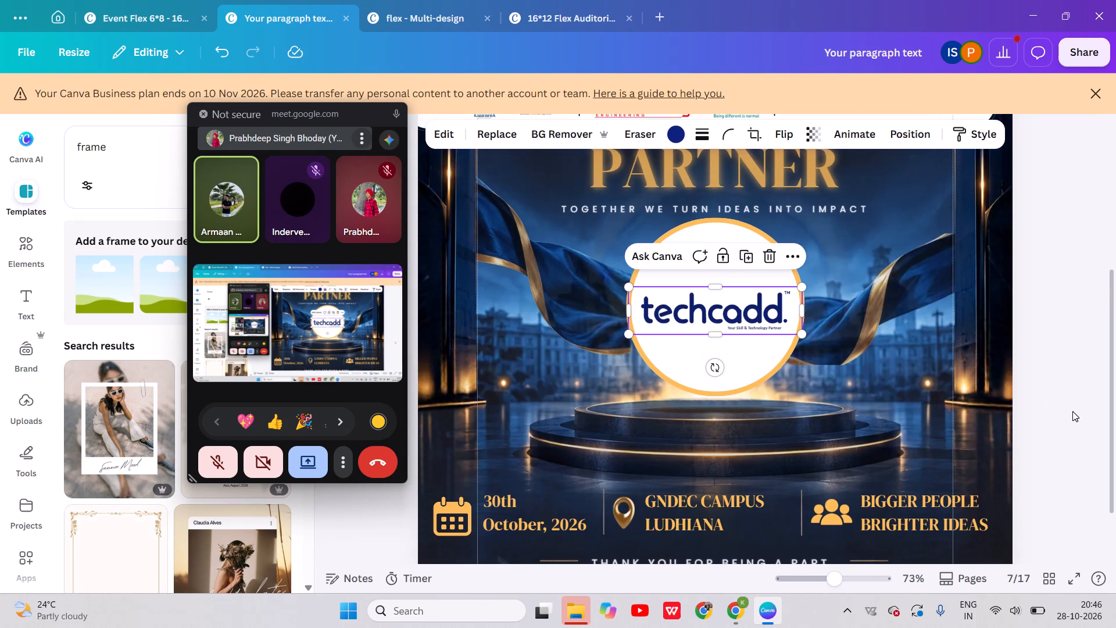
left_click(721, 309)
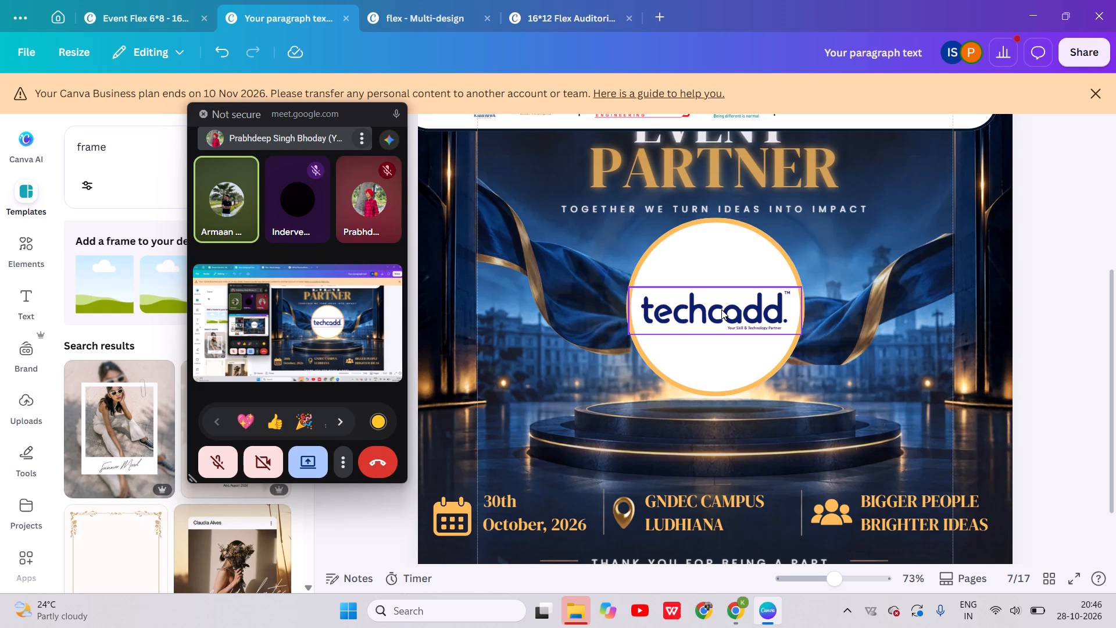
key("Up")
key("Up")
key("Up")
key("Up")
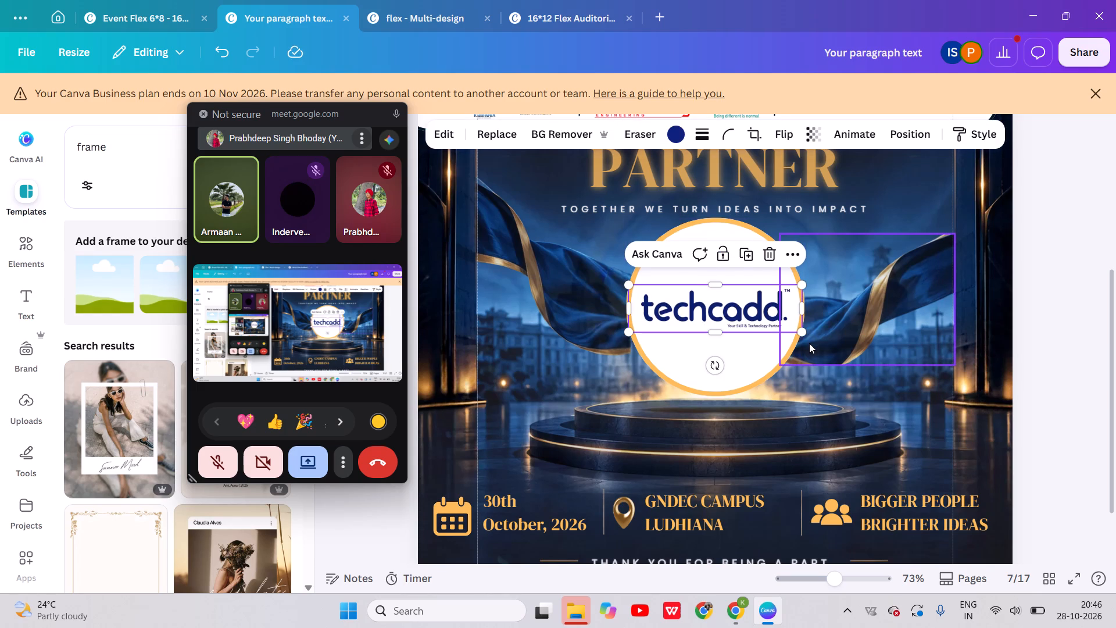
Select the small red partner logo beside the divider line in the Event Partners section of the sponsor strip.
scroll(807, 429, "down", 1)
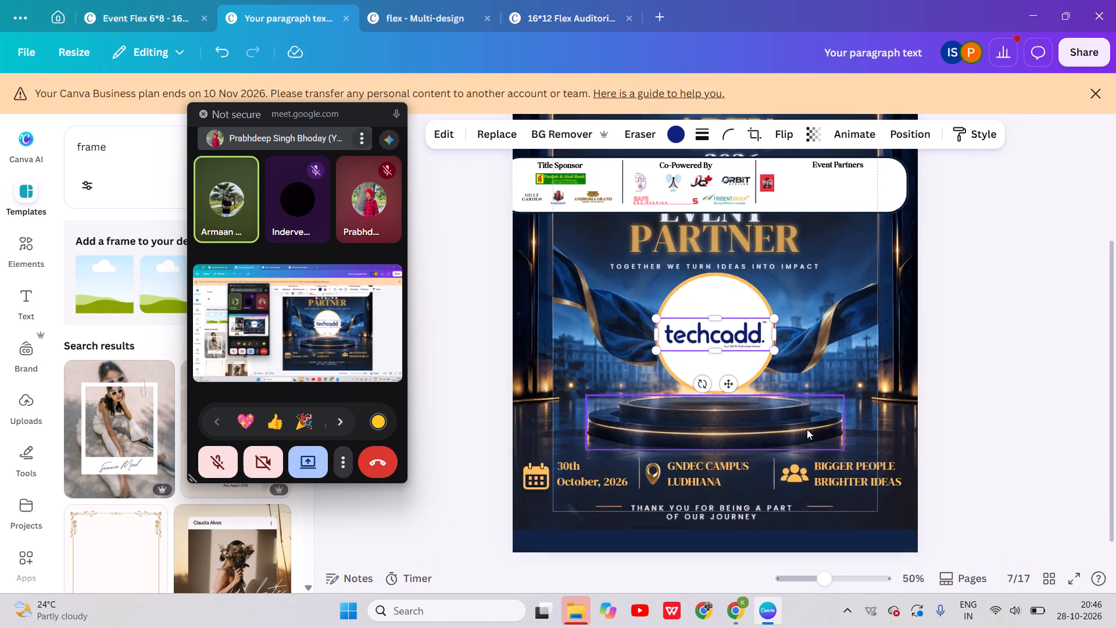
scroll(845, 317, "up", 1)
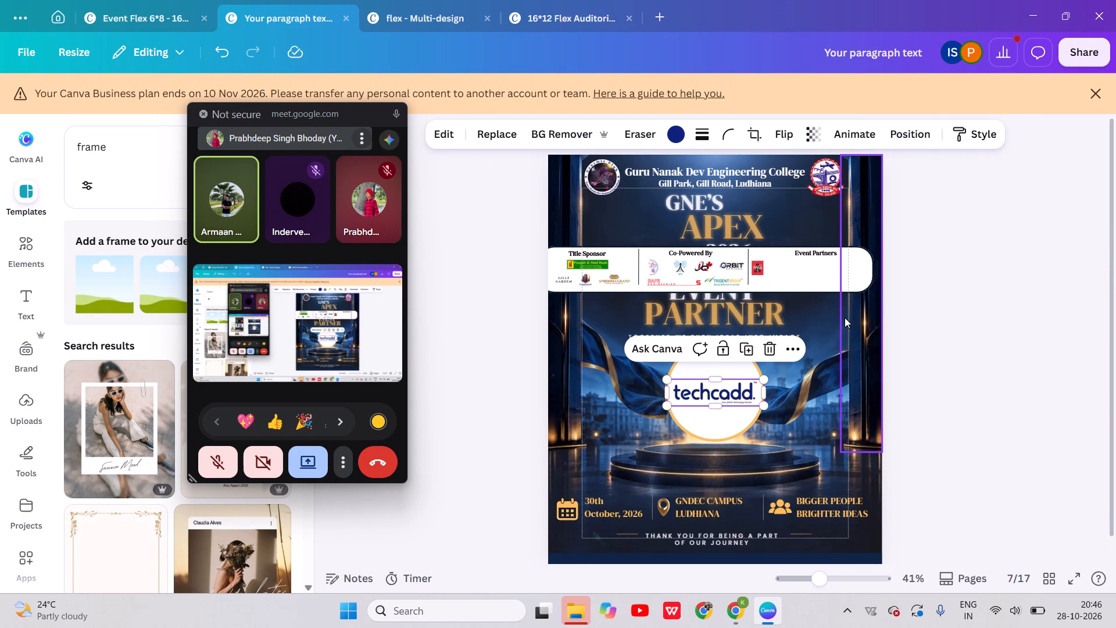
left_click(756, 272)
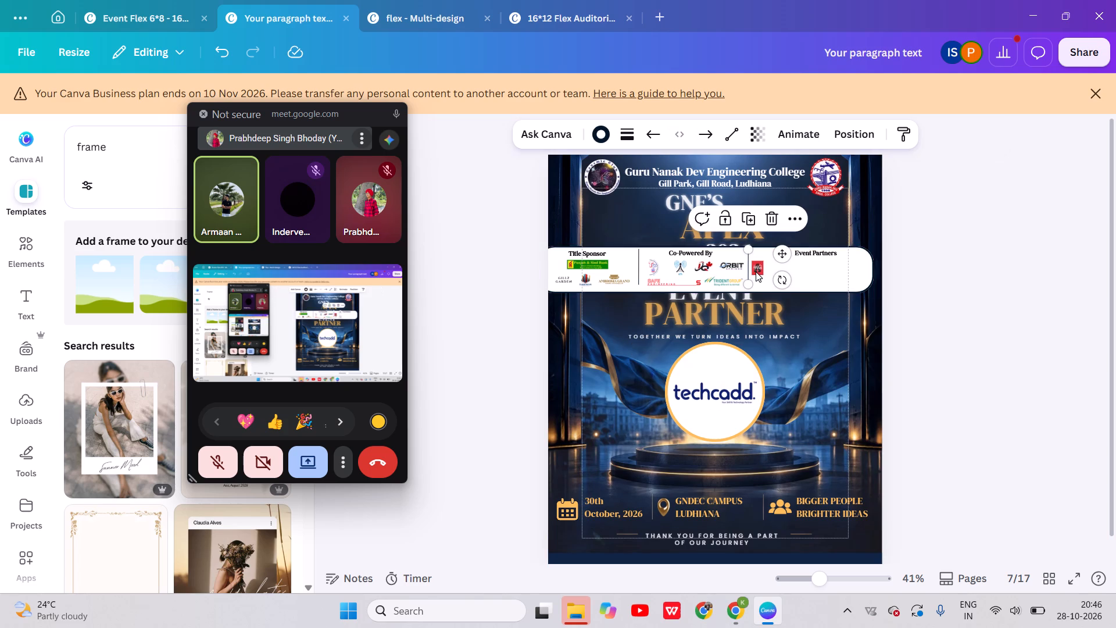
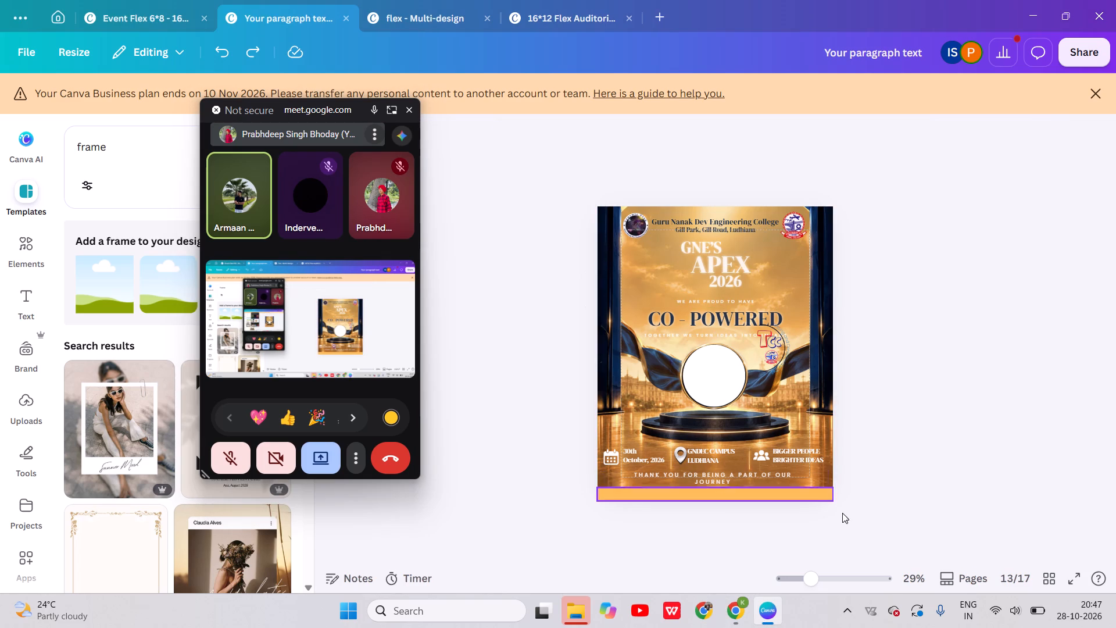
Open page 5, the Event Partner poster with the SPA Publication Group logo, for editing.
left_click(1043, 573)
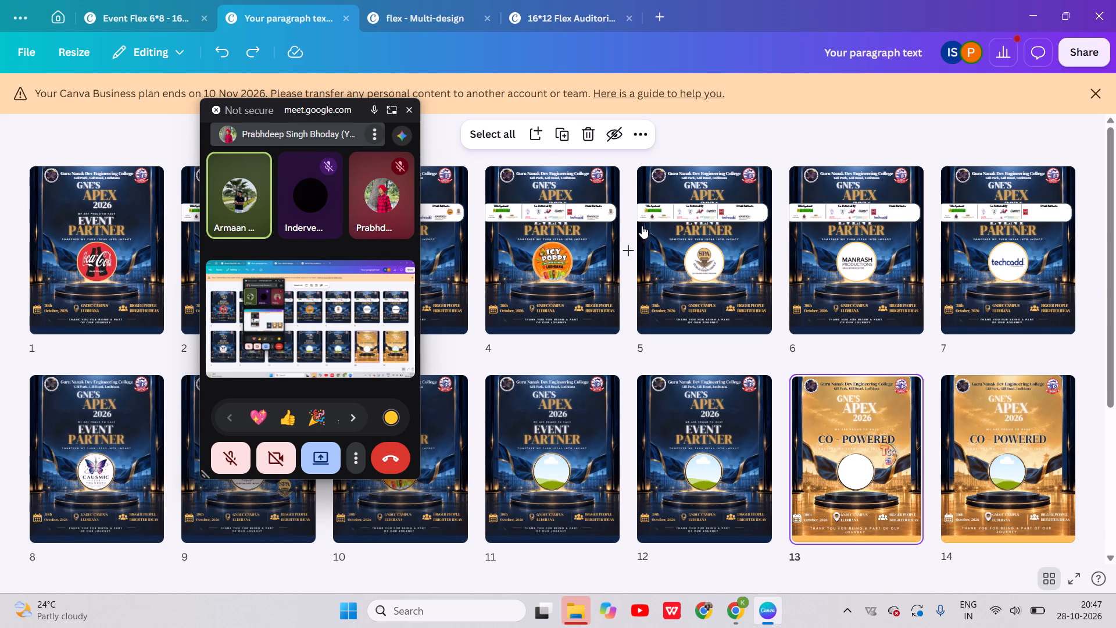
left_click(677, 264)
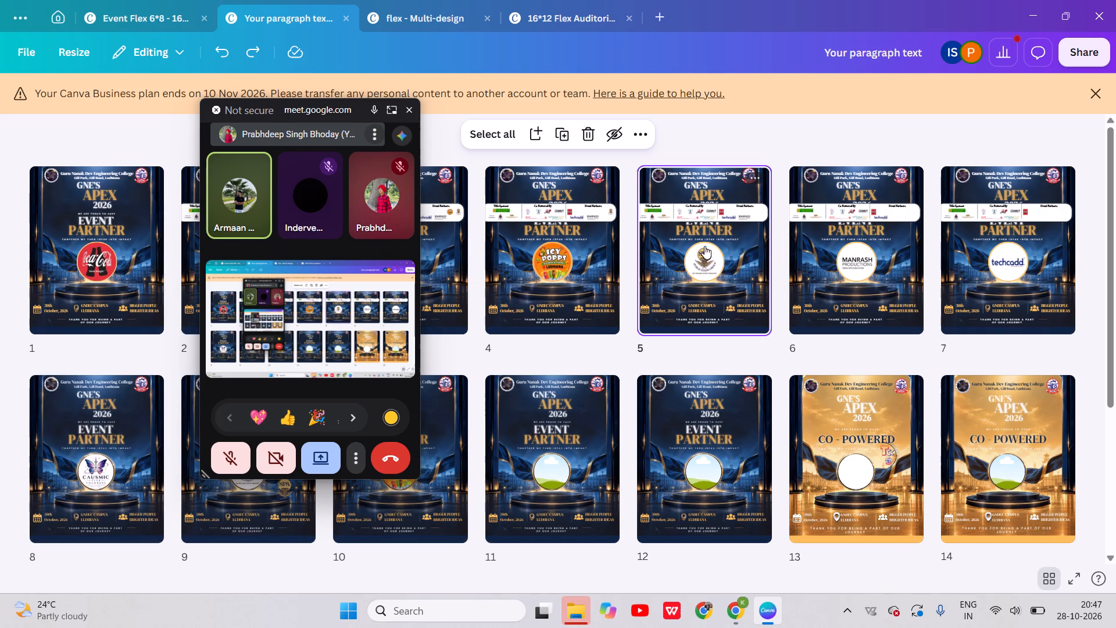
left_click(722, 225)
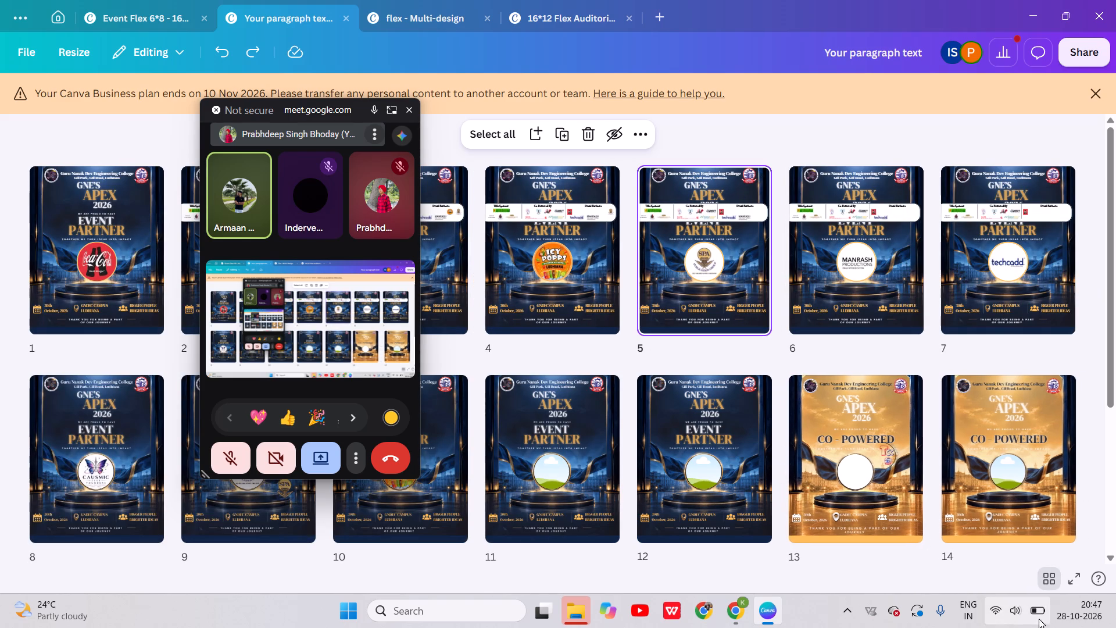
left_click(1056, 581)
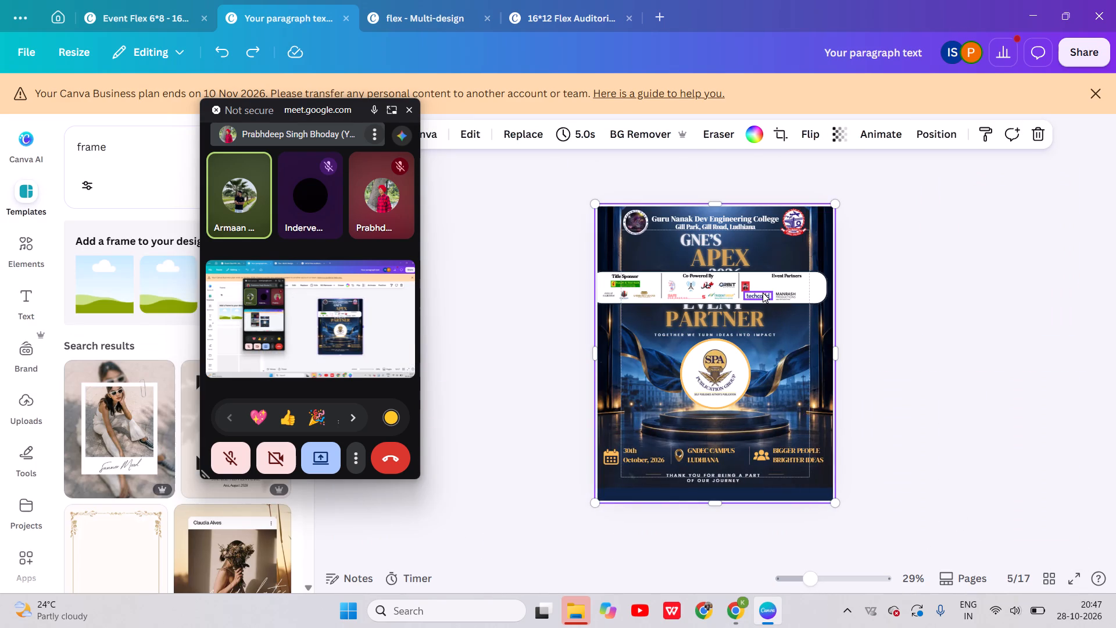
Copy the Title Sponsor and Co-Powered By headings together with all their logos from page 5's white sponsor strip.
scroll(763, 292, "up", 1)
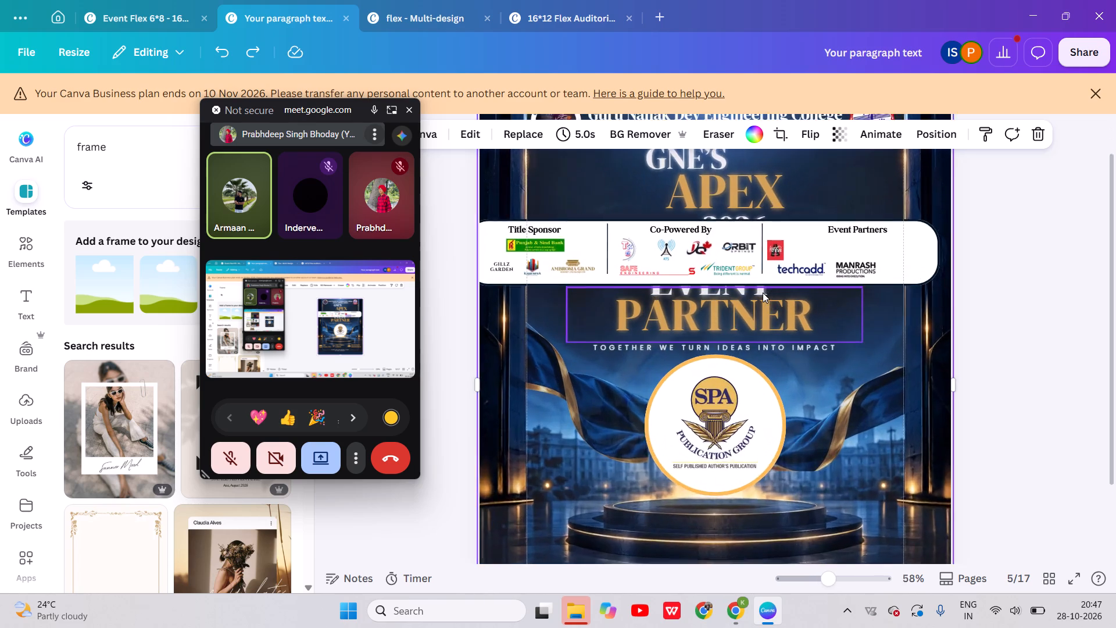
left_click(864, 239)
scroll(864, 239, "up", 1)
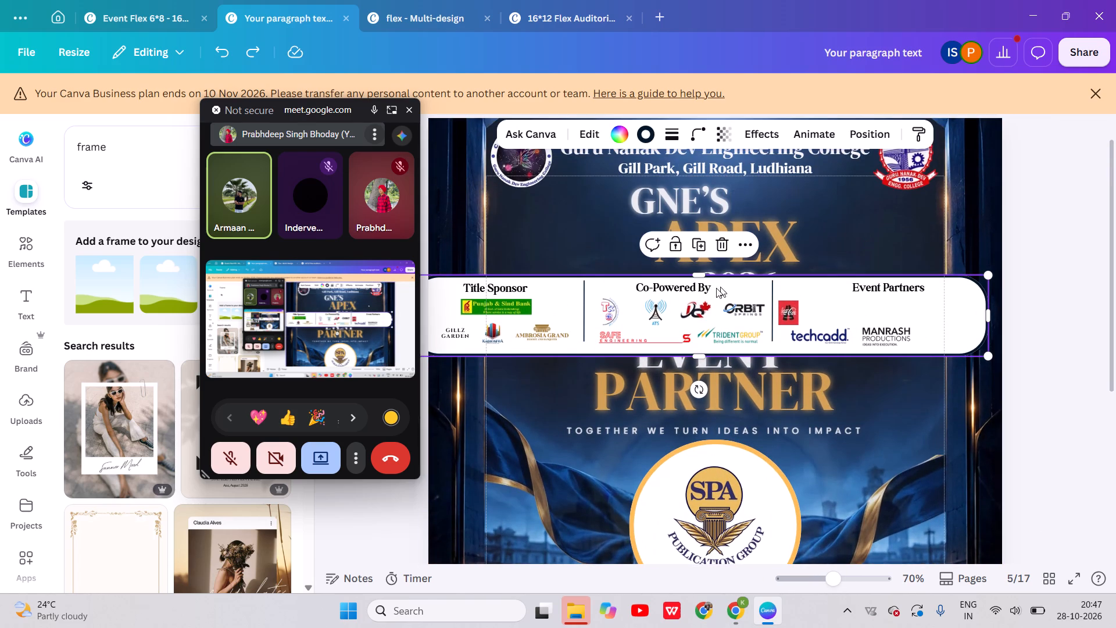
left_click(516, 290)
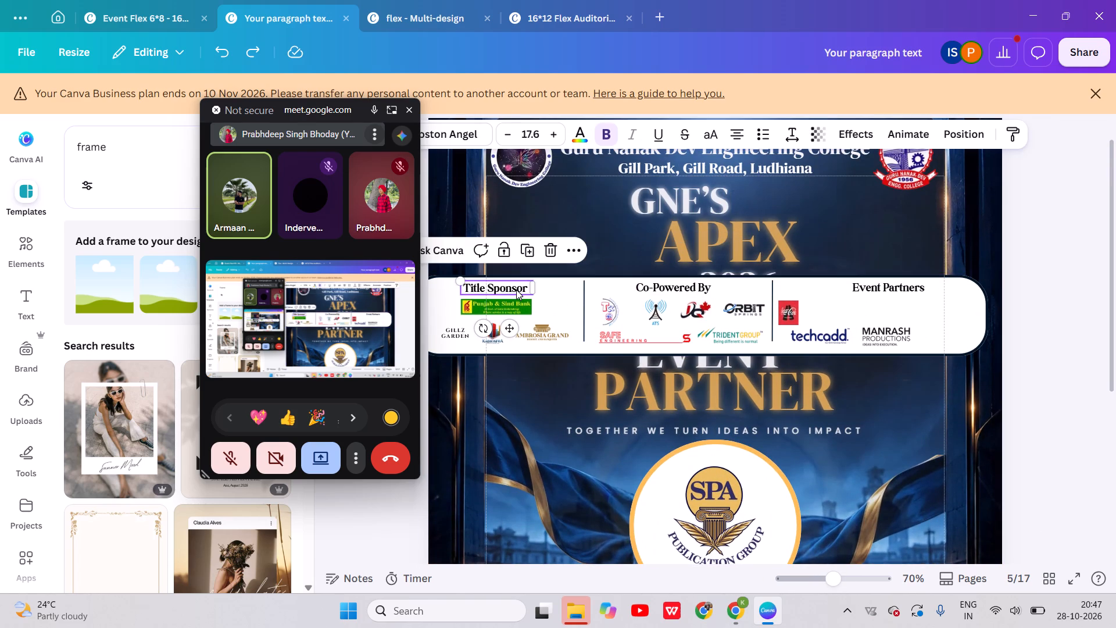
left_click(524, 304, "shift")
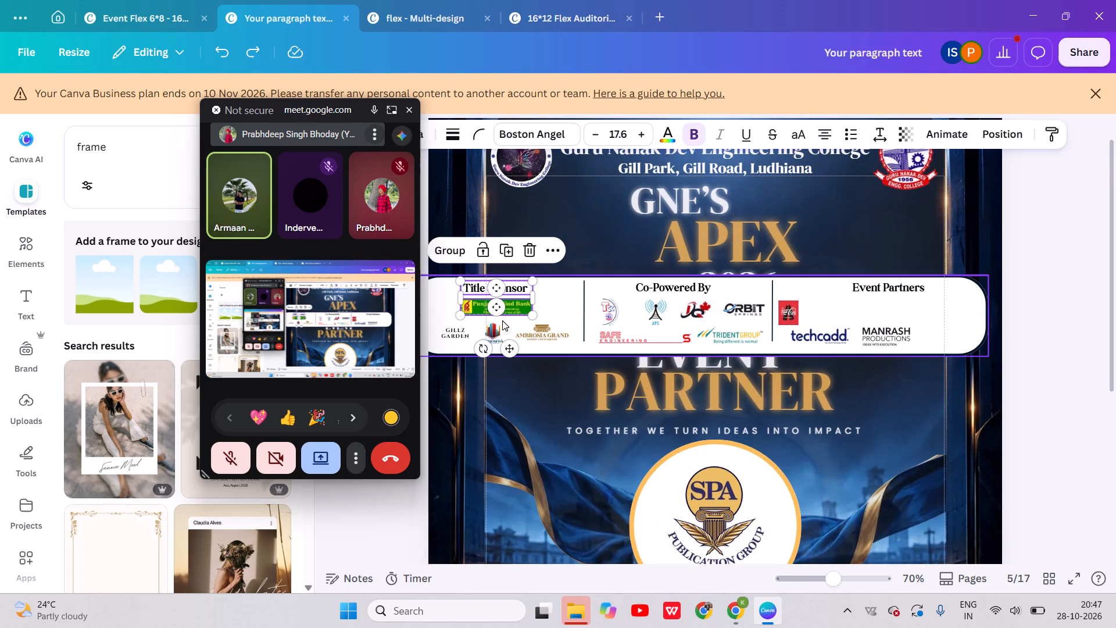
left_click(466, 334, "shift")
left_click(486, 333, "shift")
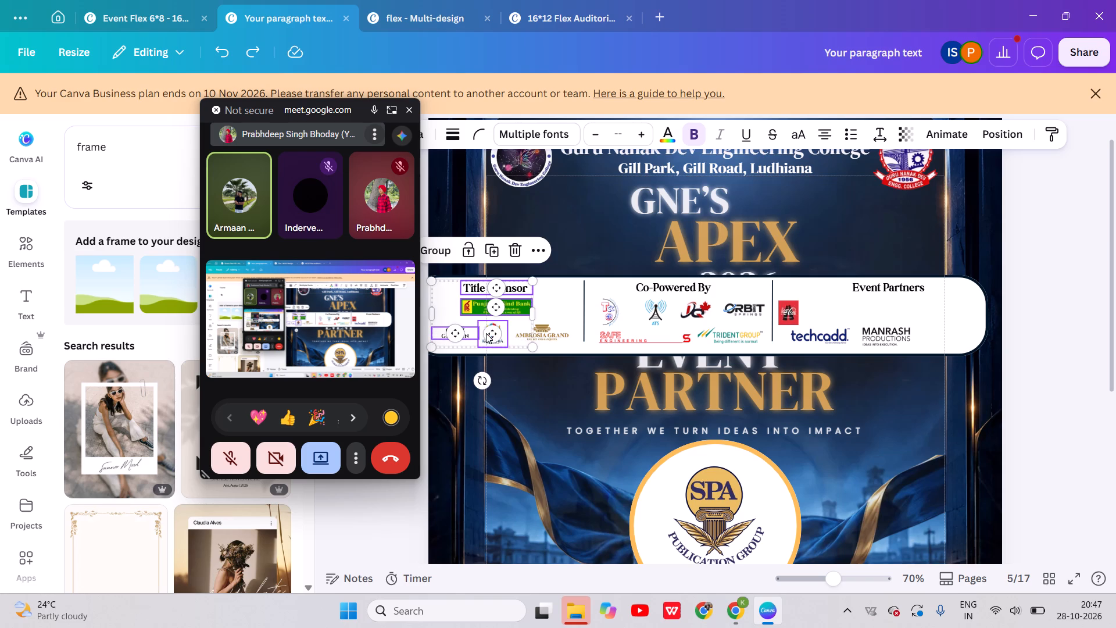
left_click(536, 331, "shift")
left_click(541, 334, "shift")
left_click(676, 295, "shift")
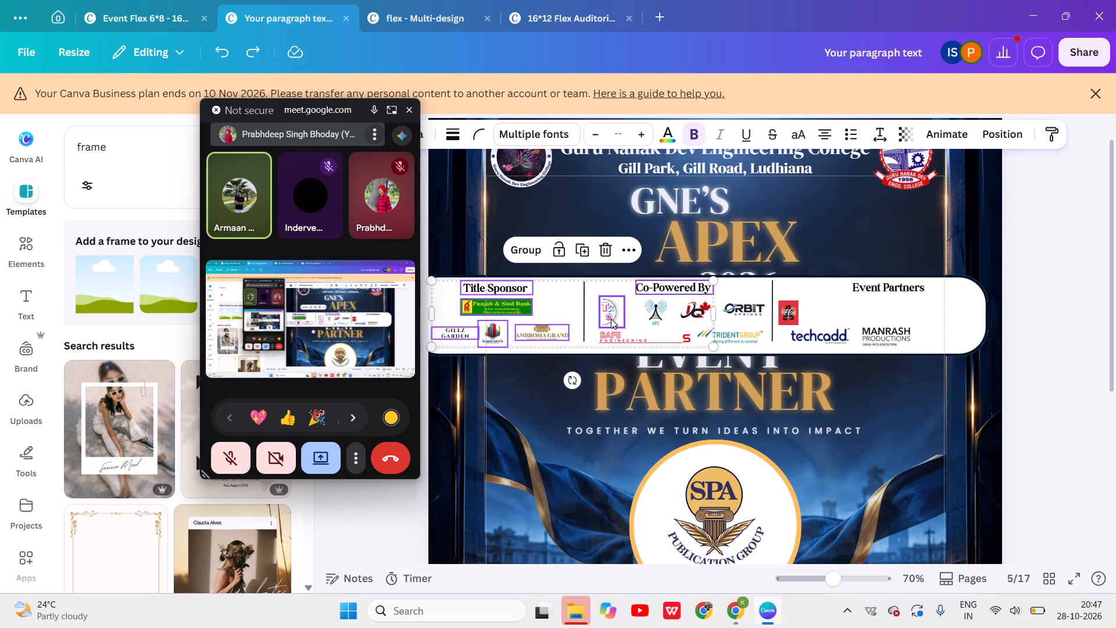
left_click(608, 319, "shift")
left_click(646, 318, "shift")
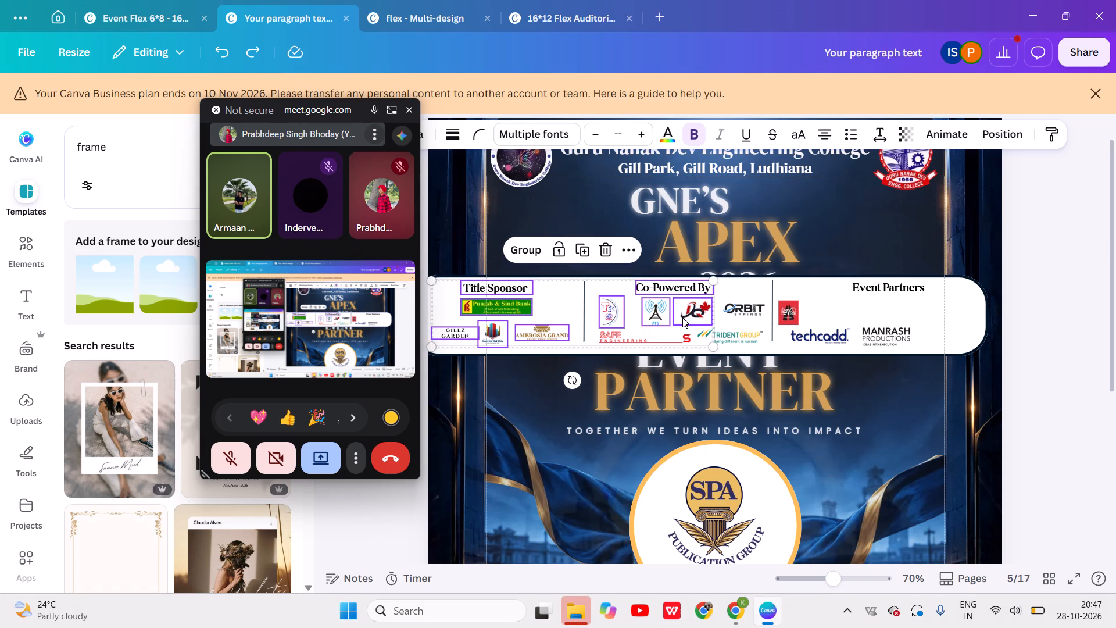
left_click(692, 317, "shift")
left_click(738, 313, "shift")
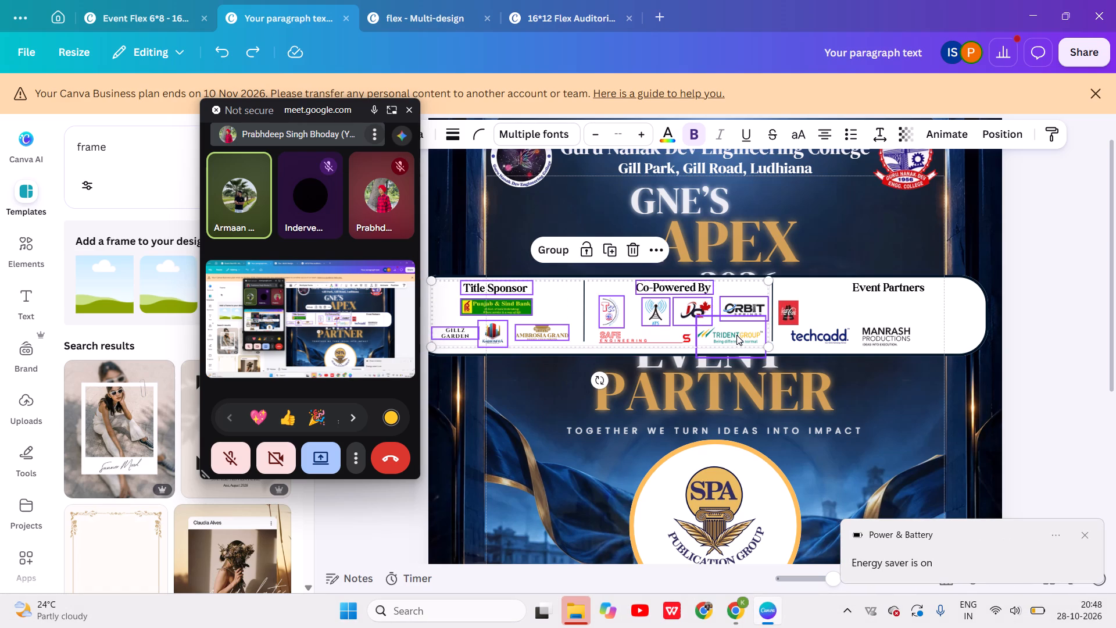
left_click(736, 335, "shift")
left_click(670, 336, "shift")
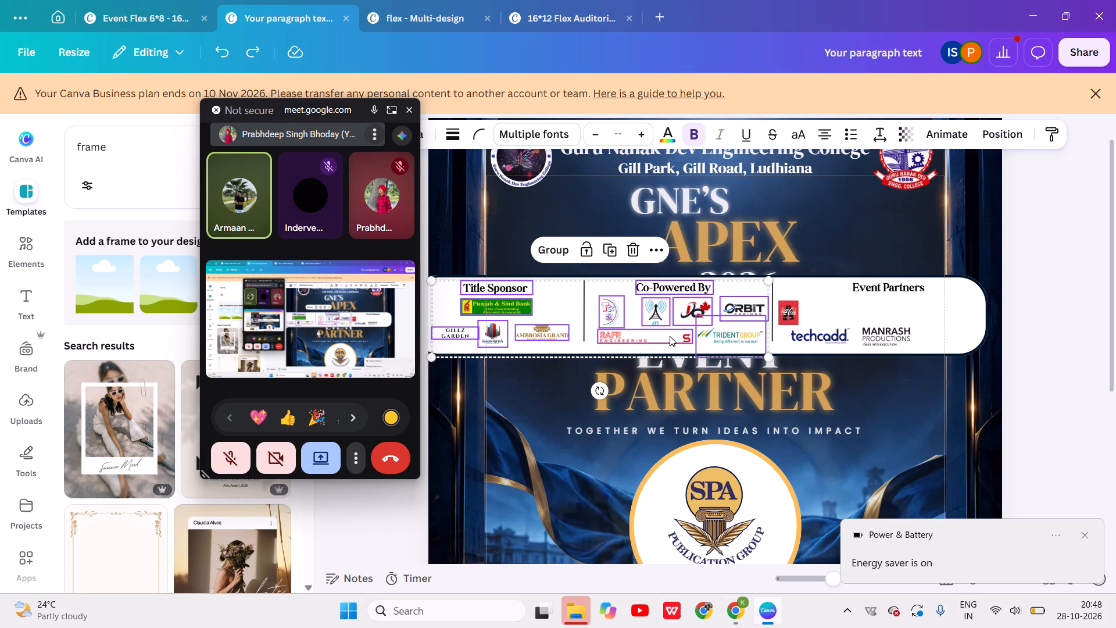
key("ctrl+c")
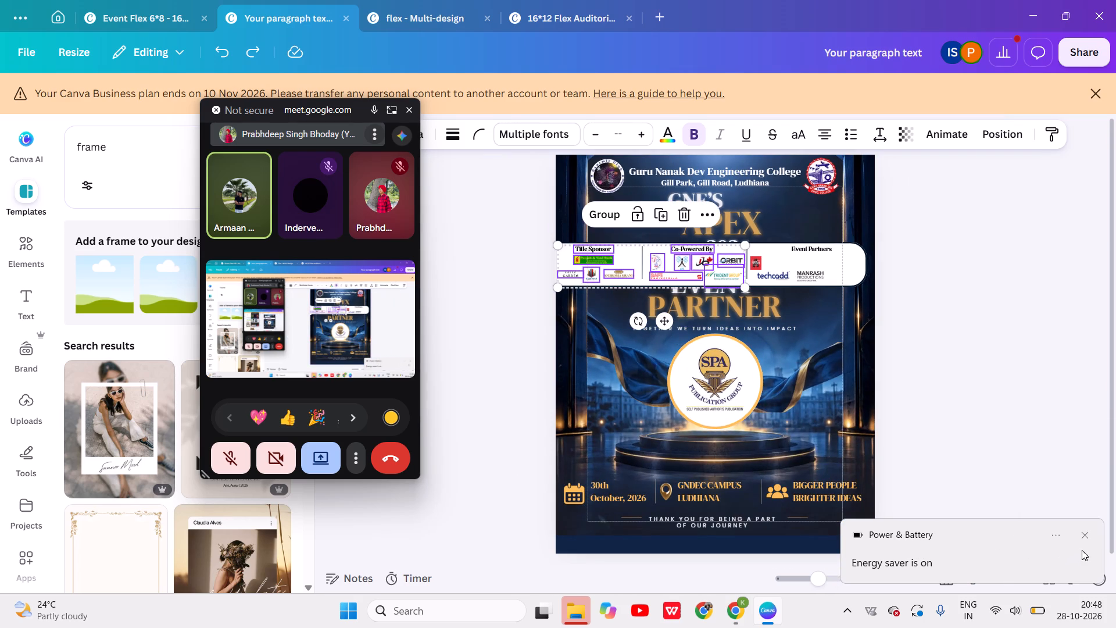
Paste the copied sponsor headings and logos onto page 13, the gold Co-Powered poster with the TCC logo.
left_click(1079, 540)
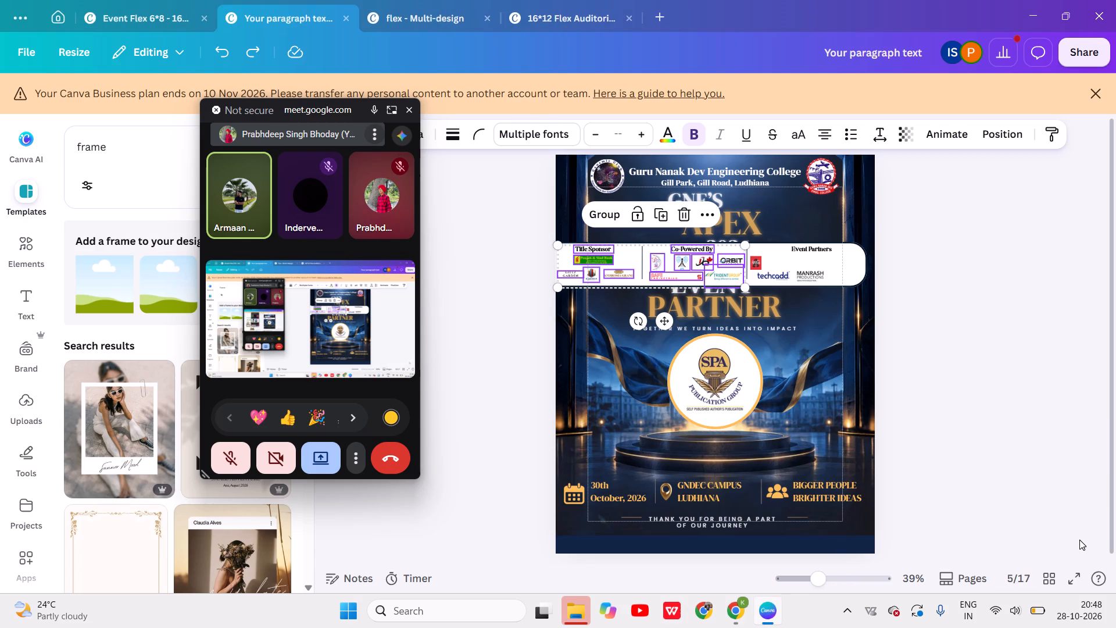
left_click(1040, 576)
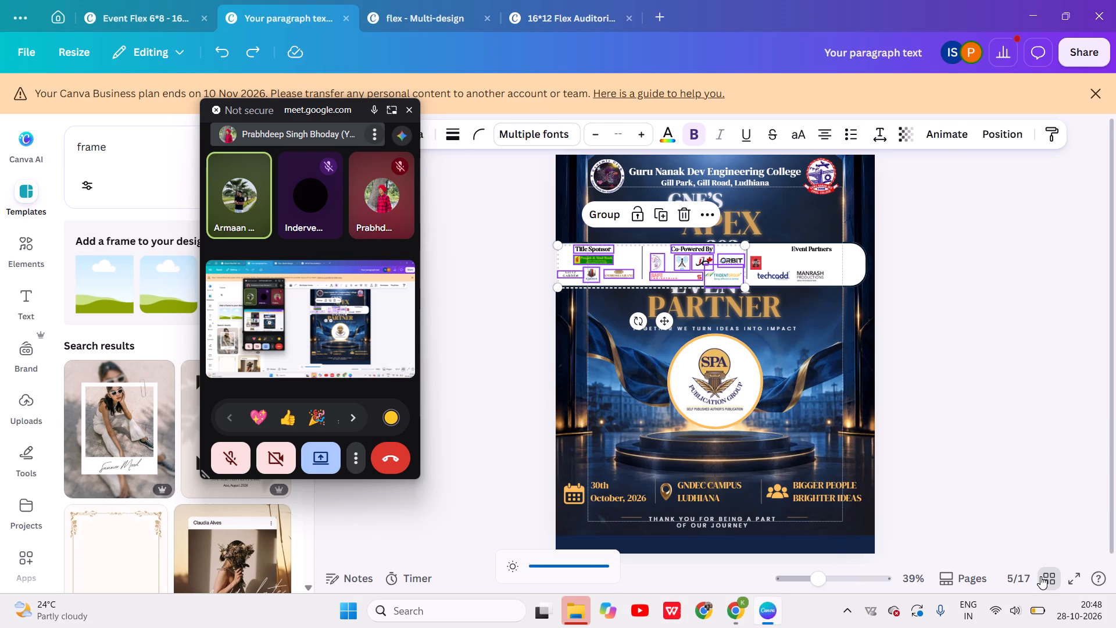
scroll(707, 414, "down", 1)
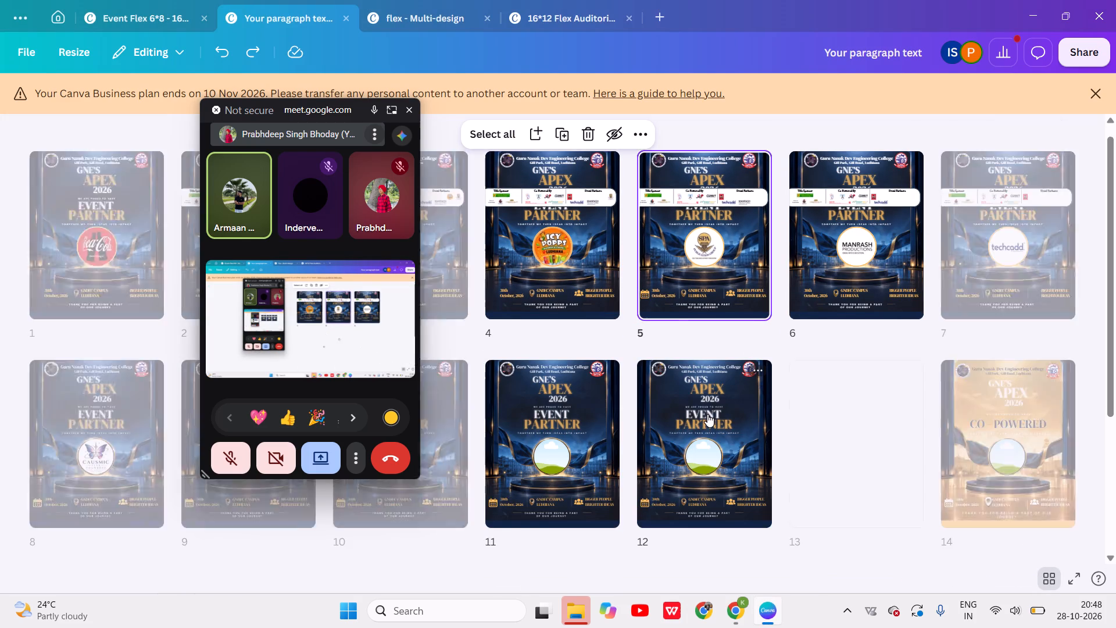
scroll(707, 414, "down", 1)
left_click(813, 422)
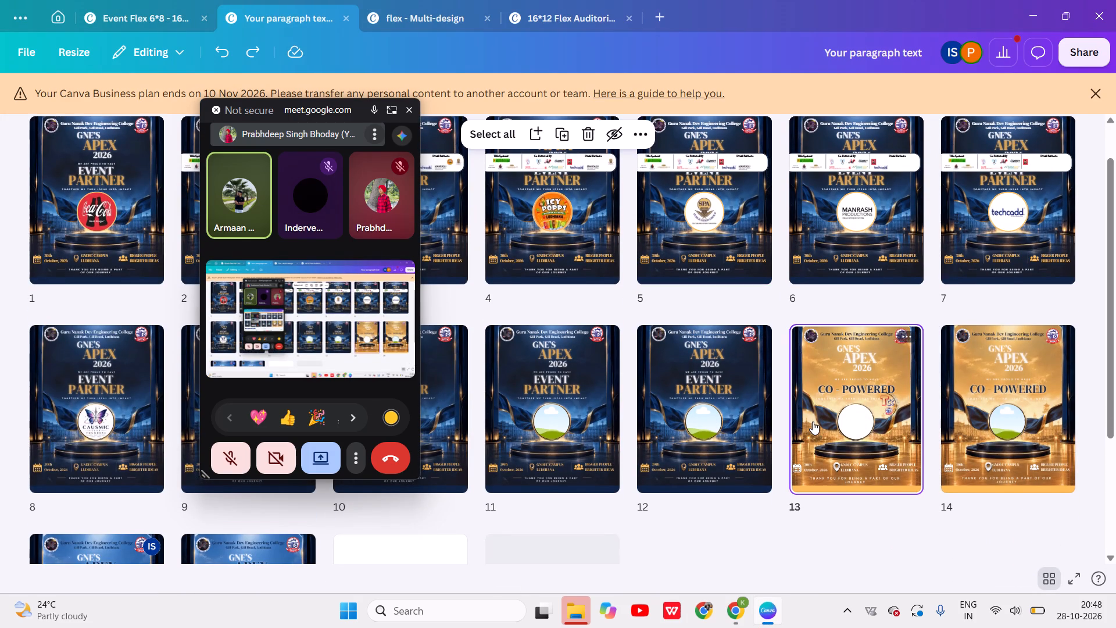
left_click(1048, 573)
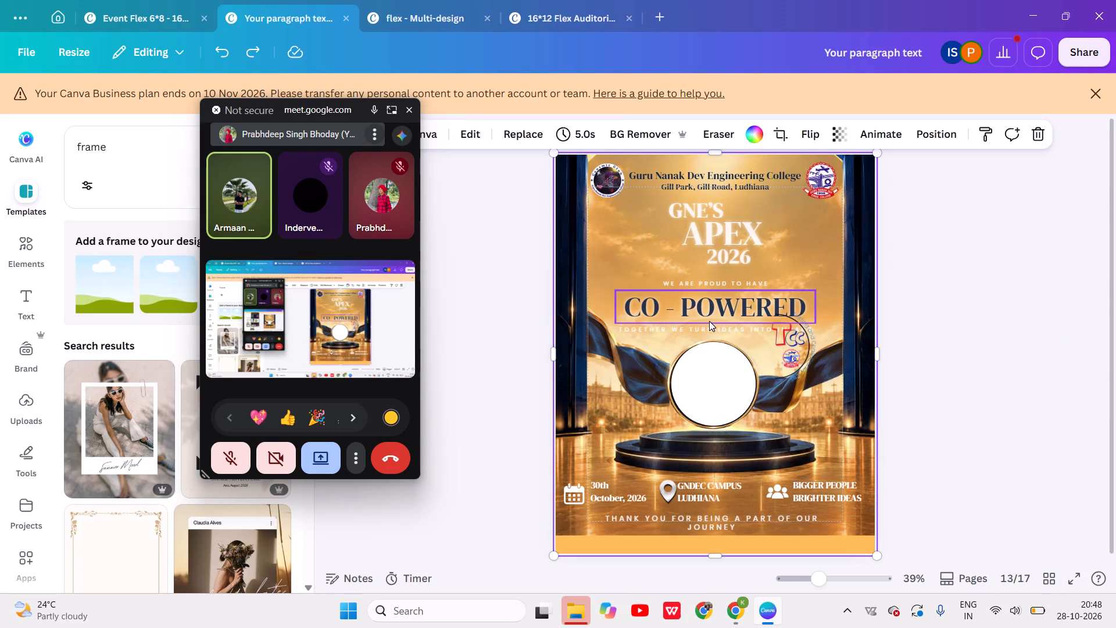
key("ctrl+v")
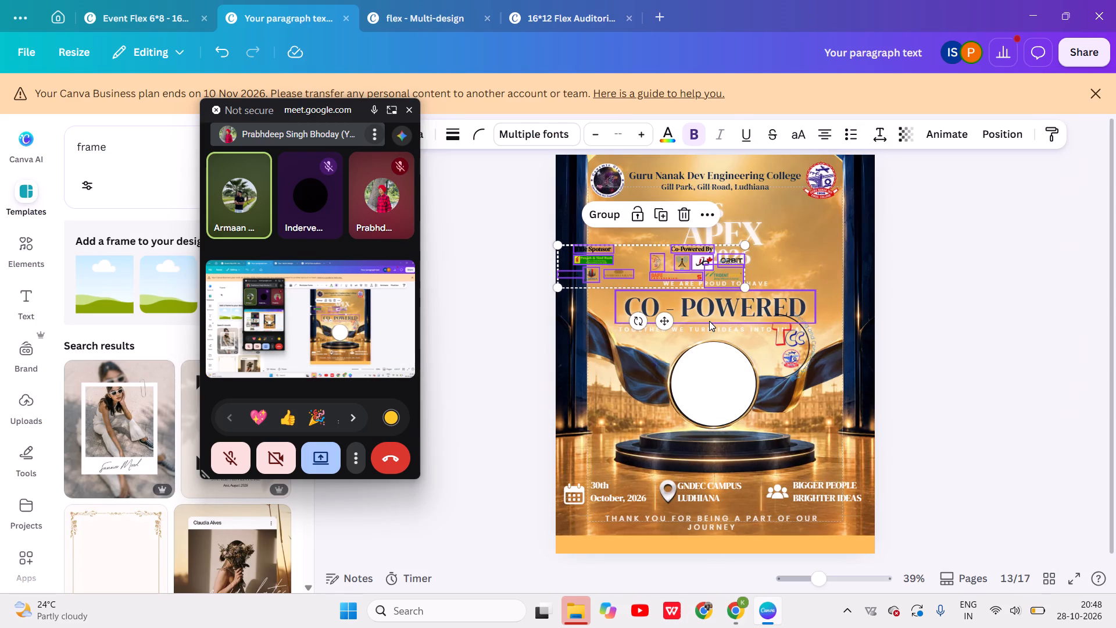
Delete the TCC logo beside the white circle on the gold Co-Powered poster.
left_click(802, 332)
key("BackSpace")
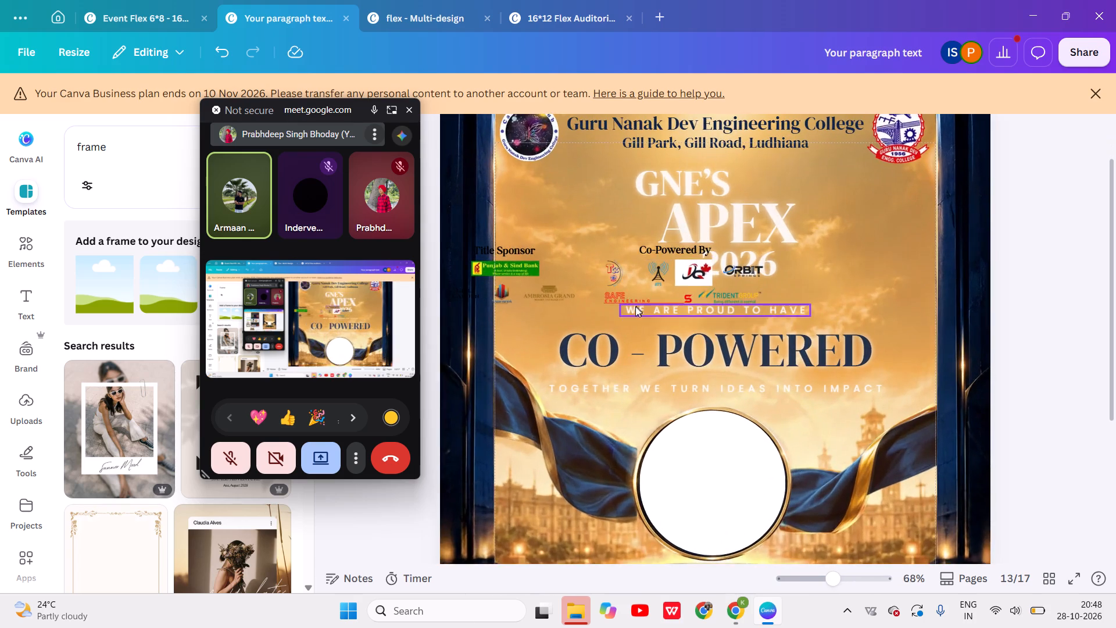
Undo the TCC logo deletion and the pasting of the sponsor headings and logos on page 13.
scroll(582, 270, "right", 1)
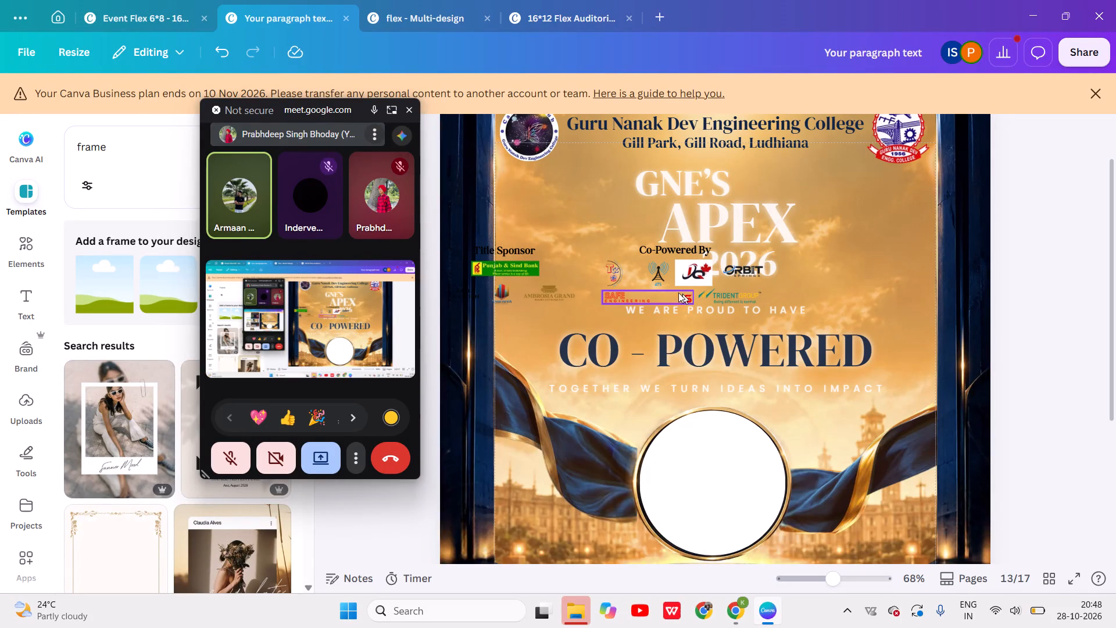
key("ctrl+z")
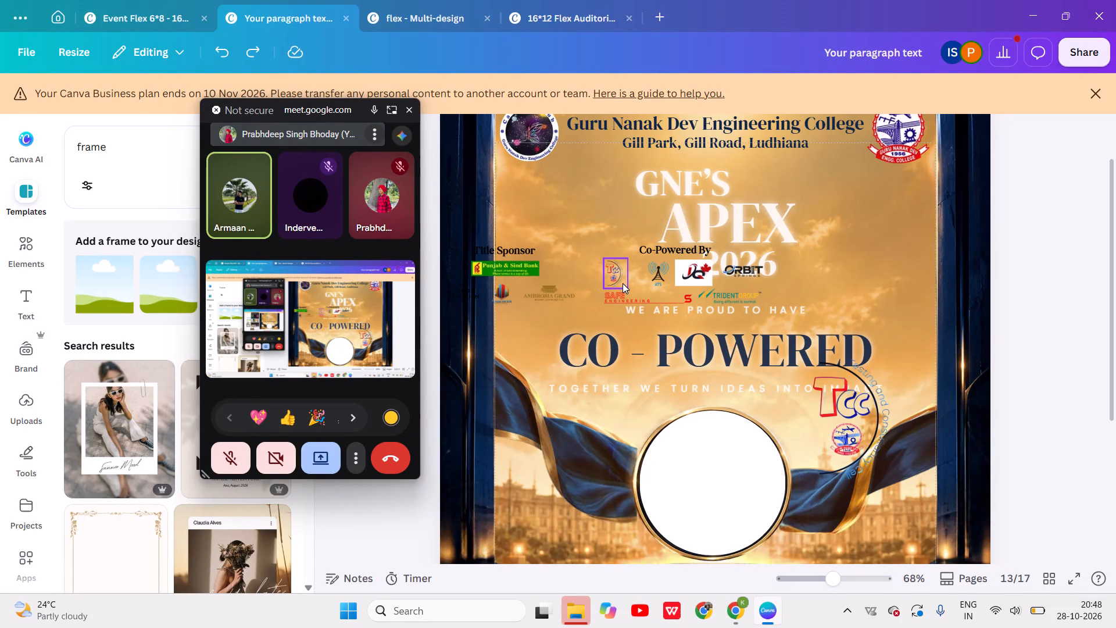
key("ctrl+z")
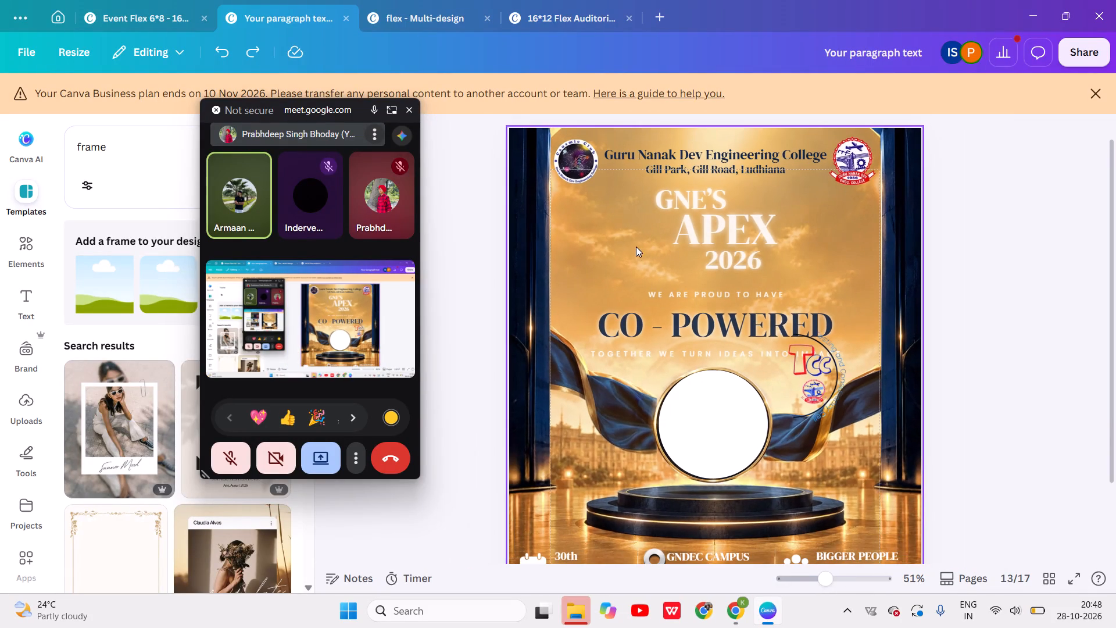
Add a square shape to the gold Co-Powered poster on page 13 and open its fill colour choices.
scroll(557, 189, "up", 1)
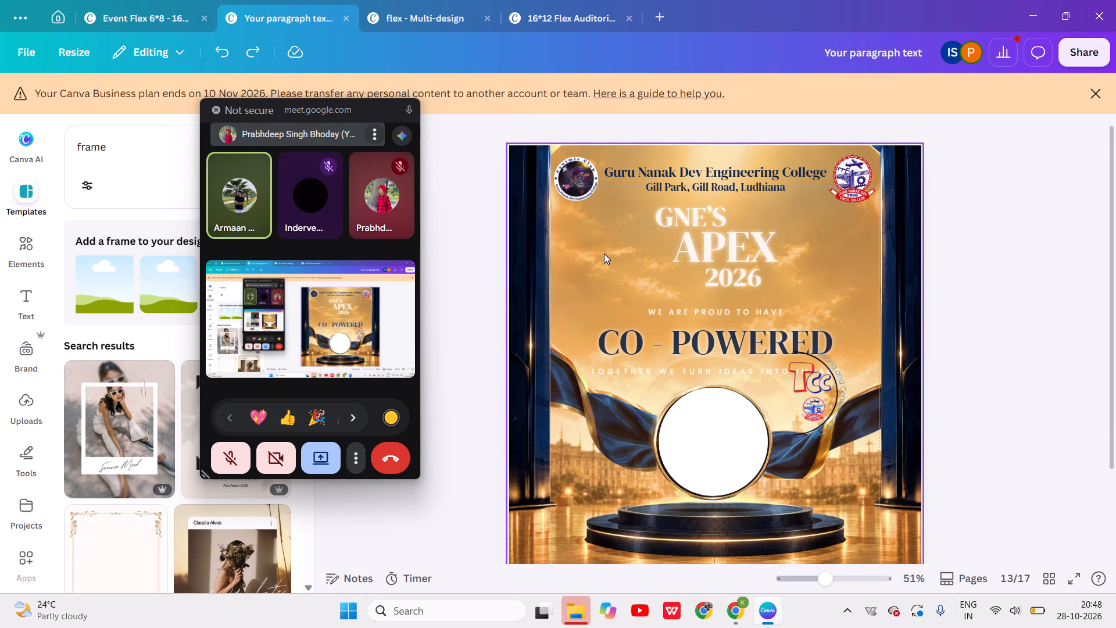
key("r")
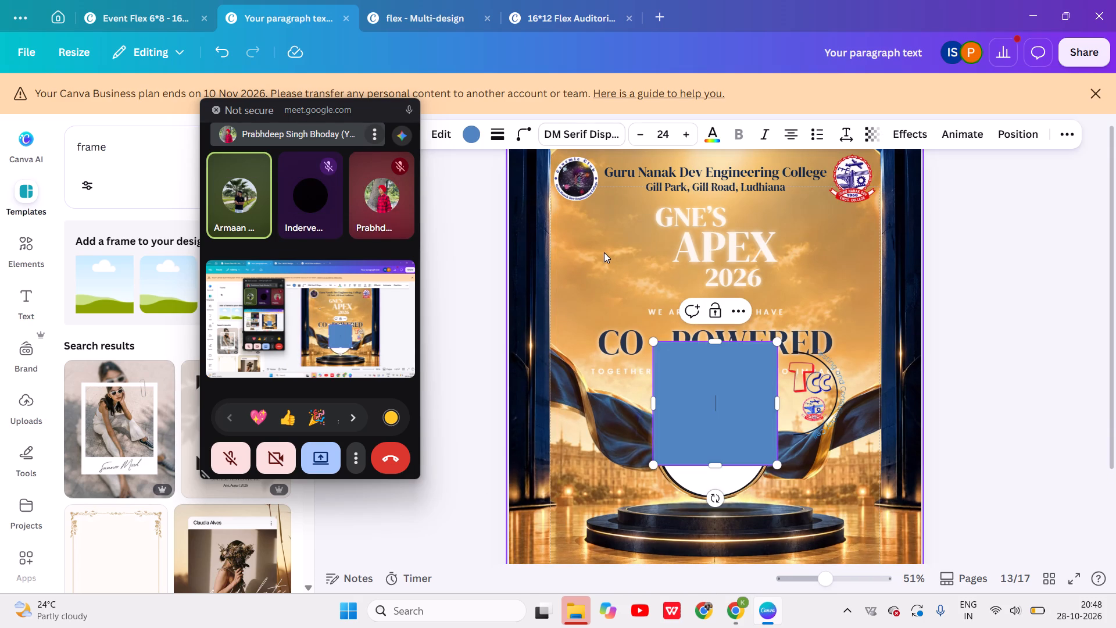
left_click(467, 134)
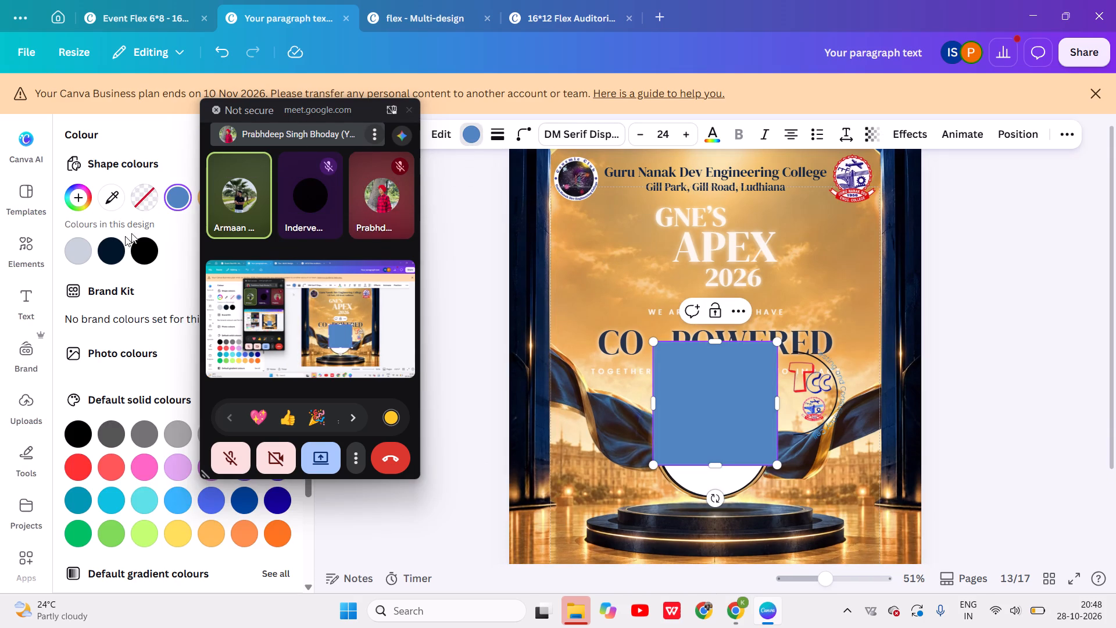
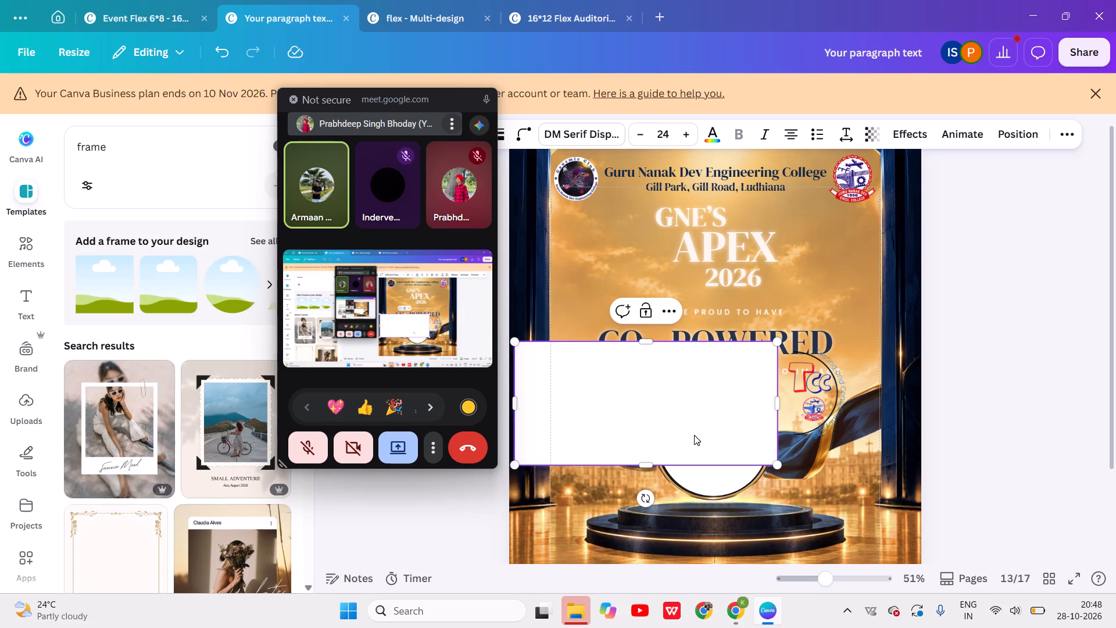
Move the white rectangle up beneath the college header on the gold Co-Powered poster and widen it to about 1,000 px.
left_click_drag(694, 435, 695, 290)
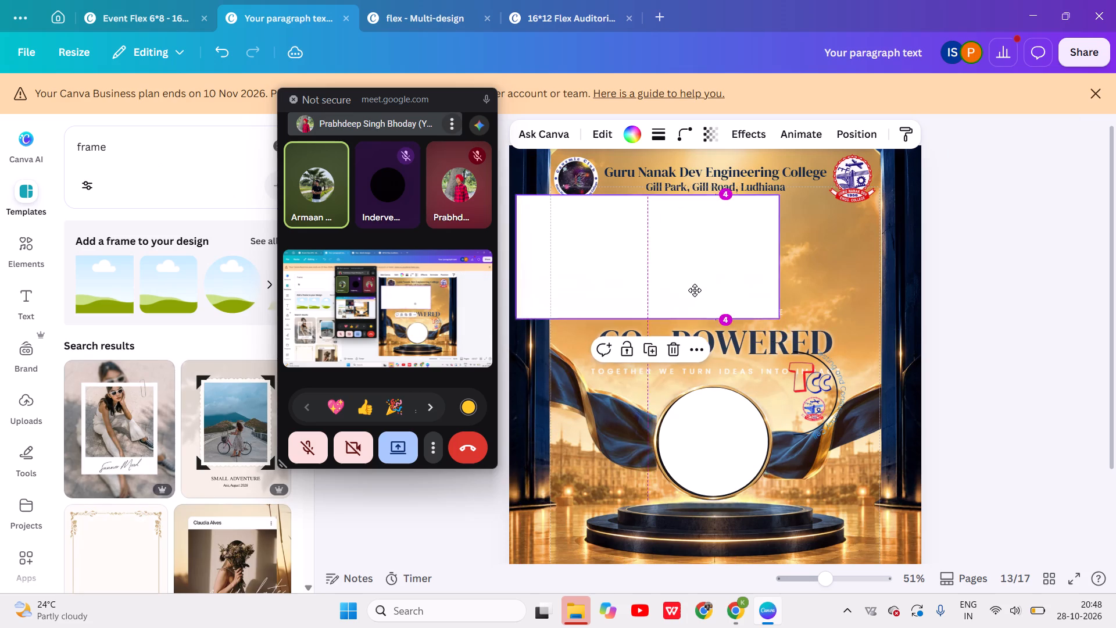
left_click_drag(695, 290, 689, 291)
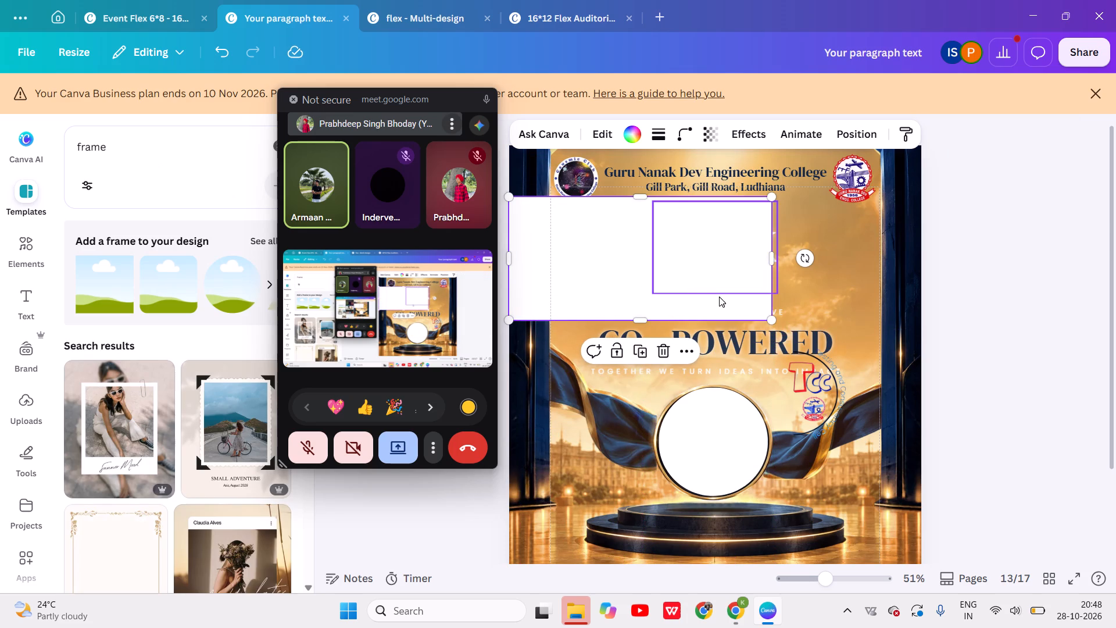
left_click_drag(771, 265, 877, 268)
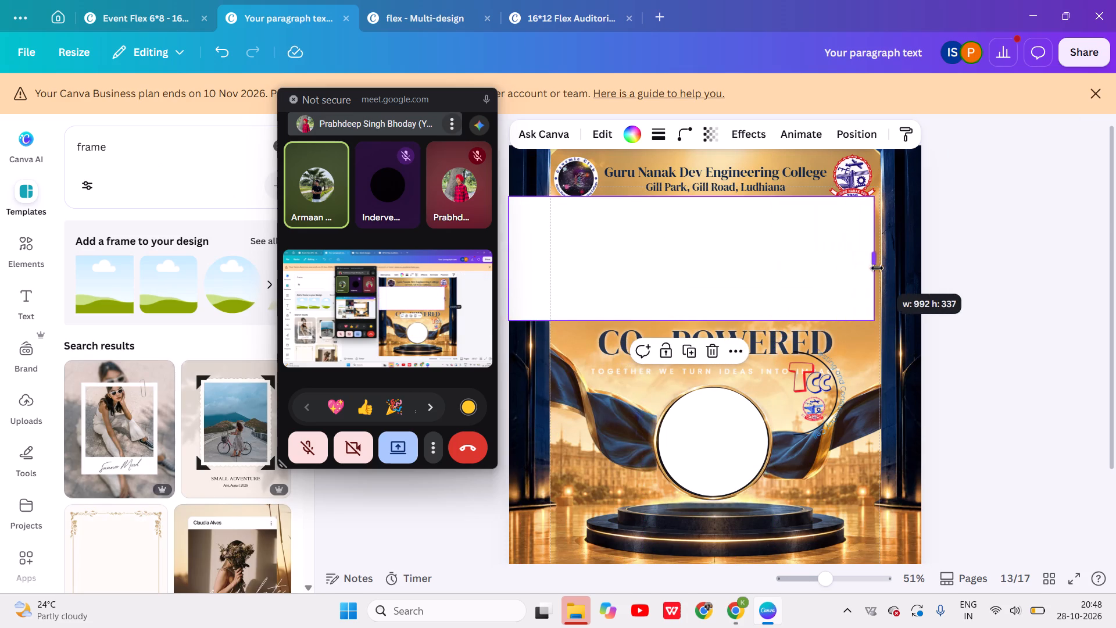
left_click_drag(877, 268, 879, 268)
left_click(1000, 281)
Paste the copied Title Sponsor and Co-Powered By headings and logos onto page 13, and position the white rectangle behind them.
left_click(815, 254)
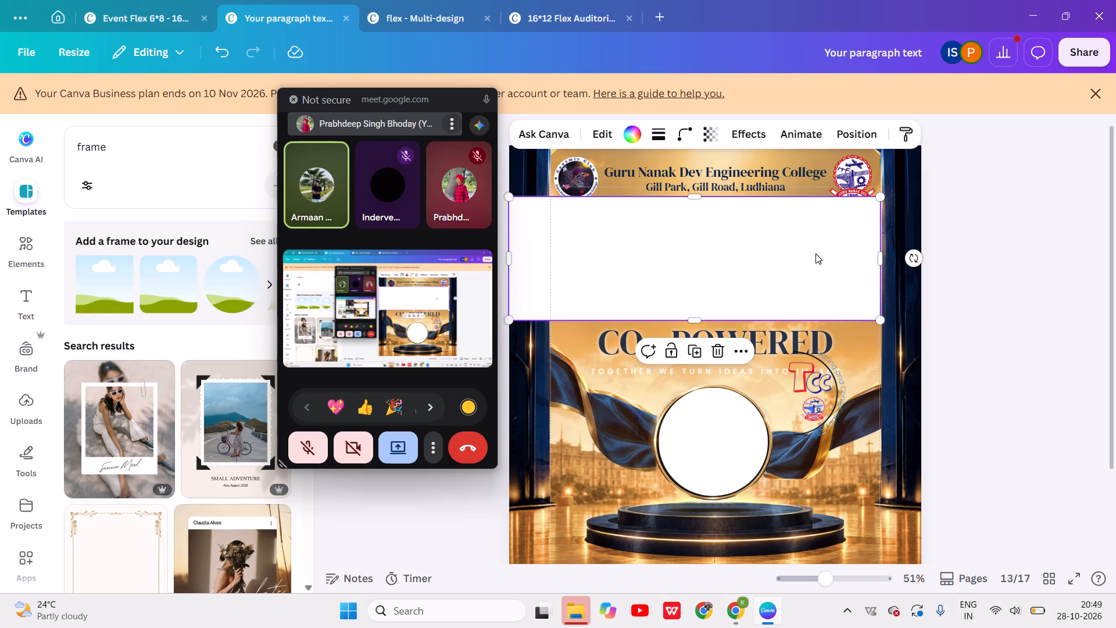
key("ctrl+v")
left_click_drag(825, 256, 812, 279)
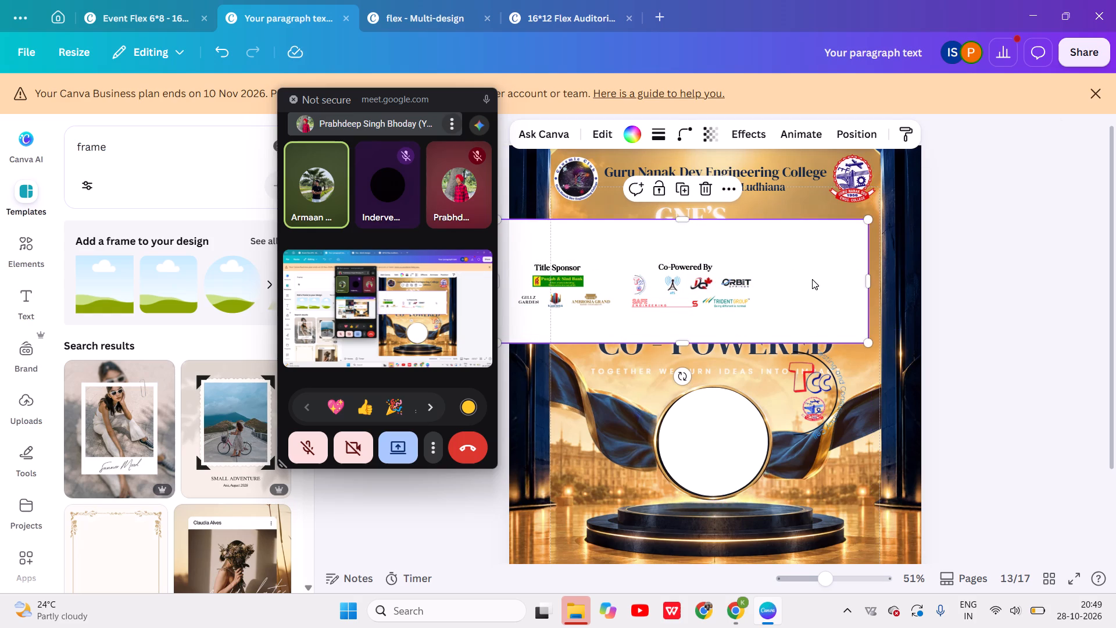
left_click(1054, 303)
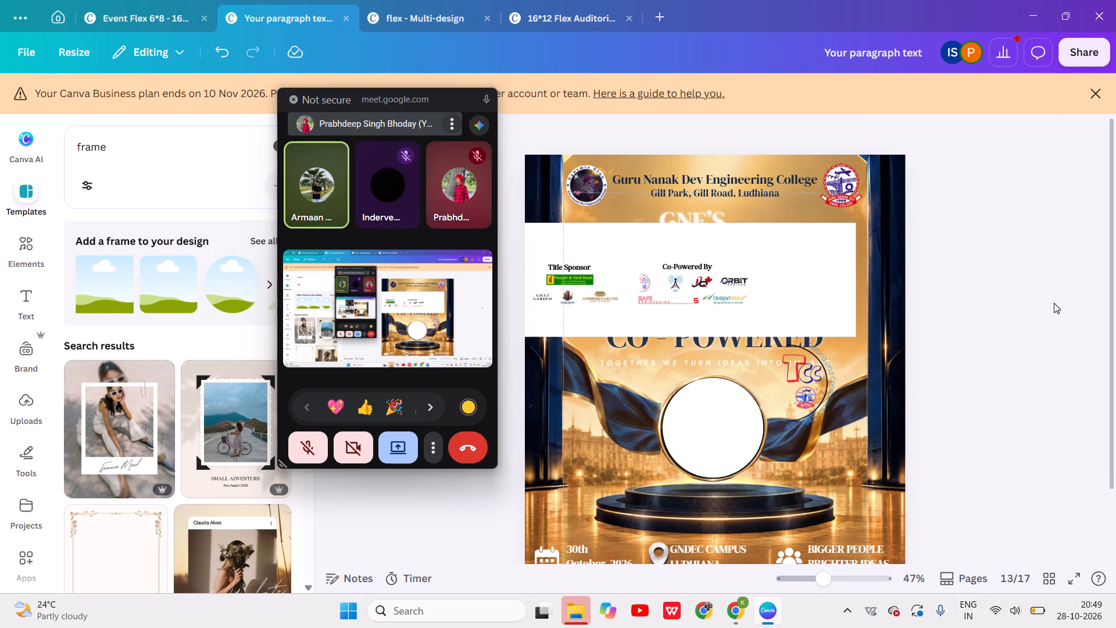
Delete the TCC logo, the white circle and the empty circular image frame from the gold Co-Powered poster.
left_click(815, 371)
key("BackSpace")
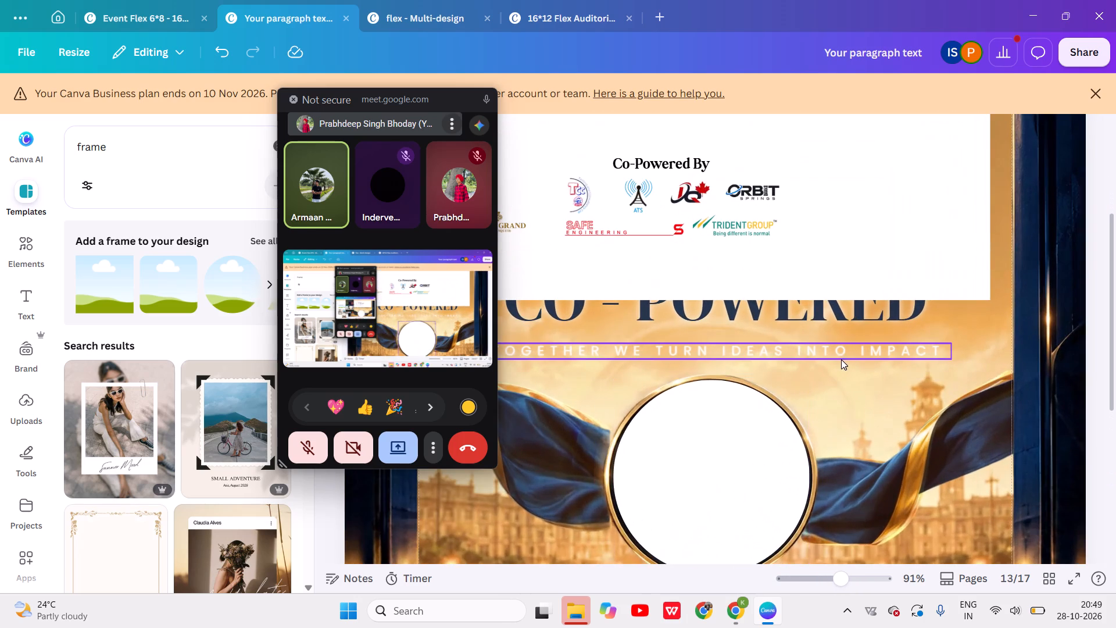
left_click(735, 448)
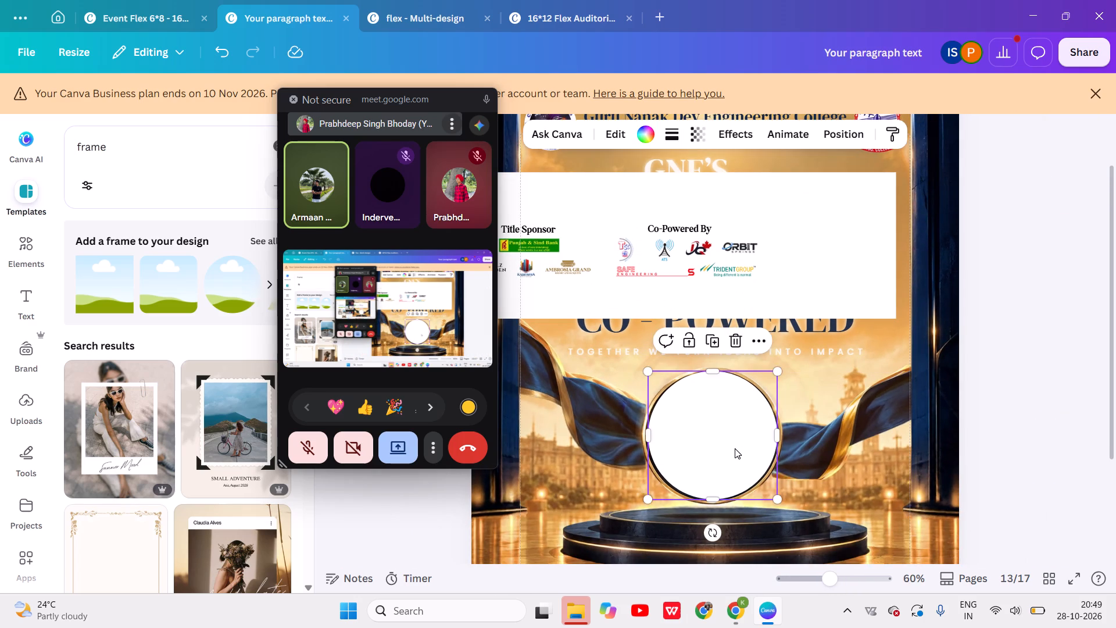
key("BackSpace")
left_click(735, 448)
key("BackSpace")
left_click(735, 448)
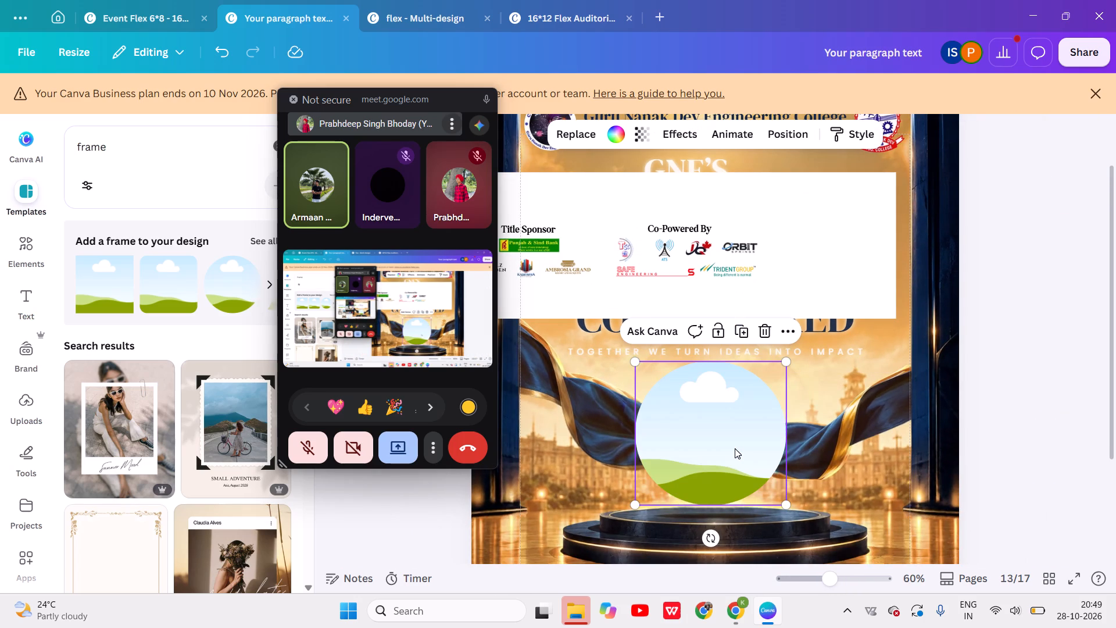
key("BackSpace")
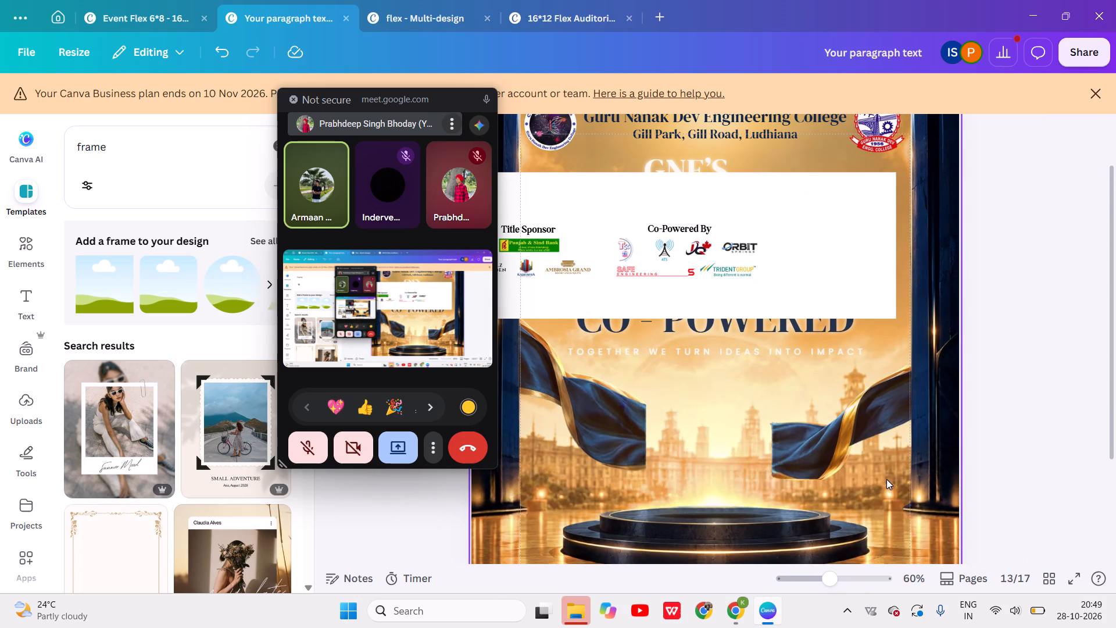
Go to page 1, the Event Partner poster, and select its circular Coca-Cola logo.
left_click(1037, 568)
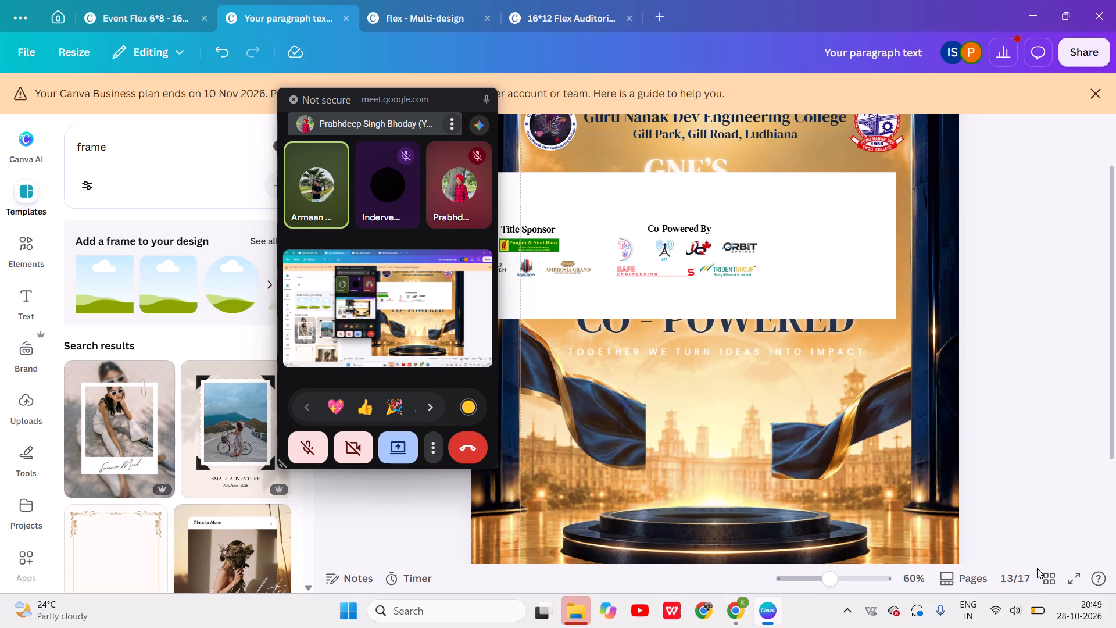
left_click(1046, 575)
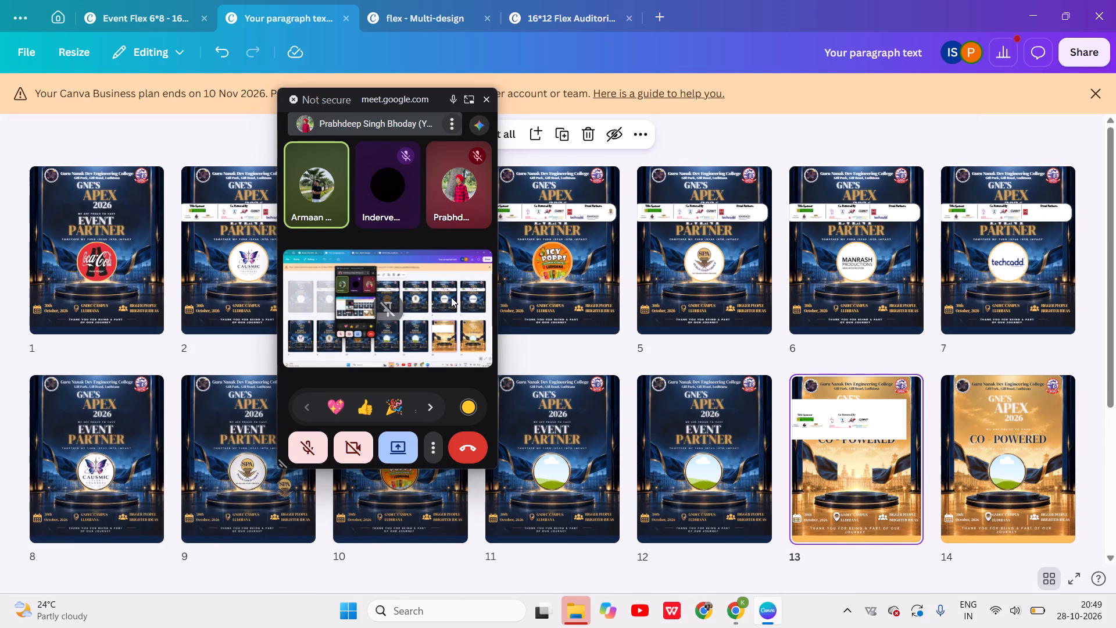
left_click(137, 216)
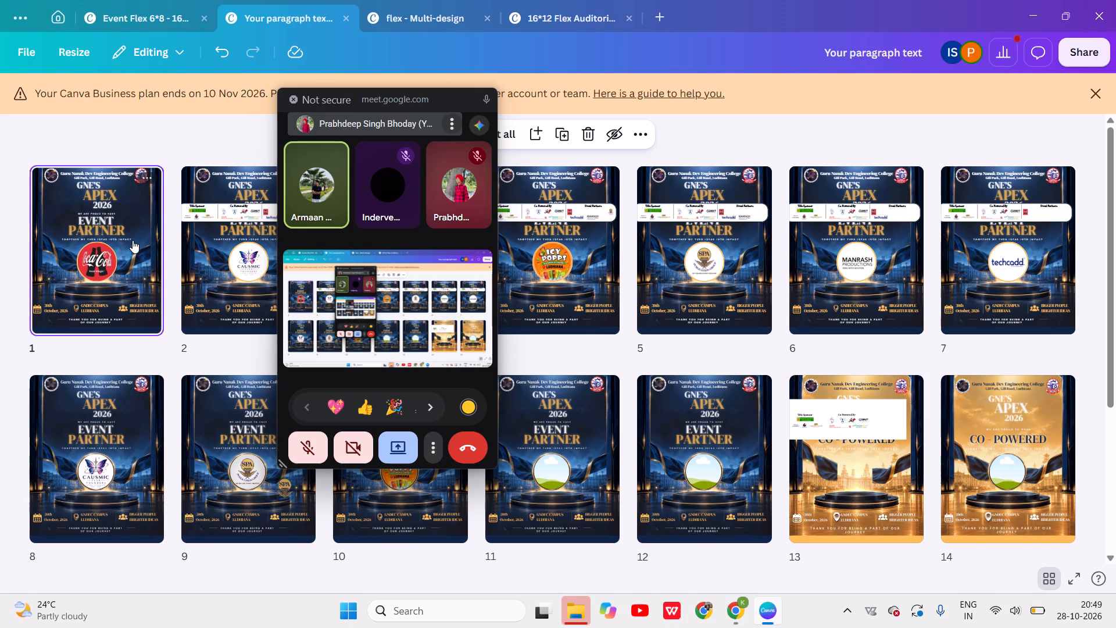
left_click(1046, 588)
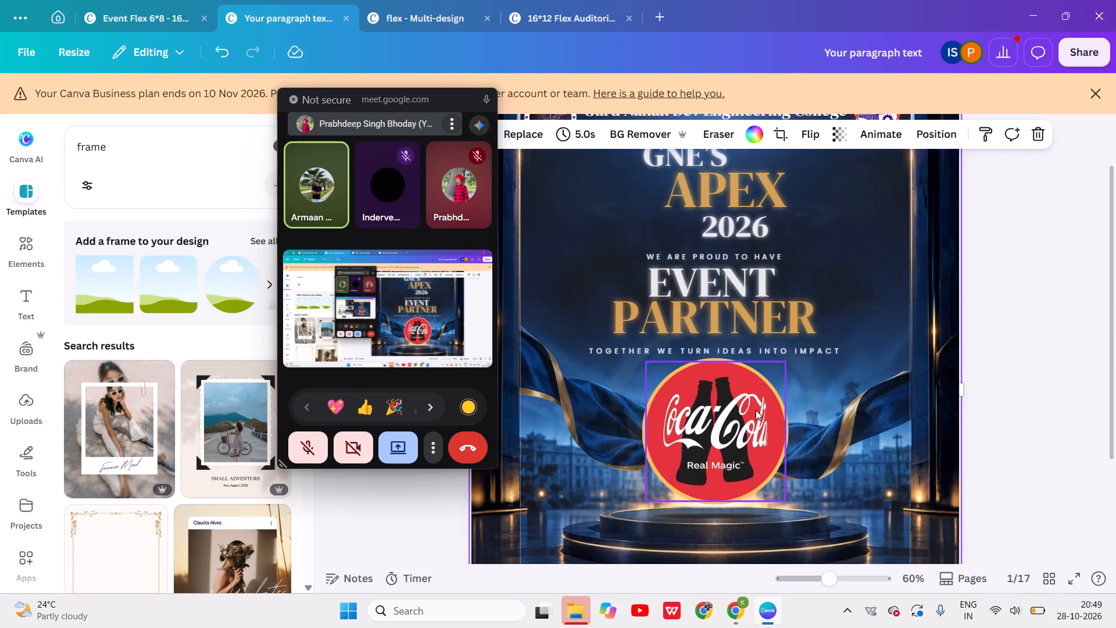
left_click(750, 413)
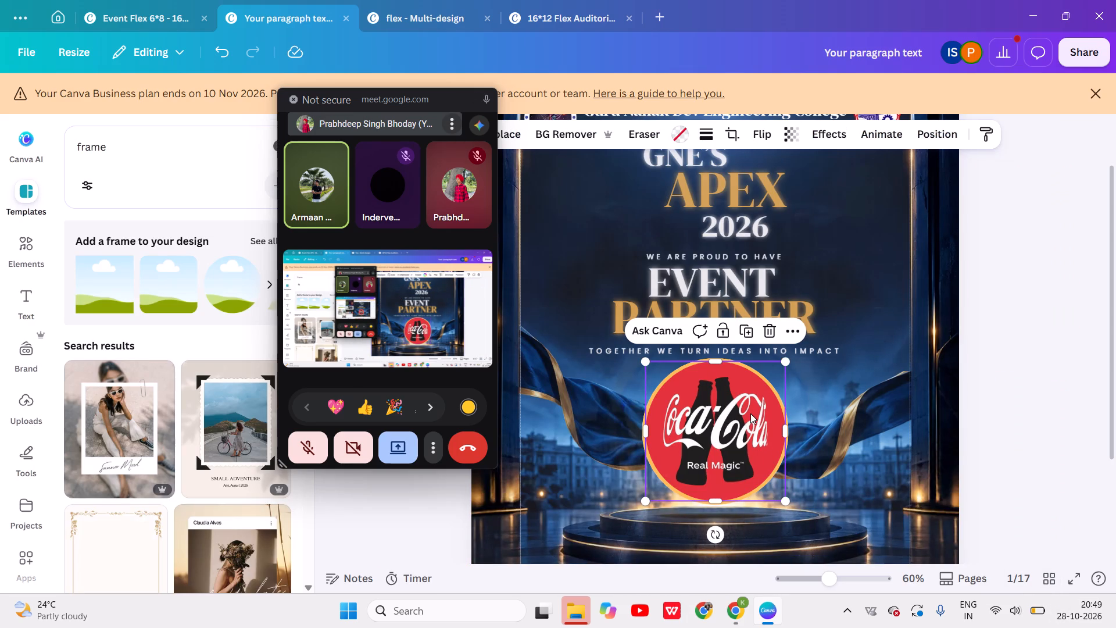
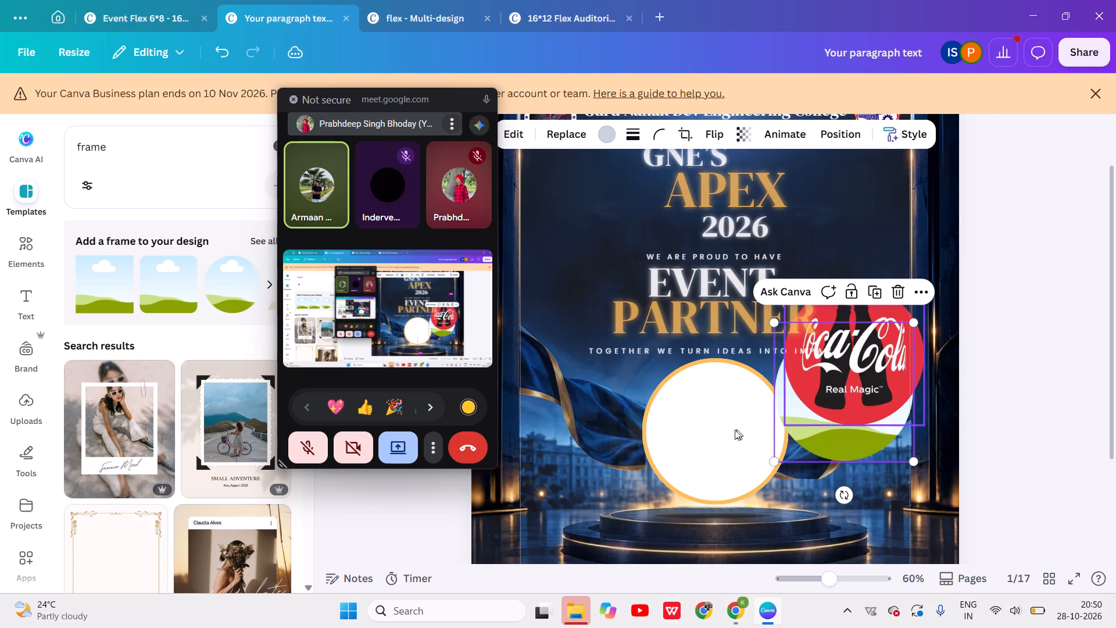
Copy the gold-outlined white circle from the page 1 Event Partner poster, and undo the displacement of its Coca-Cola logo and frame.
left_click(713, 441)
key("ctrl+c")
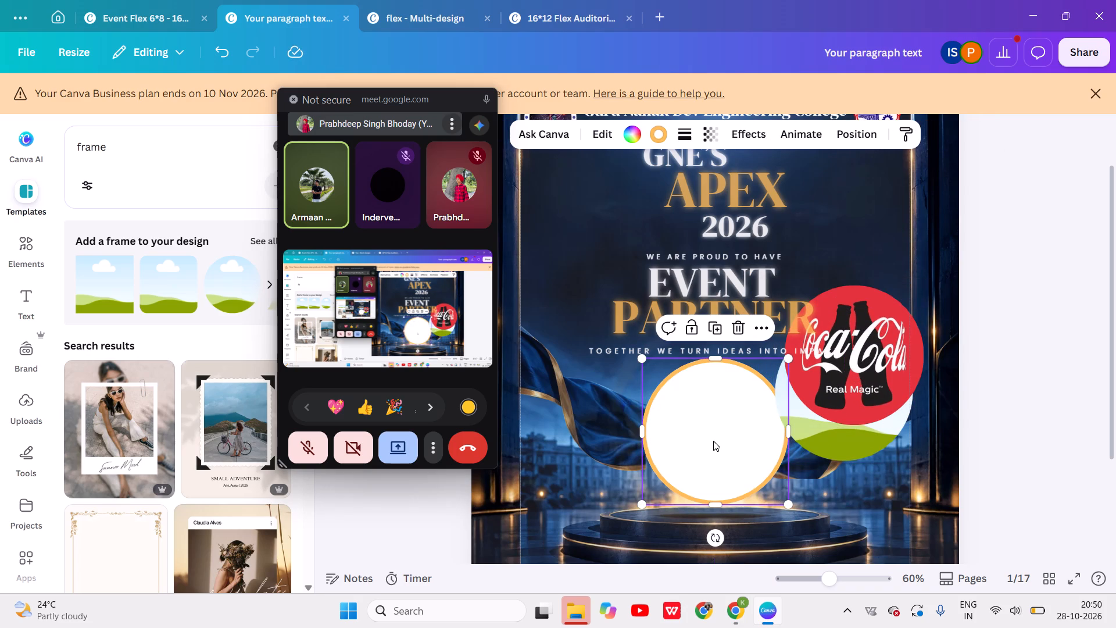
key("ctrl+z")
key("ctrl+z")
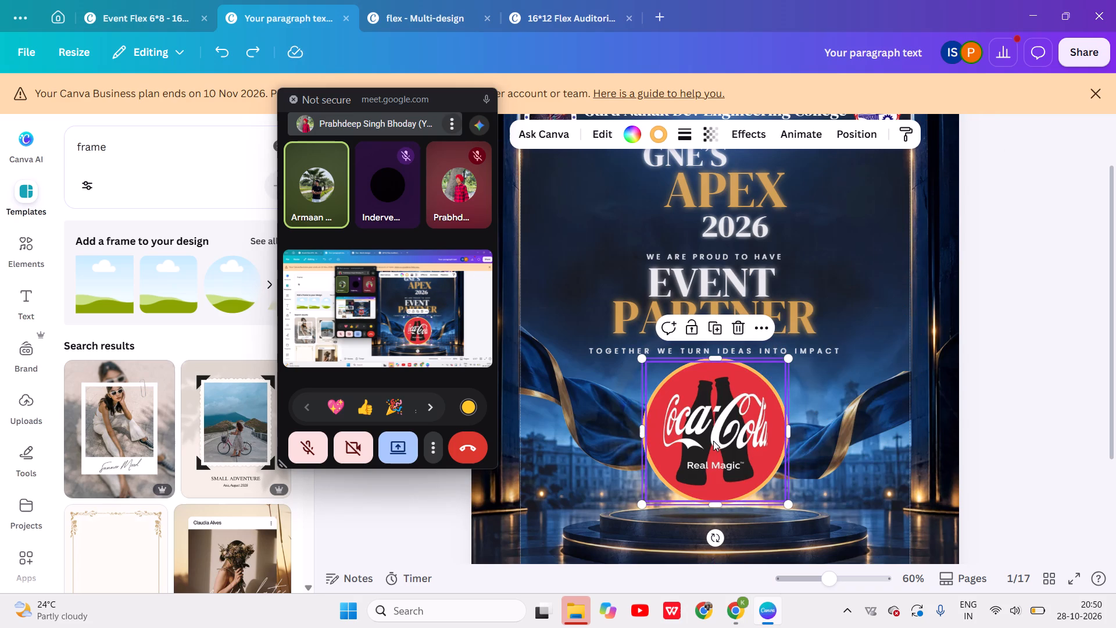
Paste the copied gold-outlined white circle above the podium on page 13, the gold Co-Powered poster.
left_click(1049, 578)
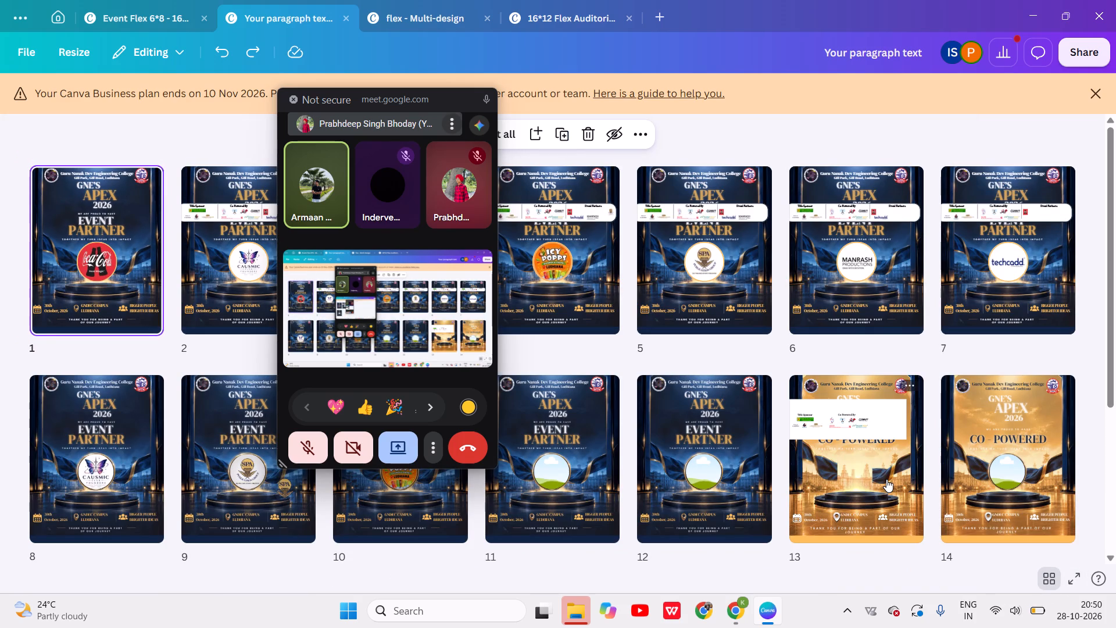
left_click(886, 479)
left_click(1041, 580)
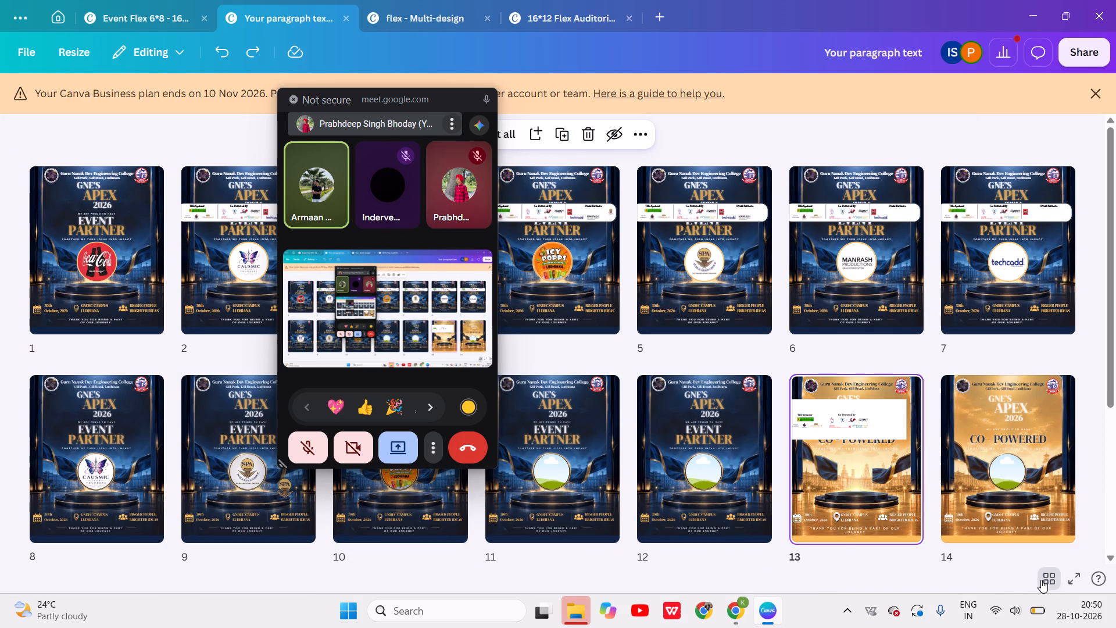
left_click(719, 402)
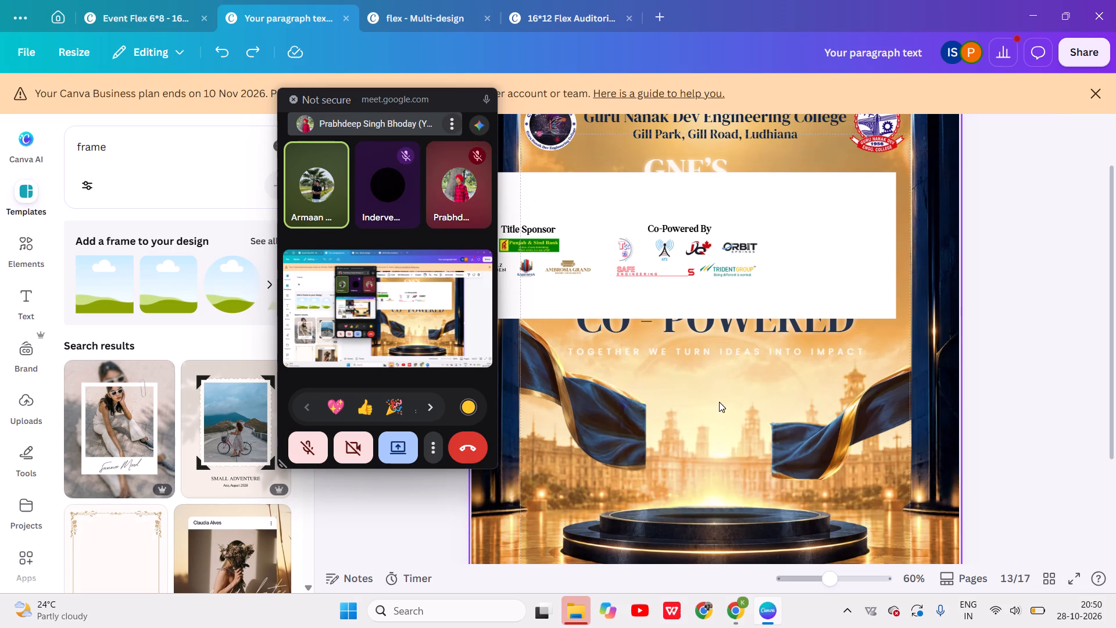
key("ctrl+v")
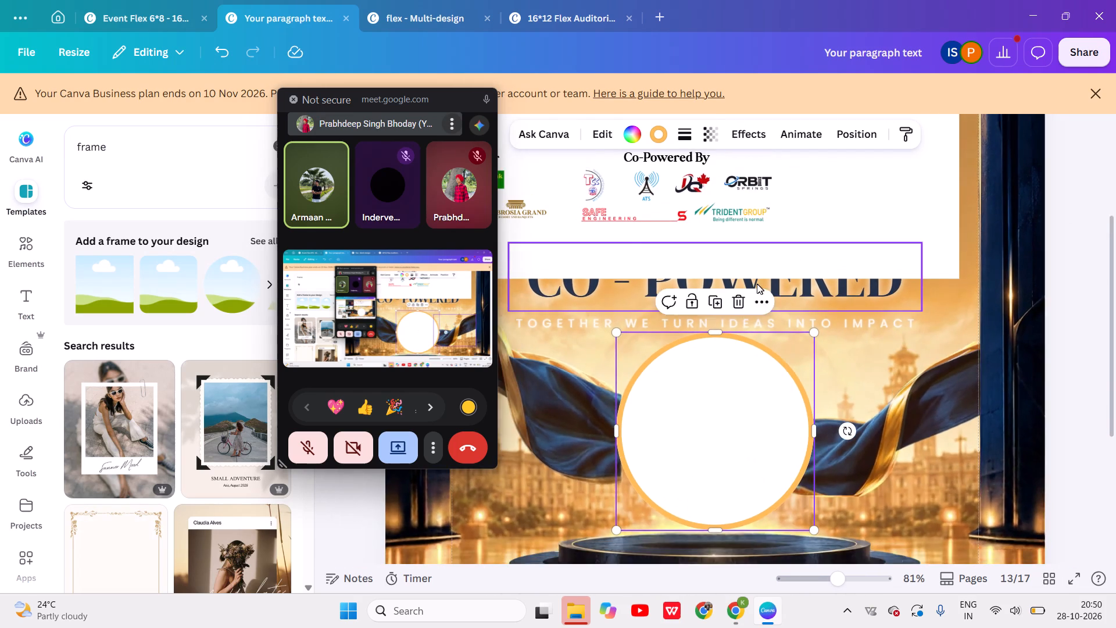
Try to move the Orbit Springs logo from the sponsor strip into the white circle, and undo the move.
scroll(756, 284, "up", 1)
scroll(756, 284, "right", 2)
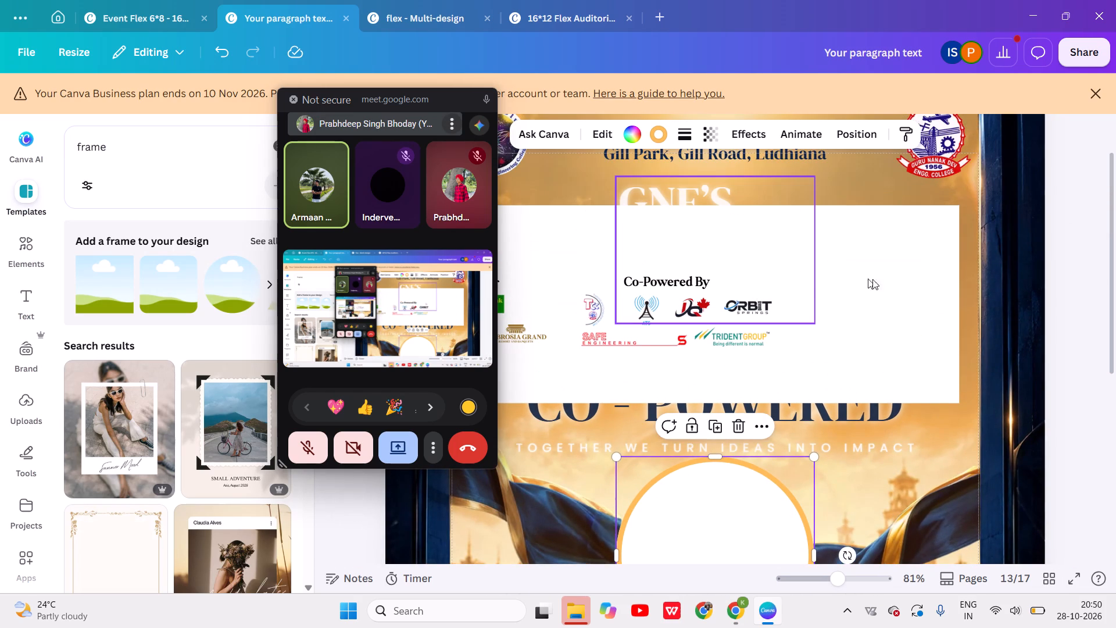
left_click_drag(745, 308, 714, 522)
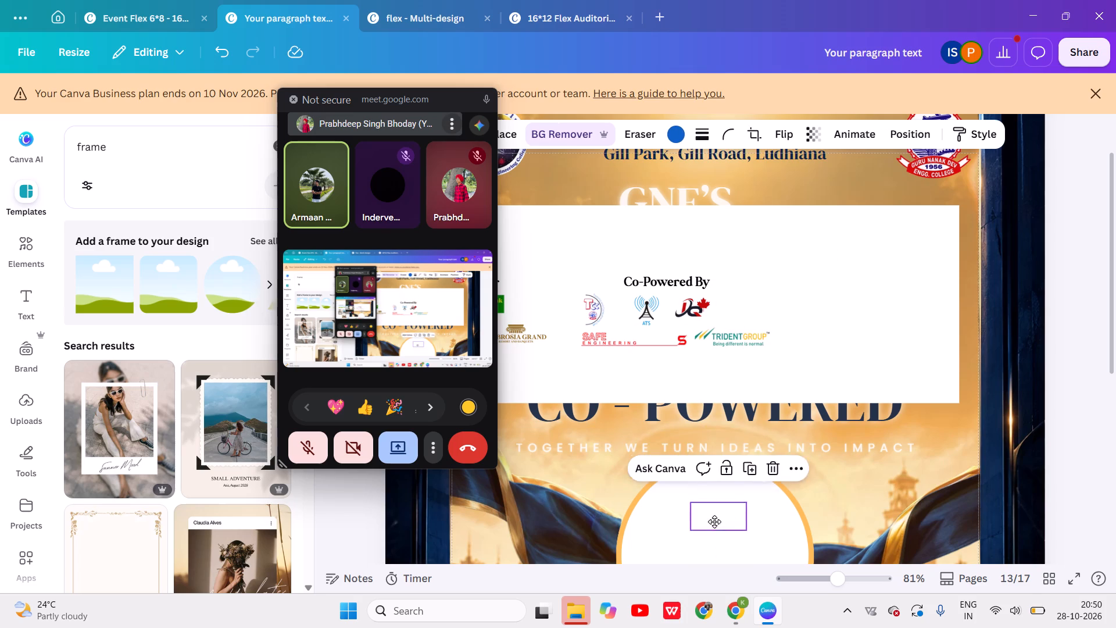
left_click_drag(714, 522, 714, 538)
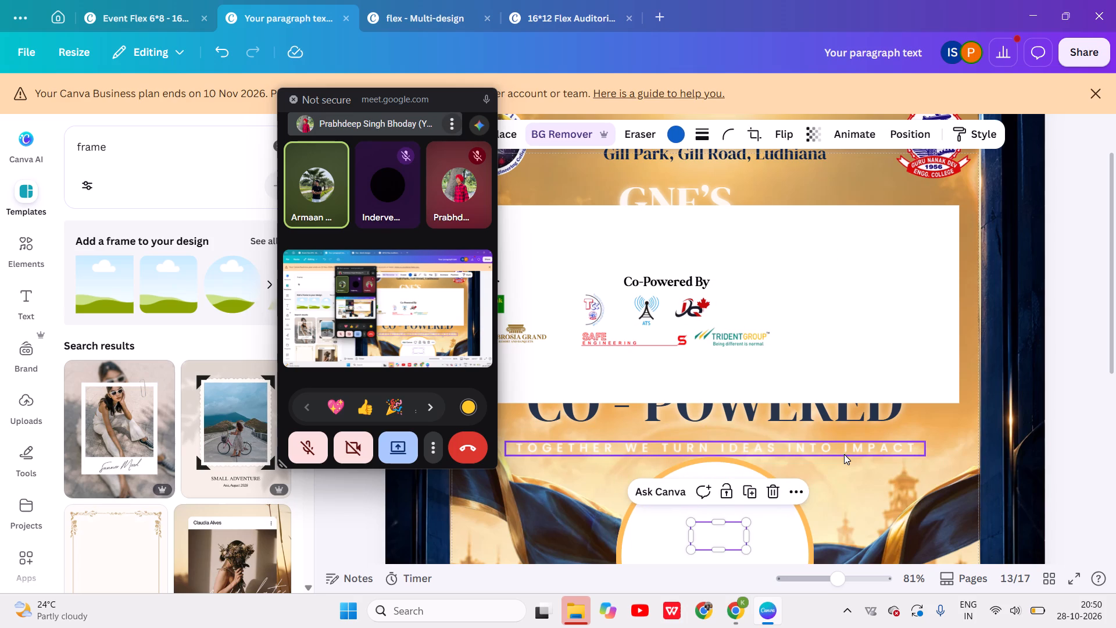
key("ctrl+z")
Move the gold-outlined circle down the layer order to just below the white rectangle on page 13.
right_click(851, 488)
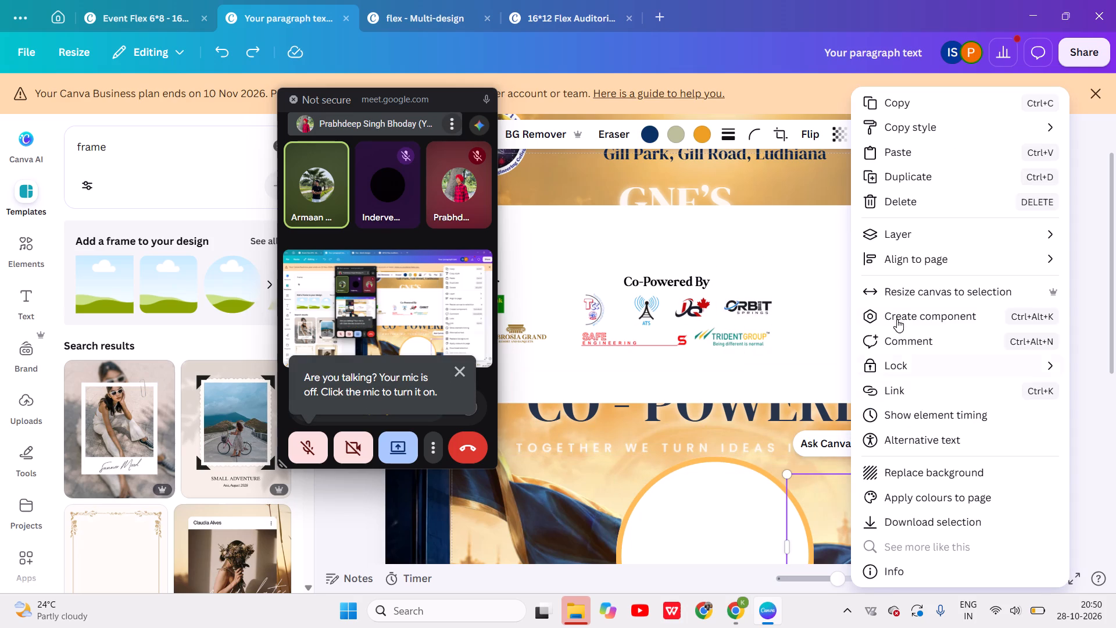
left_click(892, 238)
left_click(795, 345)
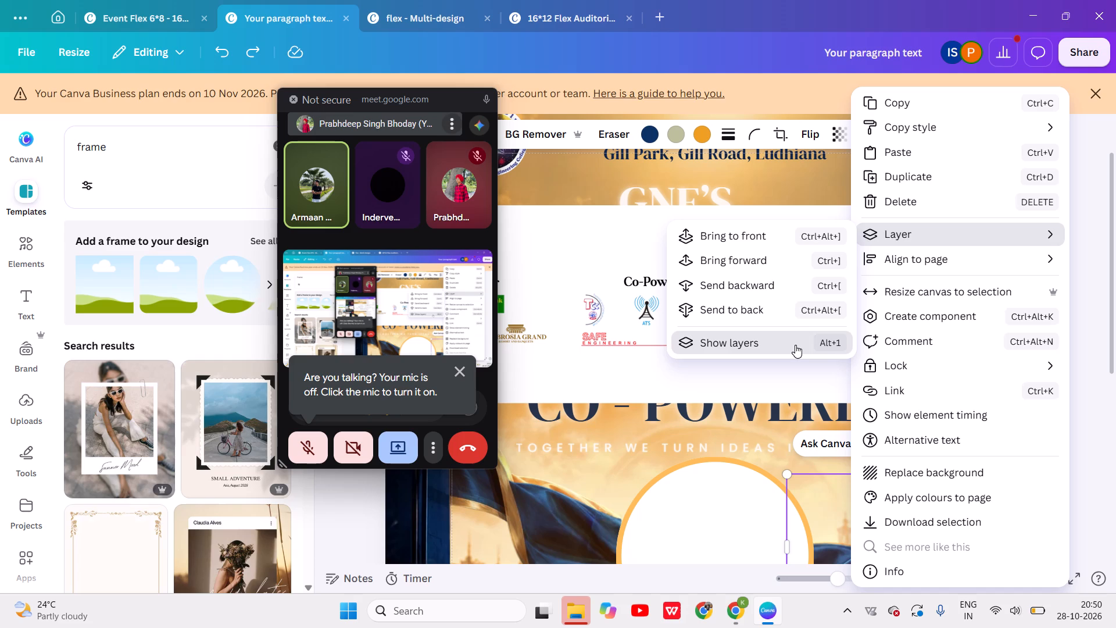
scroll(722, 394, "down", 1)
scroll(130, 364, "up", 3)
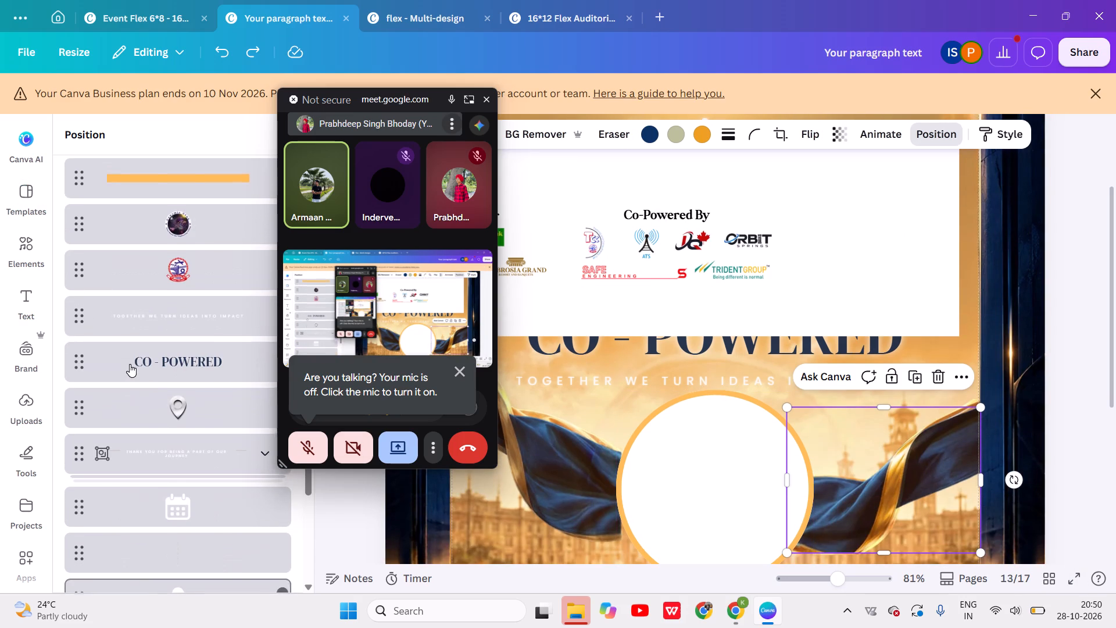
left_click(674, 508)
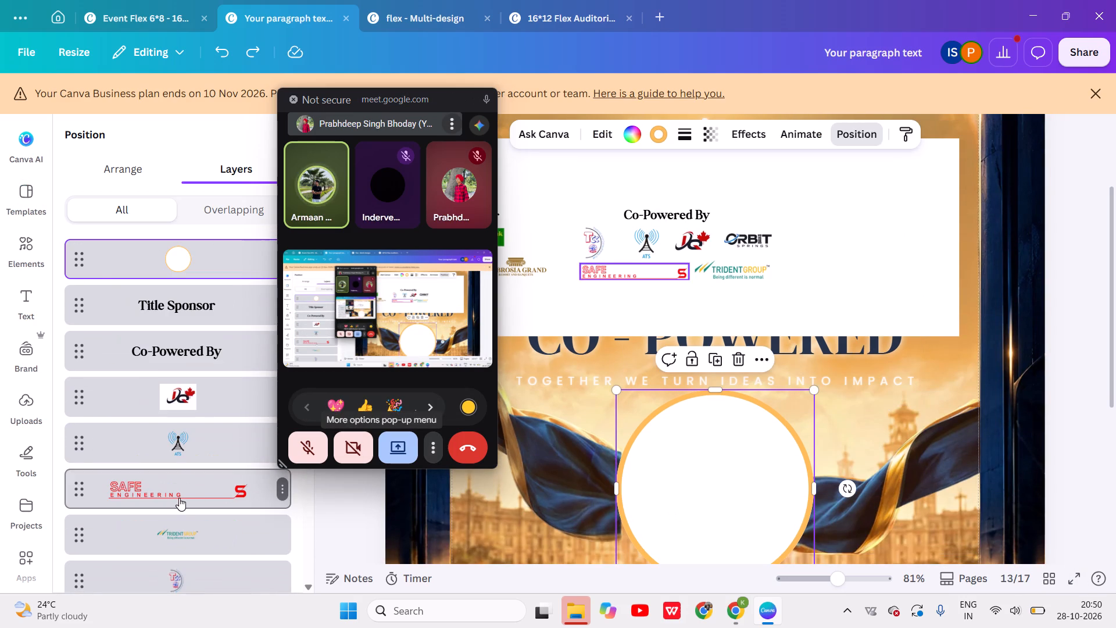
left_click_drag(140, 274, 131, 541)
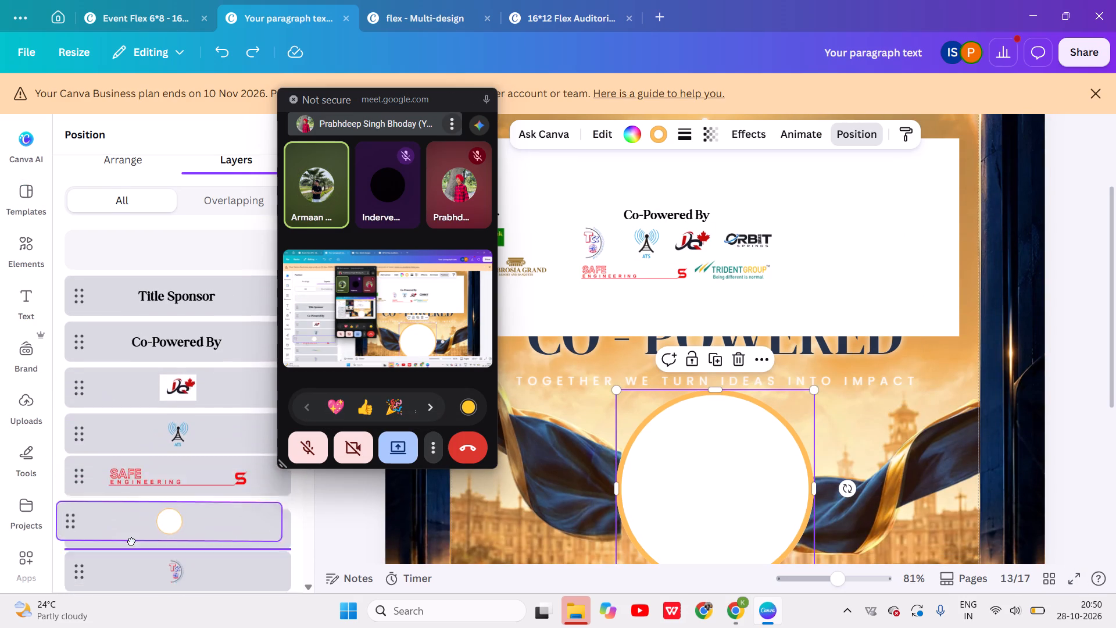
left_click_drag(131, 541, 186, 560)
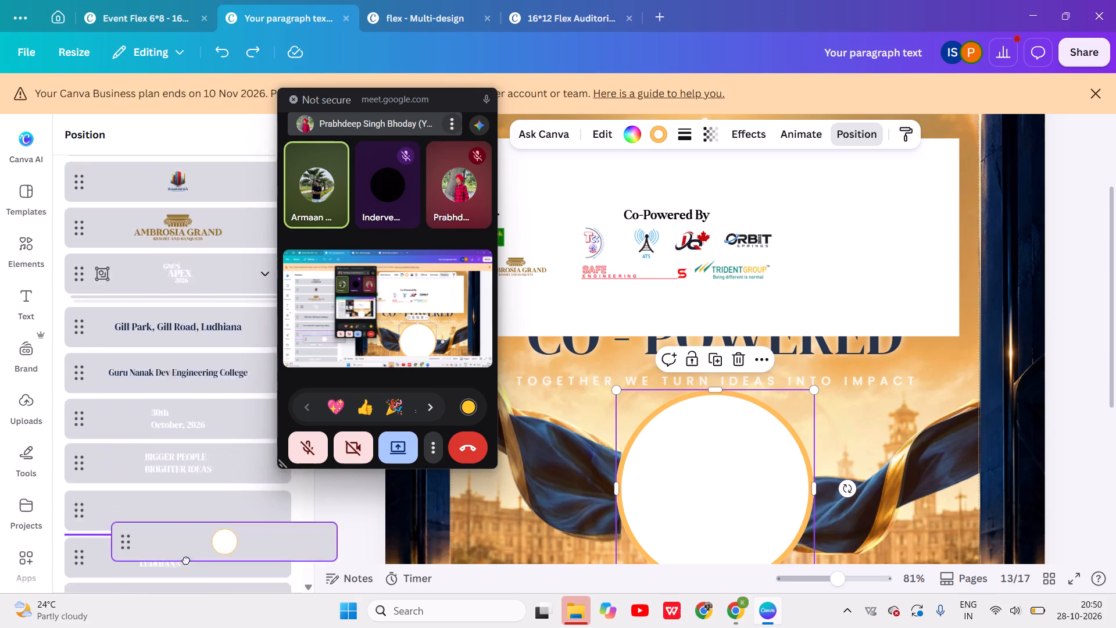
left_click_drag(186, 560, 163, 418)
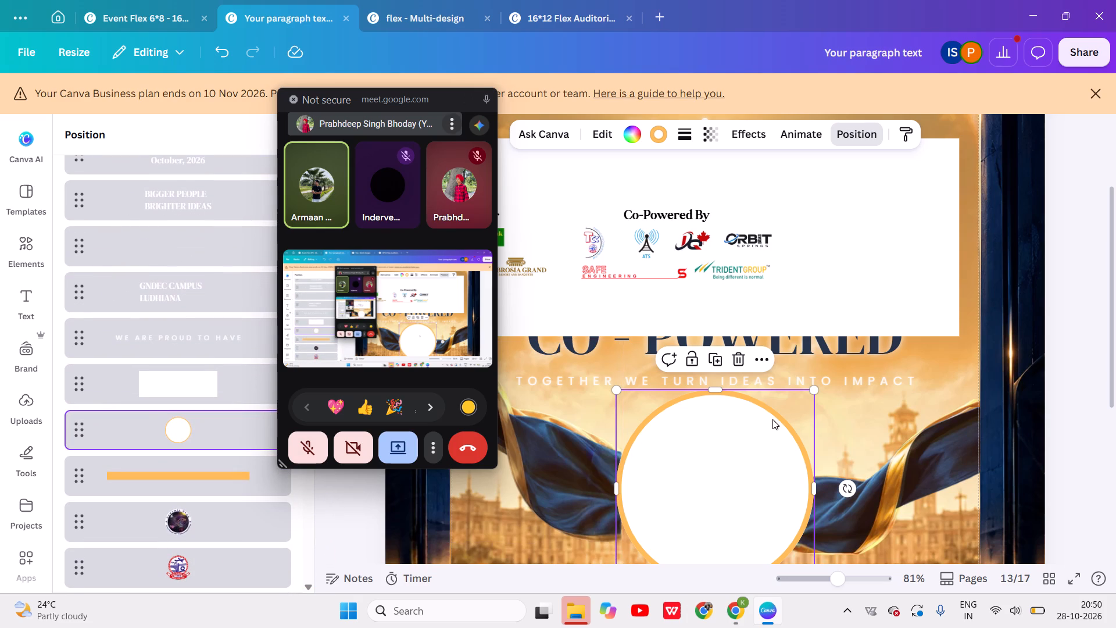
Move the Orbit Springs logo from the sponsor strip into the white circle and enlarge it to about 330 px wide.
left_click(906, 413)
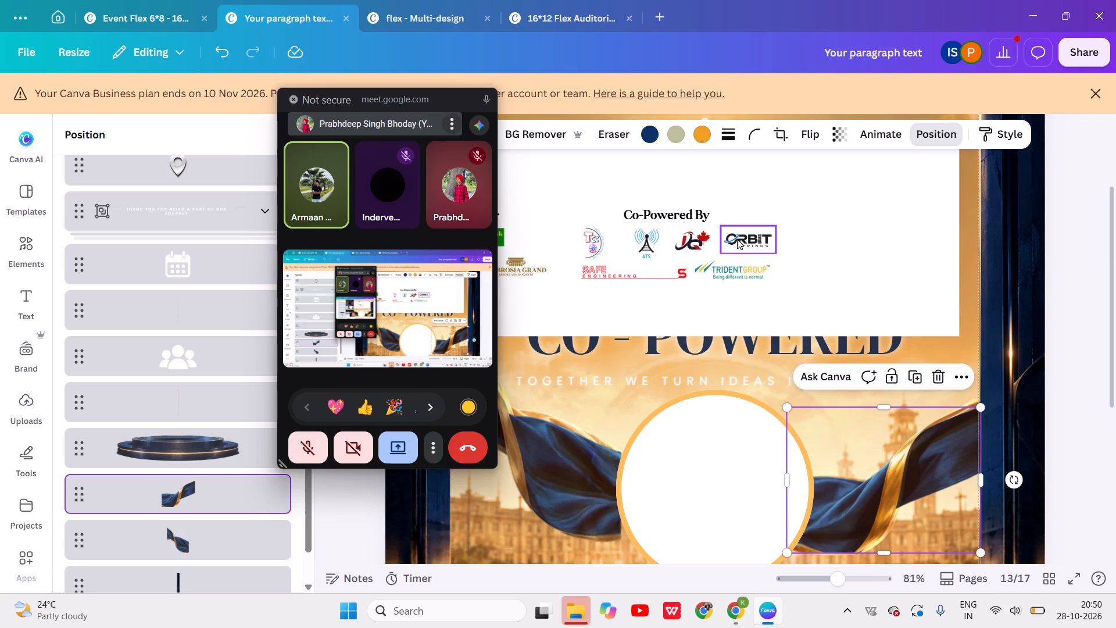
left_click_drag(737, 239, 706, 535)
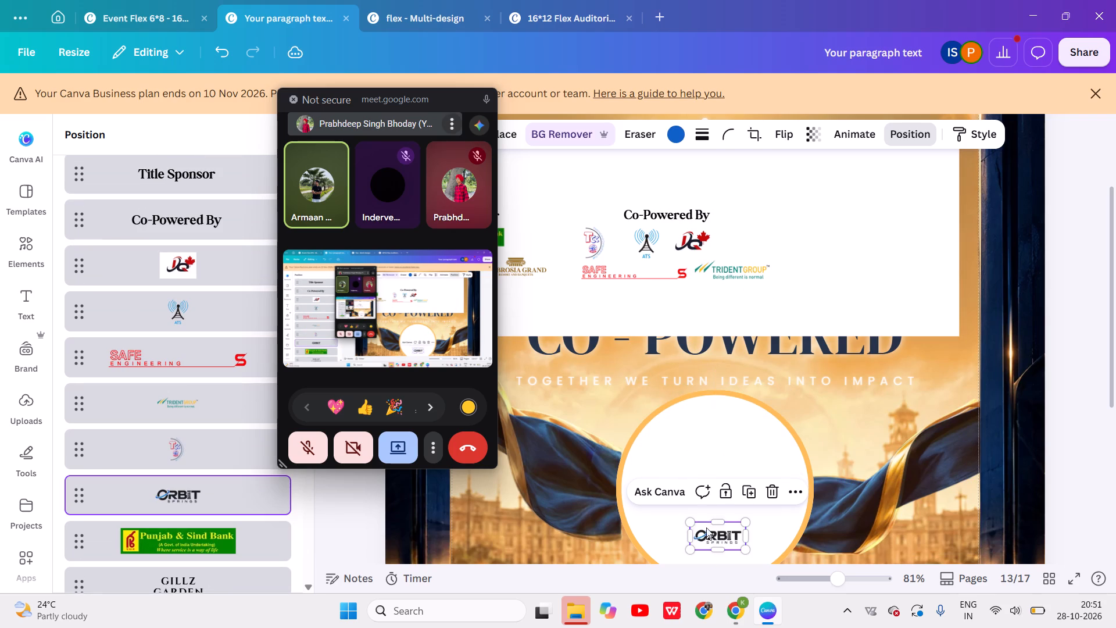
left_click_drag(716, 534, 711, 506)
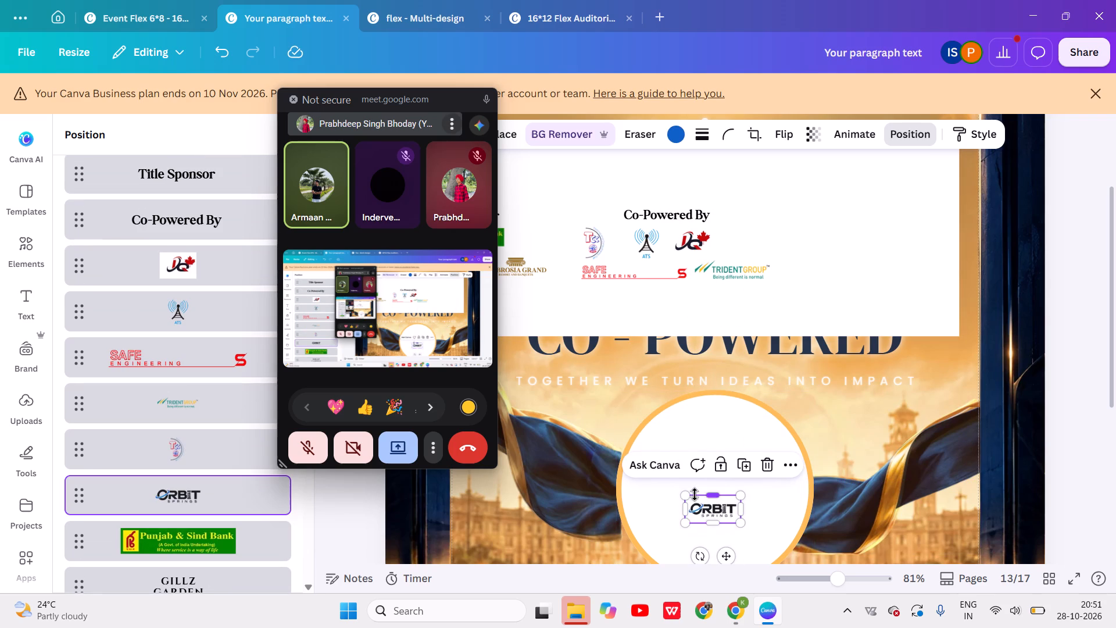
left_click_drag(684, 498, 626, 428)
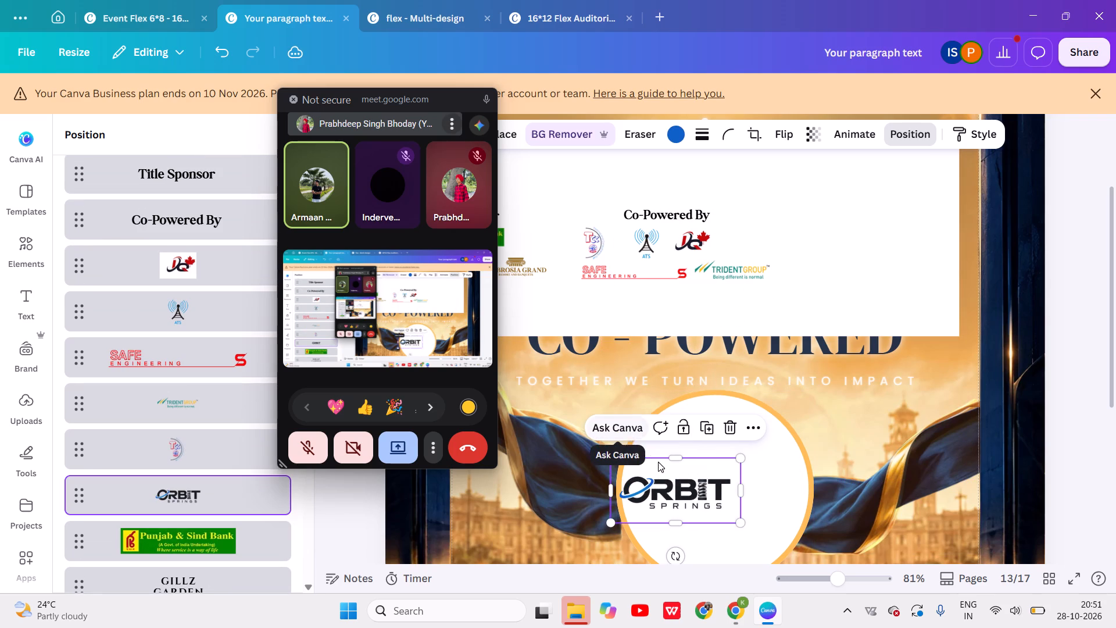
left_click_drag(743, 522, 806, 548)
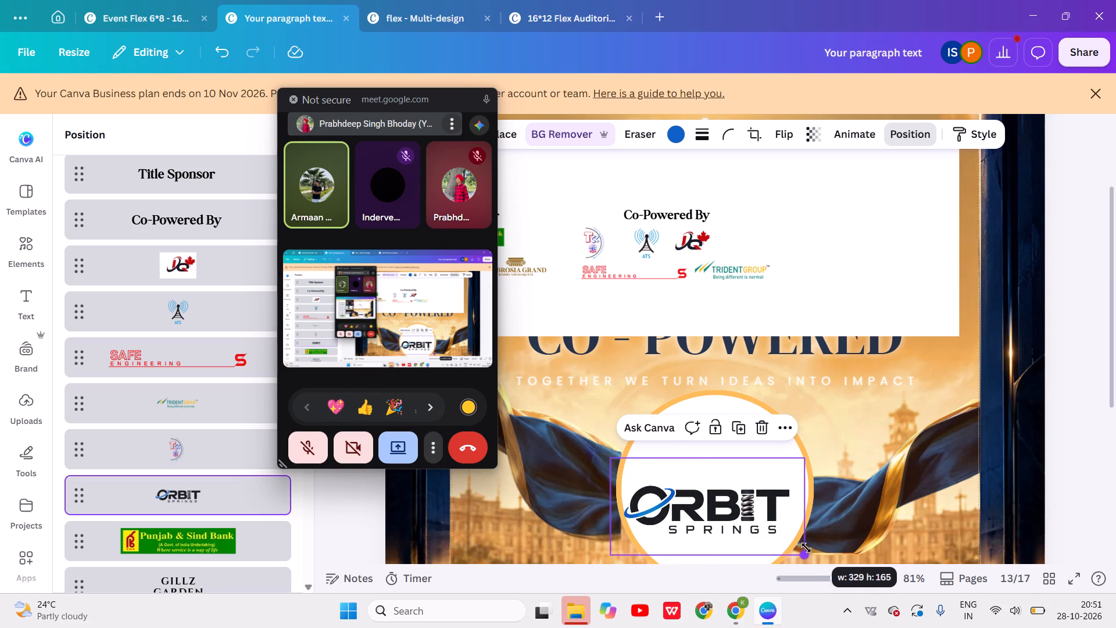
left_click_drag(806, 548, 804, 547)
left_click_drag(747, 523, 753, 516)
Align the Orbit Springs logo to the page's horizontal centre and check the centre alignment of the circle behind it.
right_click(753, 516)
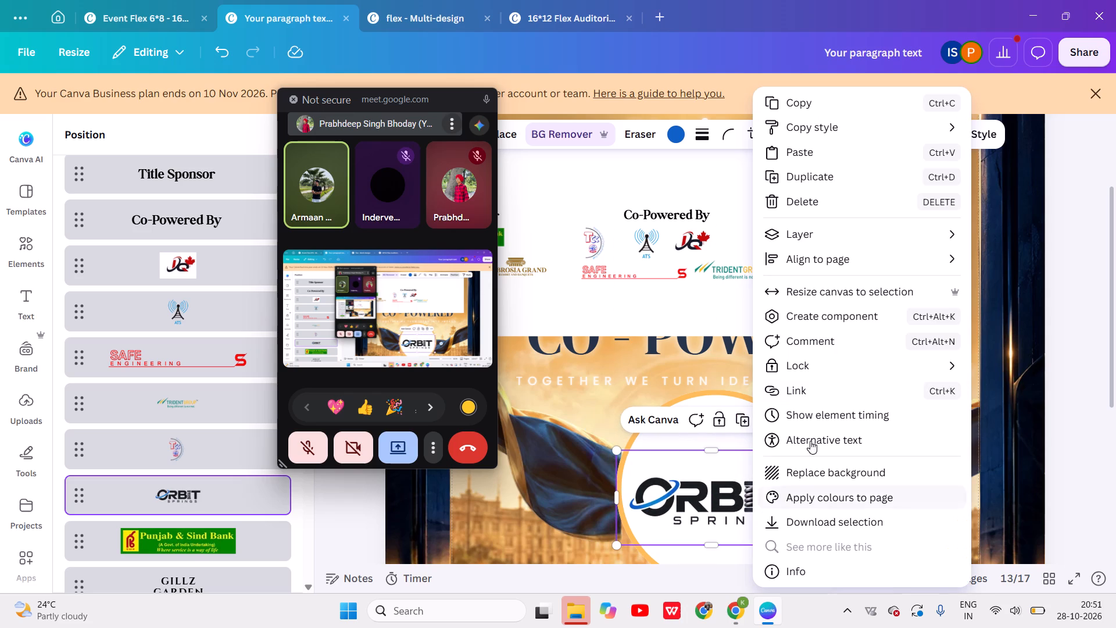
left_click(803, 259)
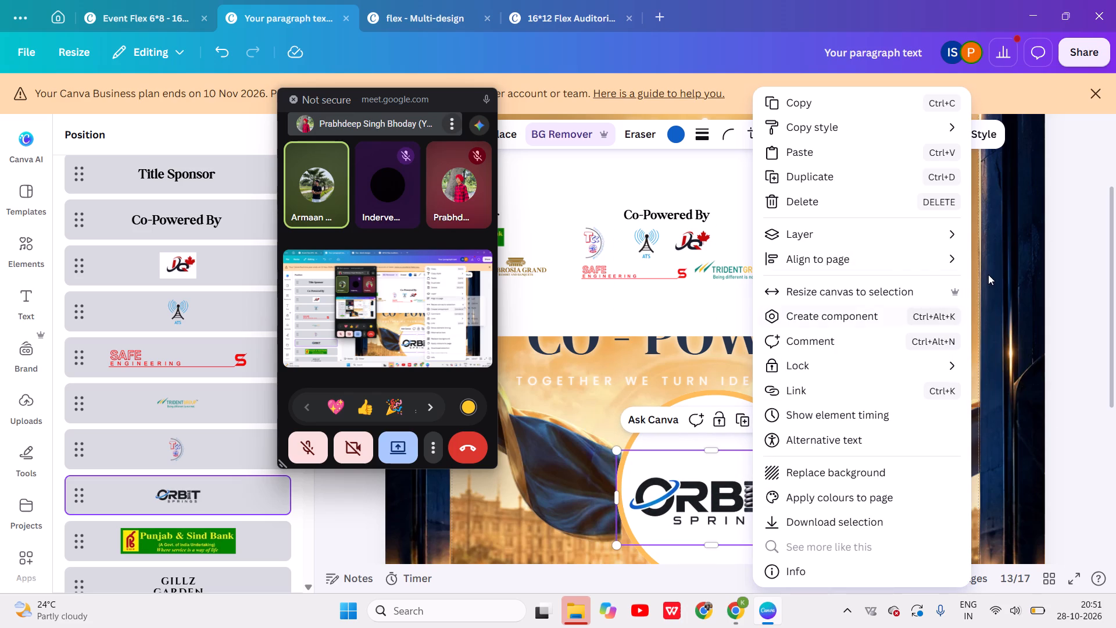
left_click(1003, 284)
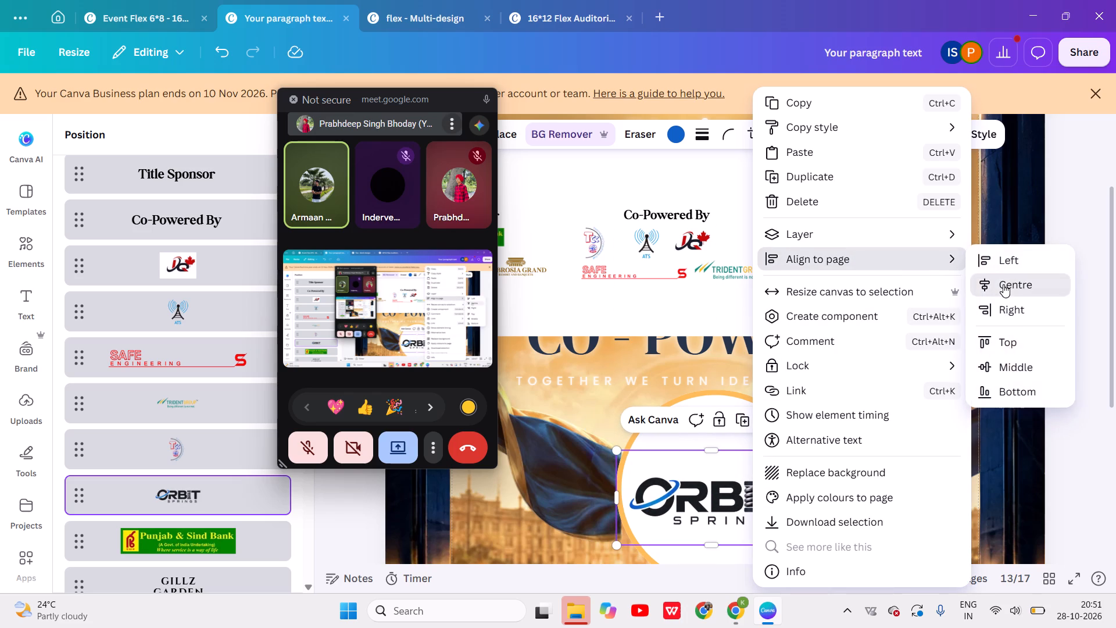
right_click(778, 436)
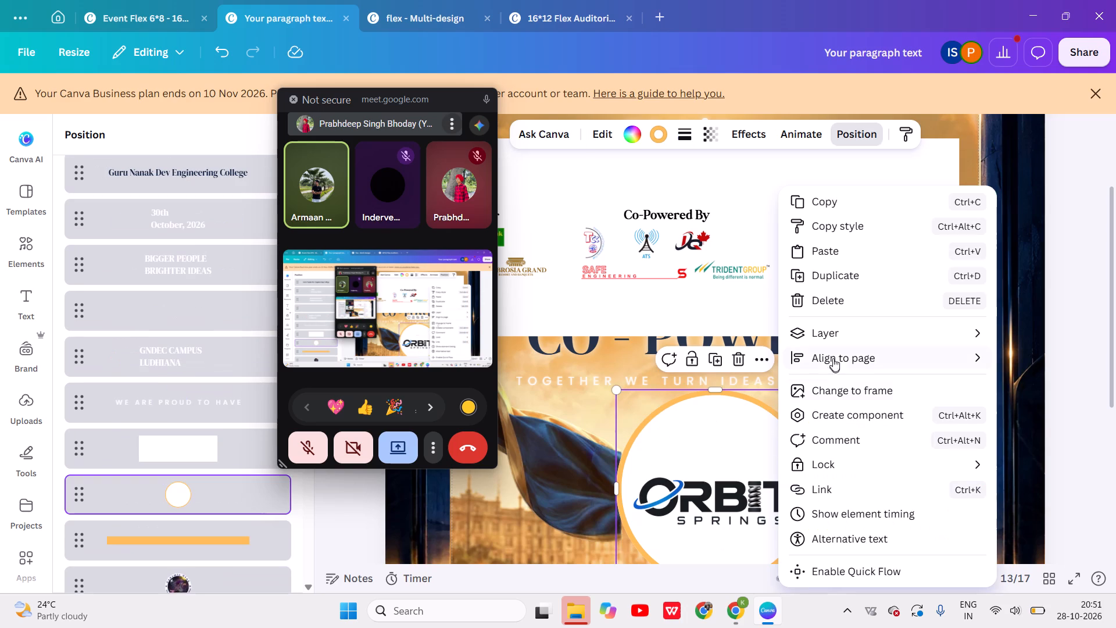
left_click(836, 351)
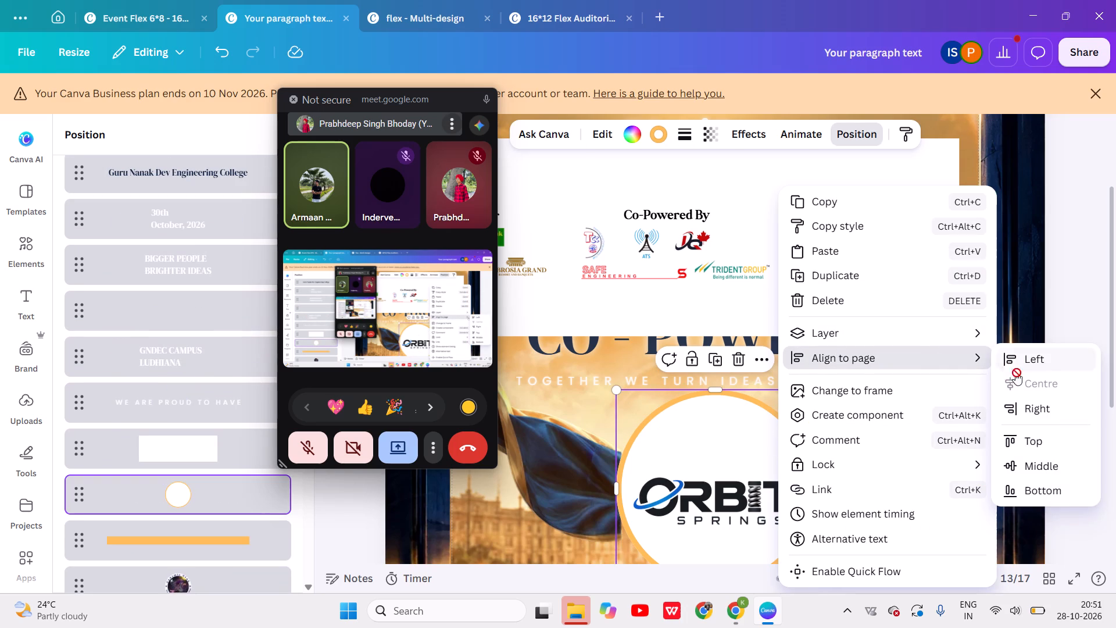
left_click(1019, 331)
Nudge the Orbit Springs logo upward in small steps to centre it vertically inside the white circle.
key("Up")
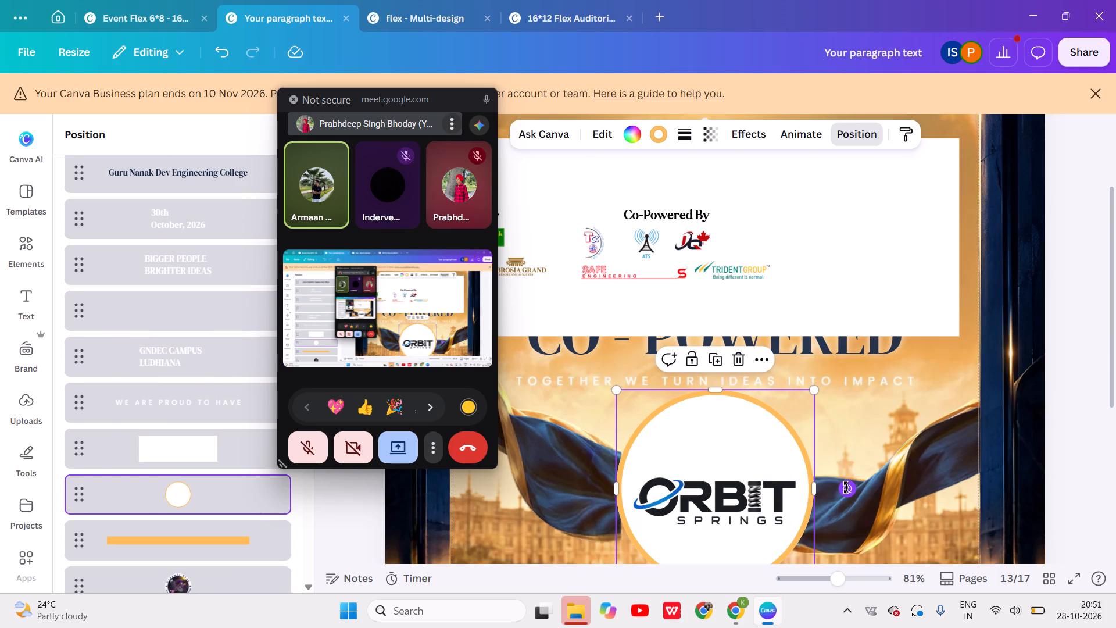
key("Up")
key("Up")
left_click(802, 469)
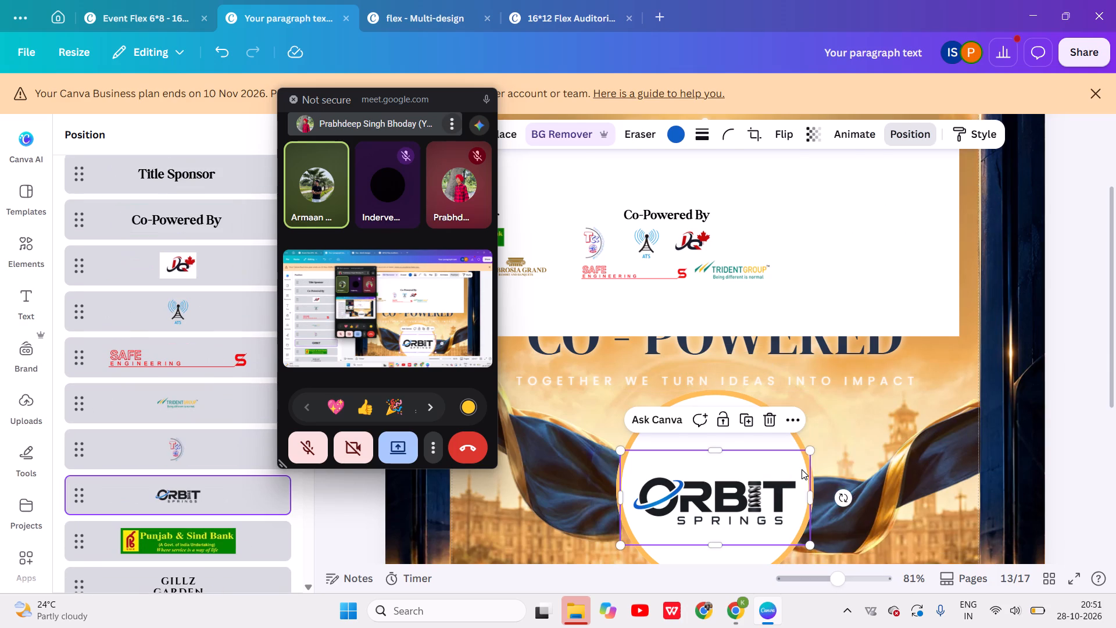
key("Up")
key("Up")
key("Up")
key("Up")
key("Up")
key("Up")
key("Up")
key("Up")
key("Up")
key("Up")
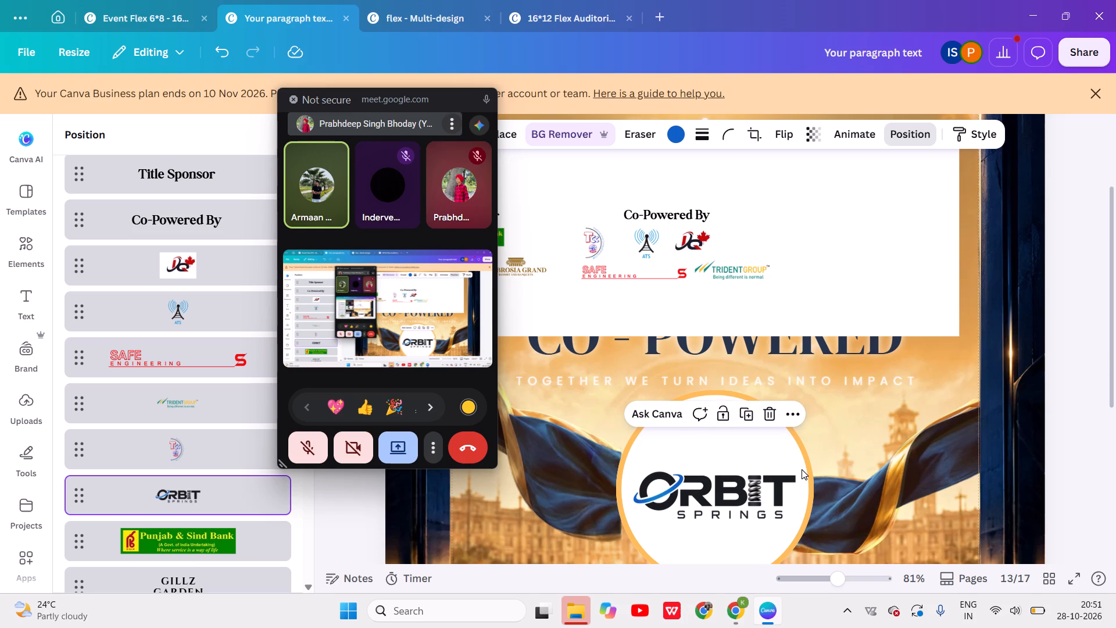
key("Down")
key("Up")
key("Up")
key("Up")
key("Up")
key("Up")
key("Down")
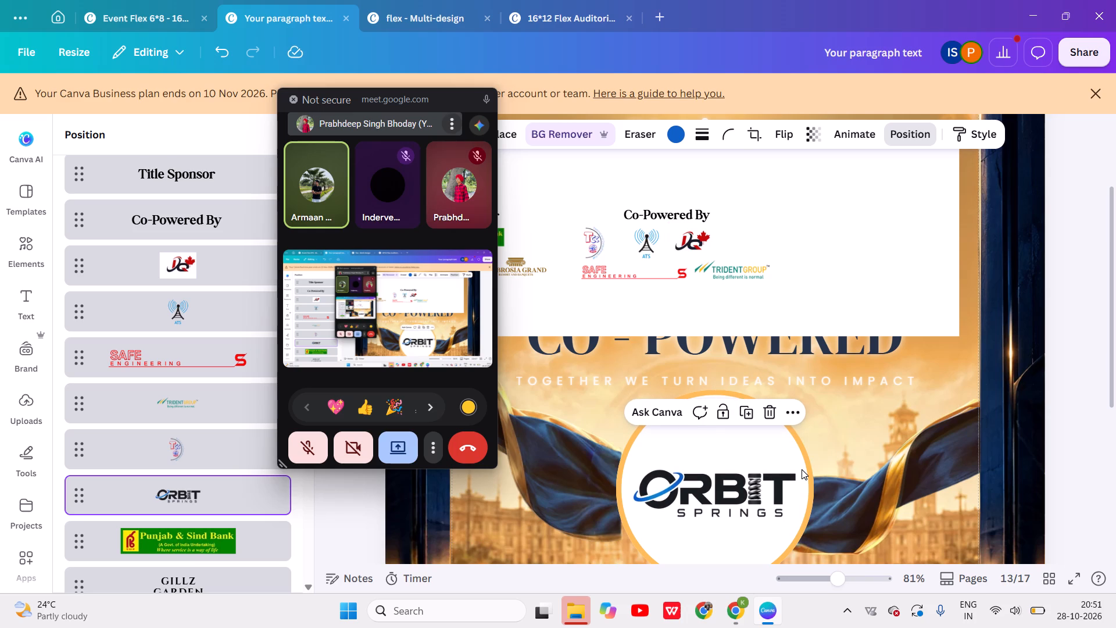
scroll(802, 469, "down", 2)
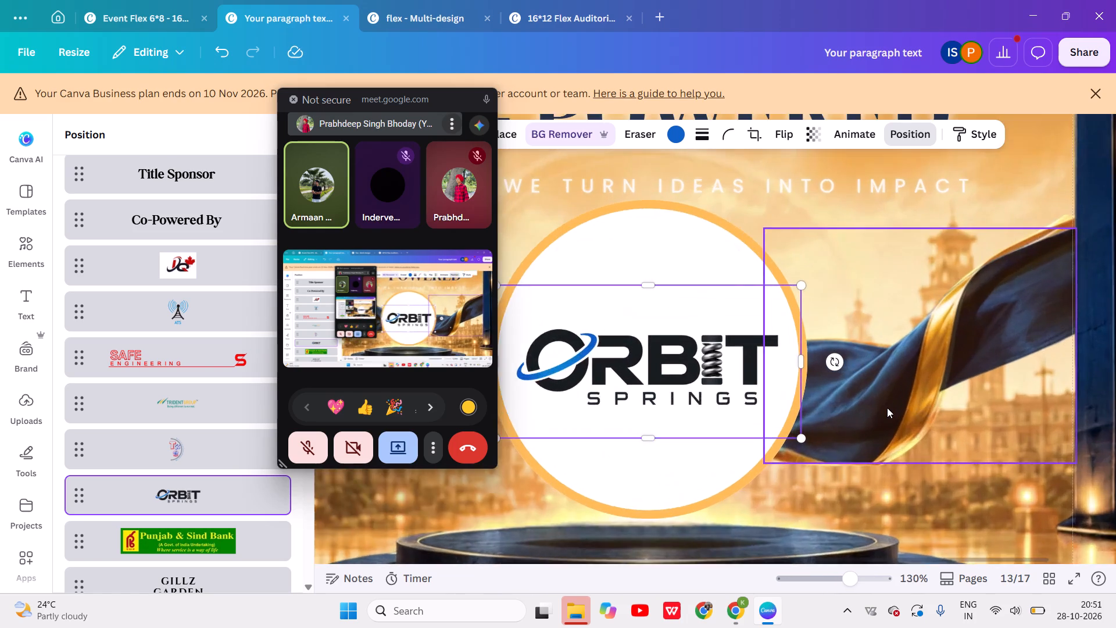
scroll(887, 408, "right", 2)
key("Up")
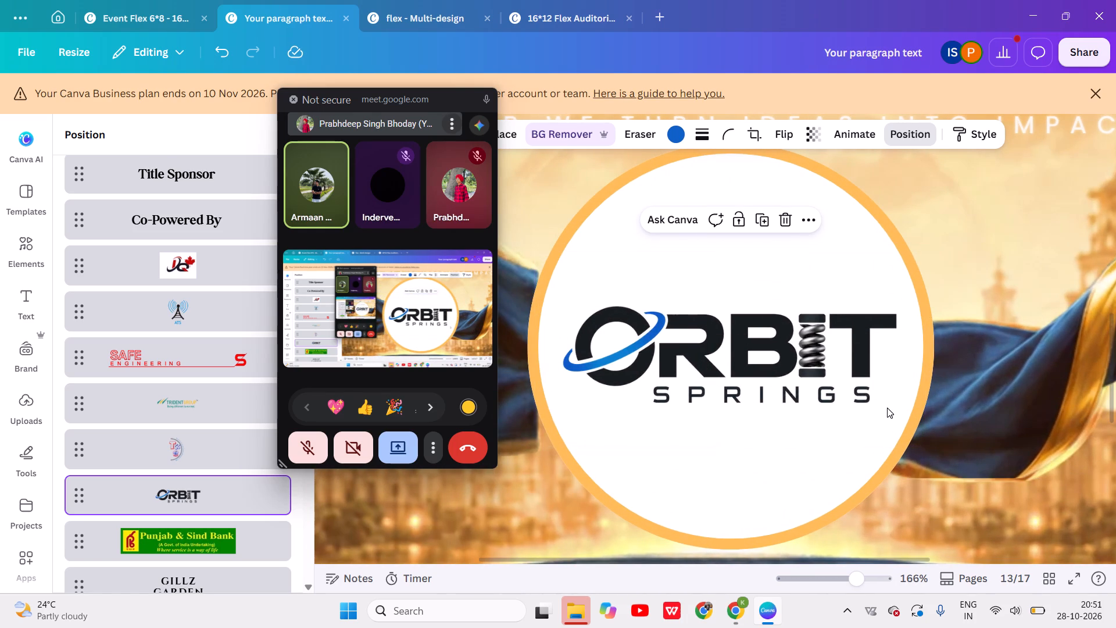
key("Up")
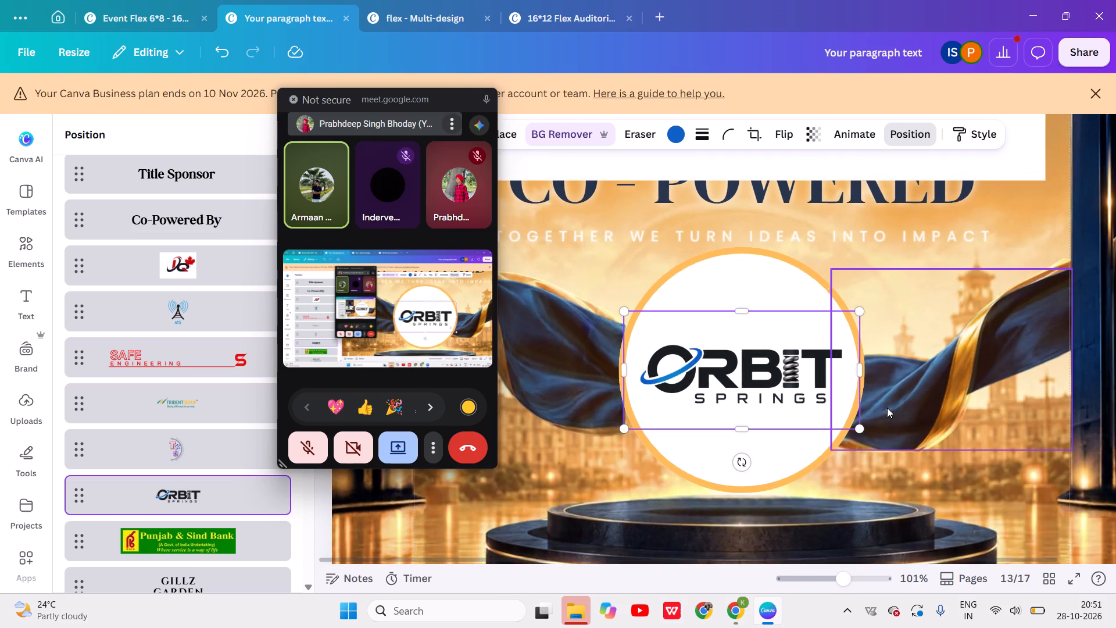
scroll(887, 408, "up", 1)
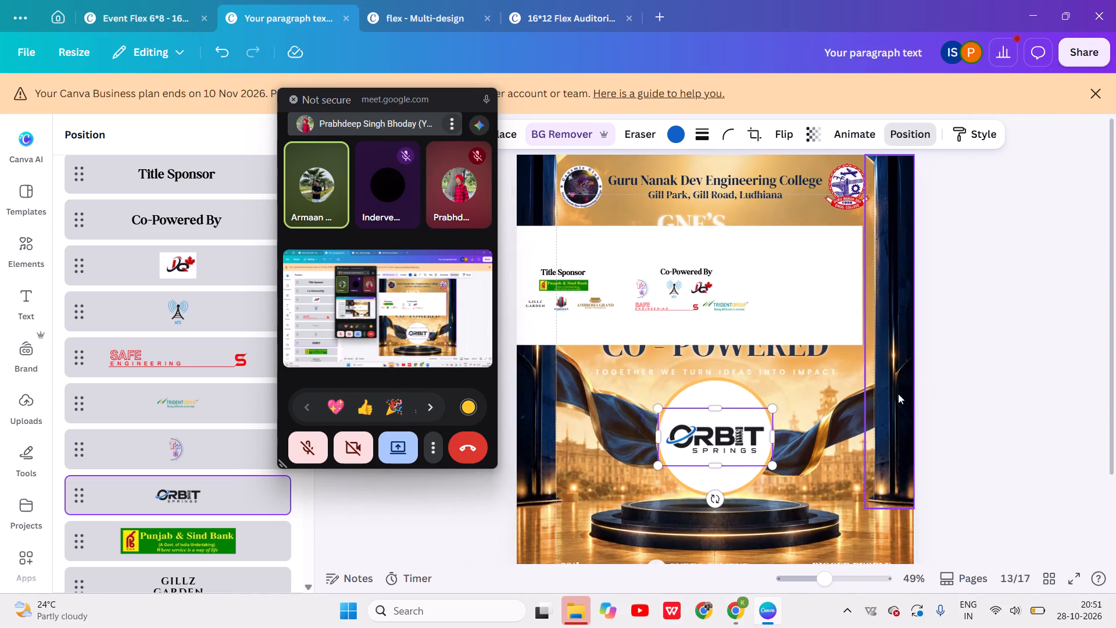
Duplicate page 13, the Co-Powered poster with the Orbit Springs logo.
left_click(996, 374)
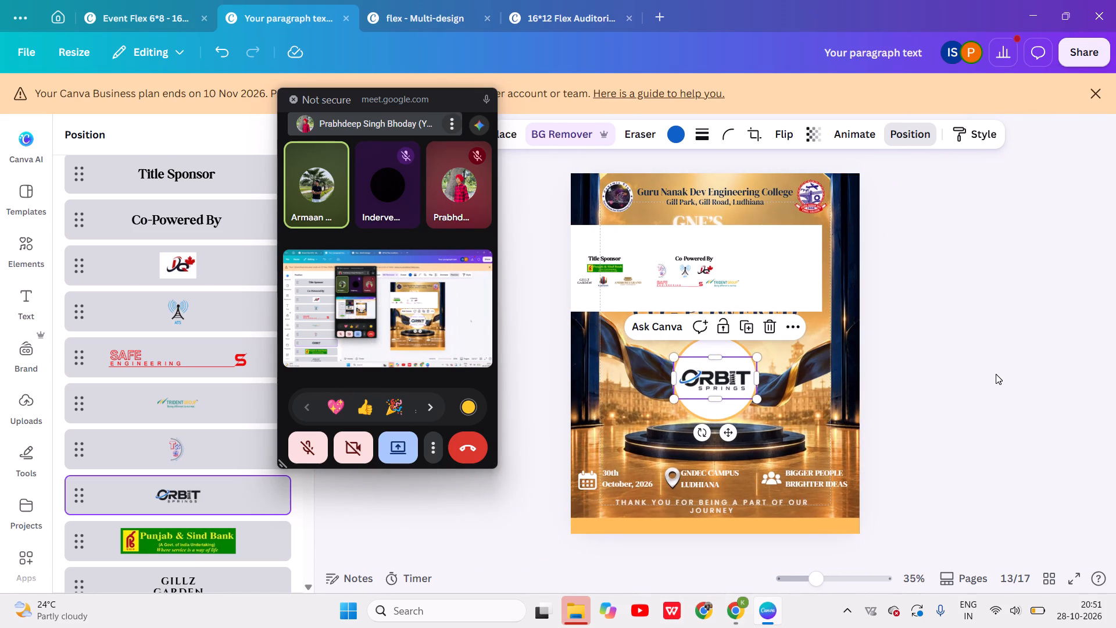
right_click(804, 420)
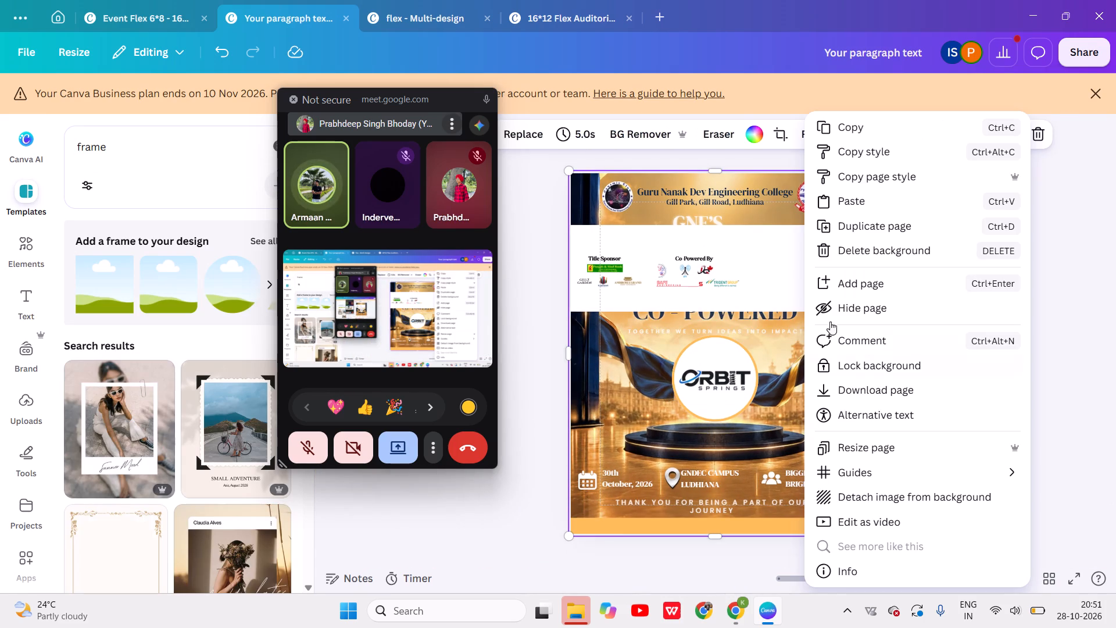
left_click(870, 227)
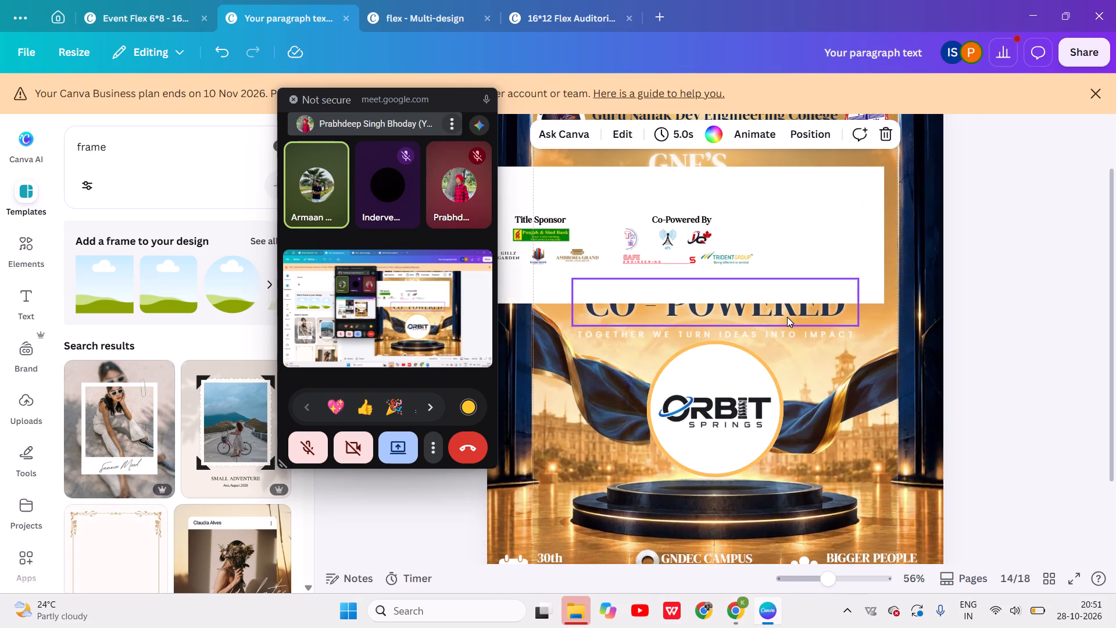
scroll(787, 317, "down", 1)
scroll(782, 315, "up", 1)
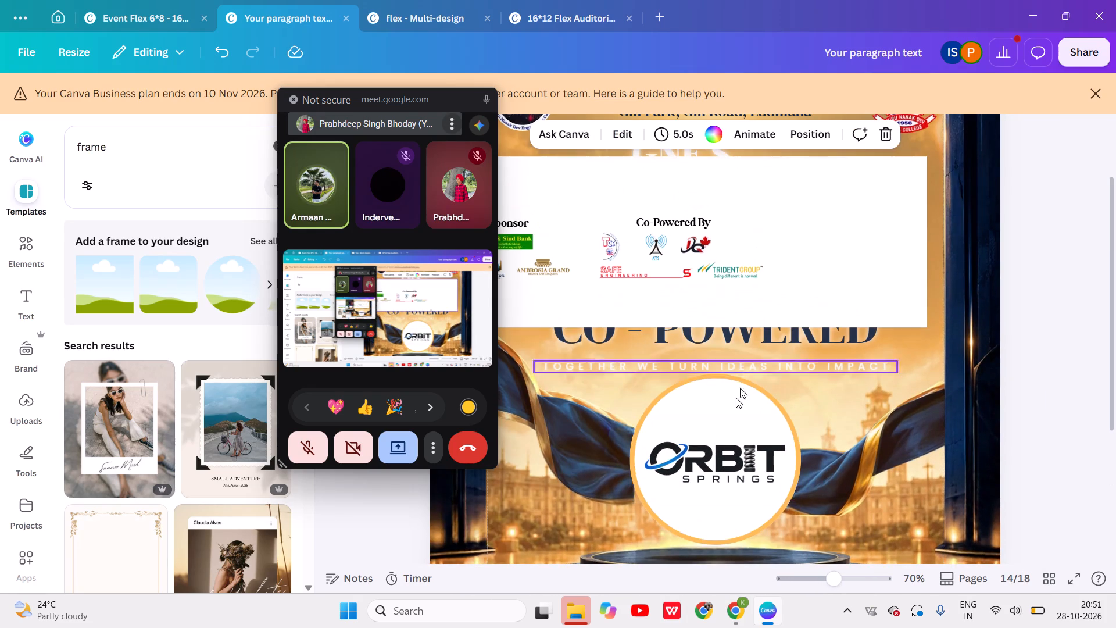
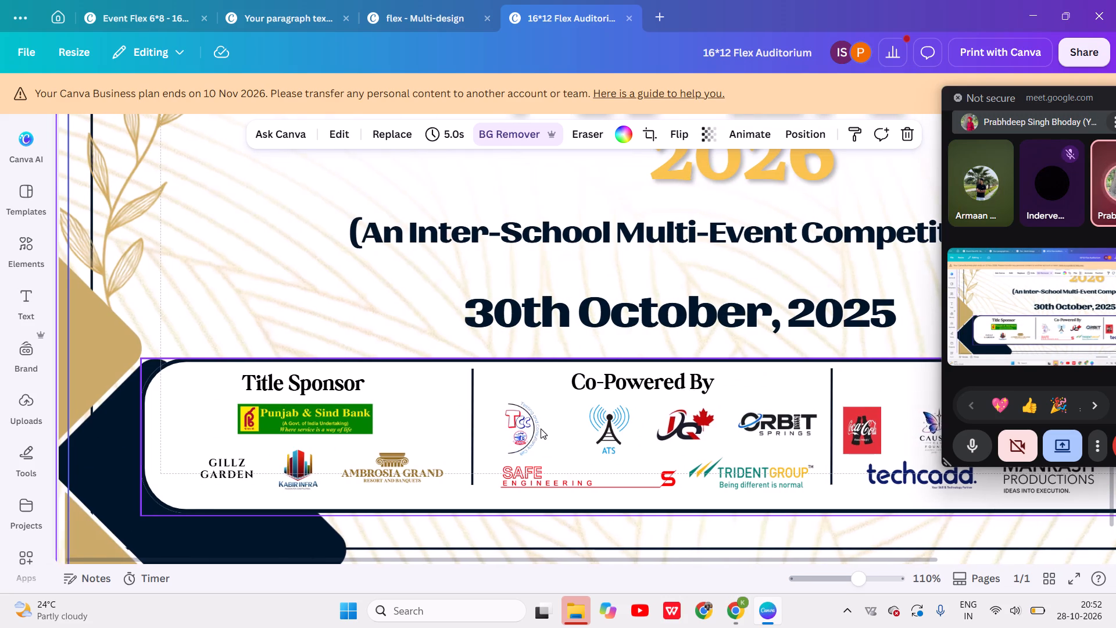
Examine the title sponsor, co-powering and event partner logos in the sponsor strip of the 16*12 Flex Auditorium design.
scroll(541, 429, "right", 1)
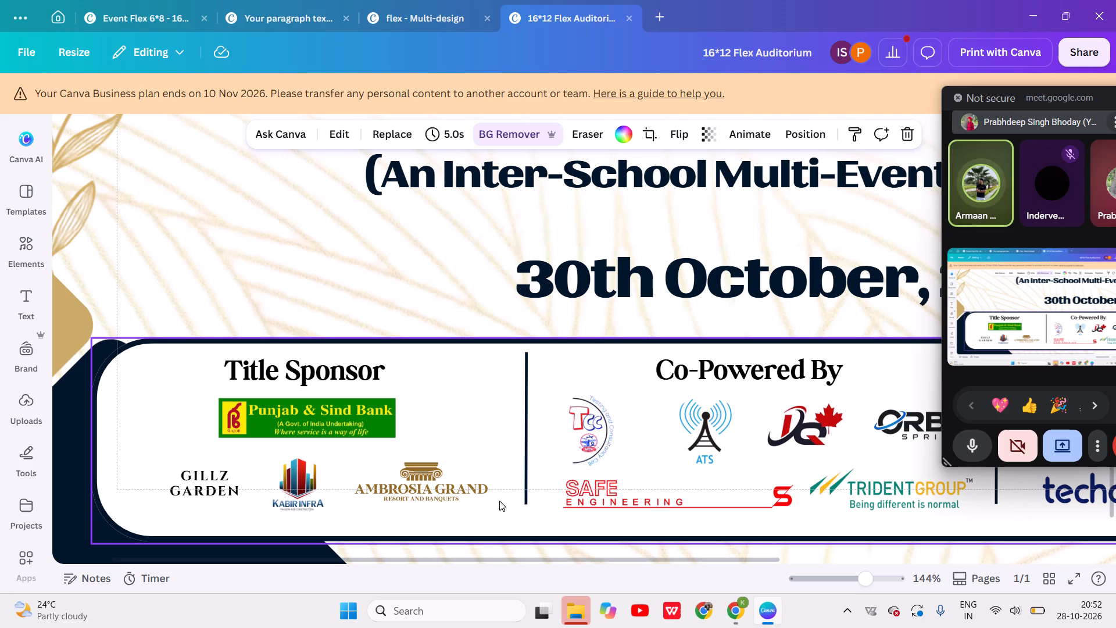
scroll(469, 487, "left", 4)
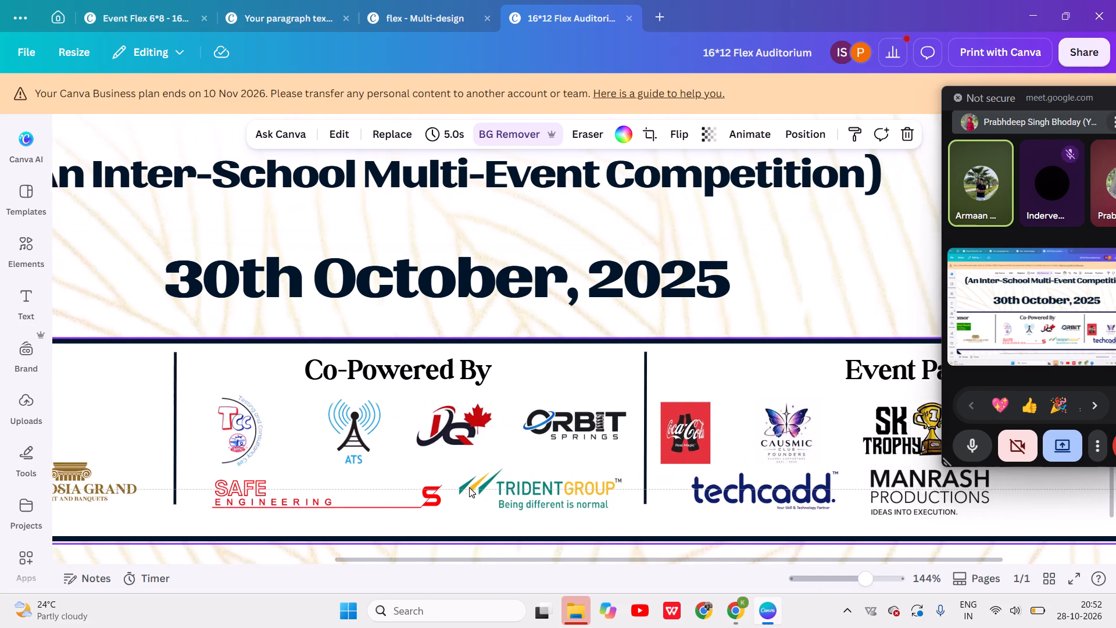
scroll(469, 487, "left", 1)
scroll(365, 434, "left", 1)
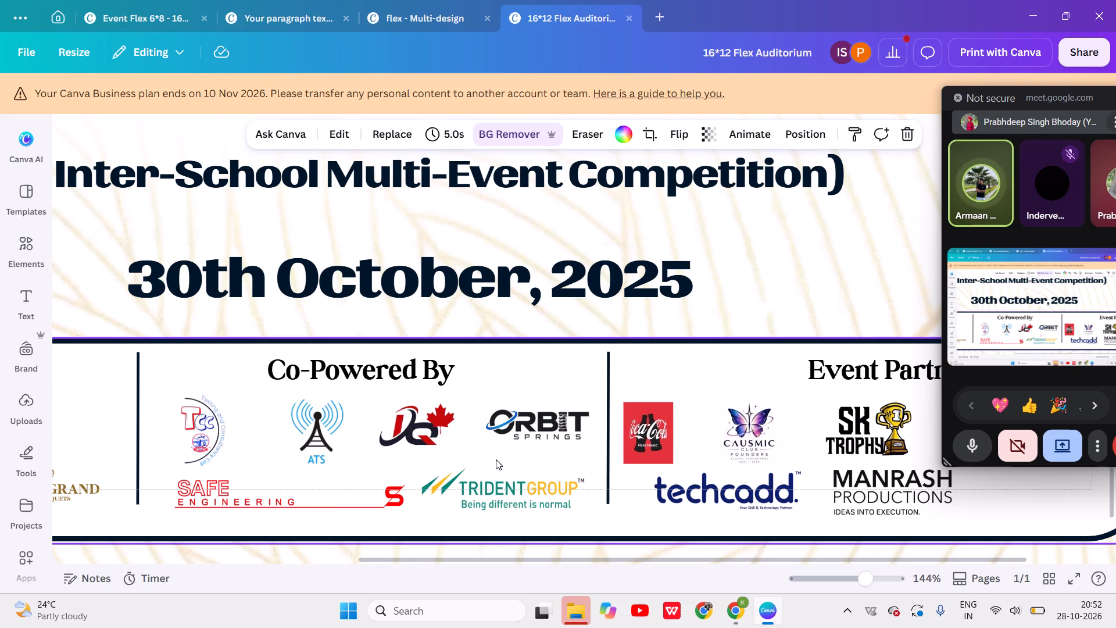
scroll(496, 459, "left", 3)
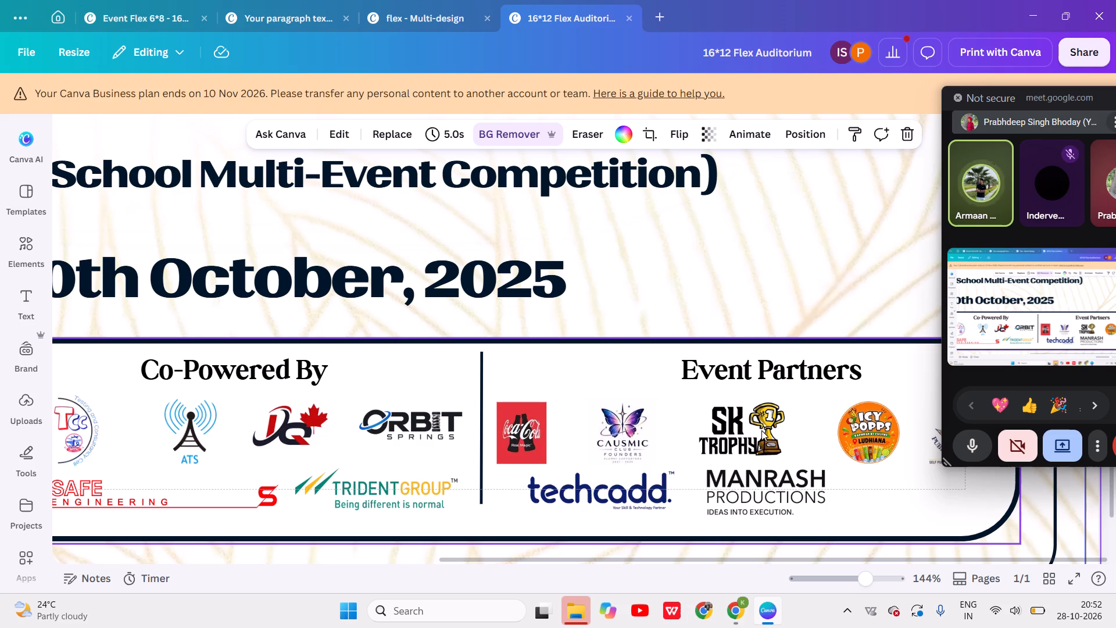
scroll(882, 381, "up", 1)
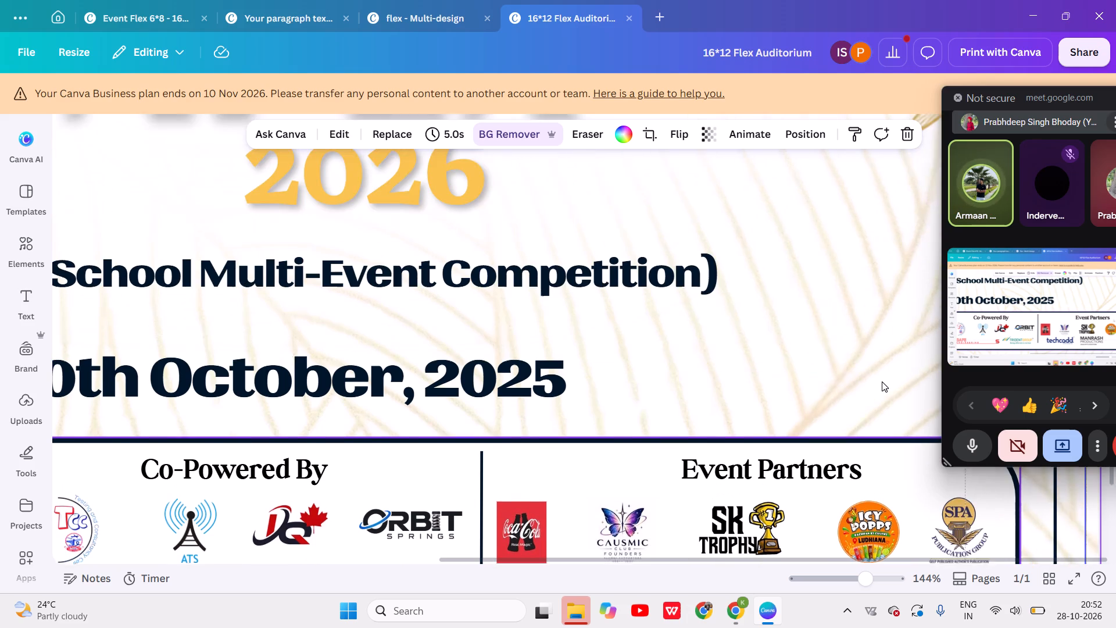
scroll(882, 381, "up", 1)
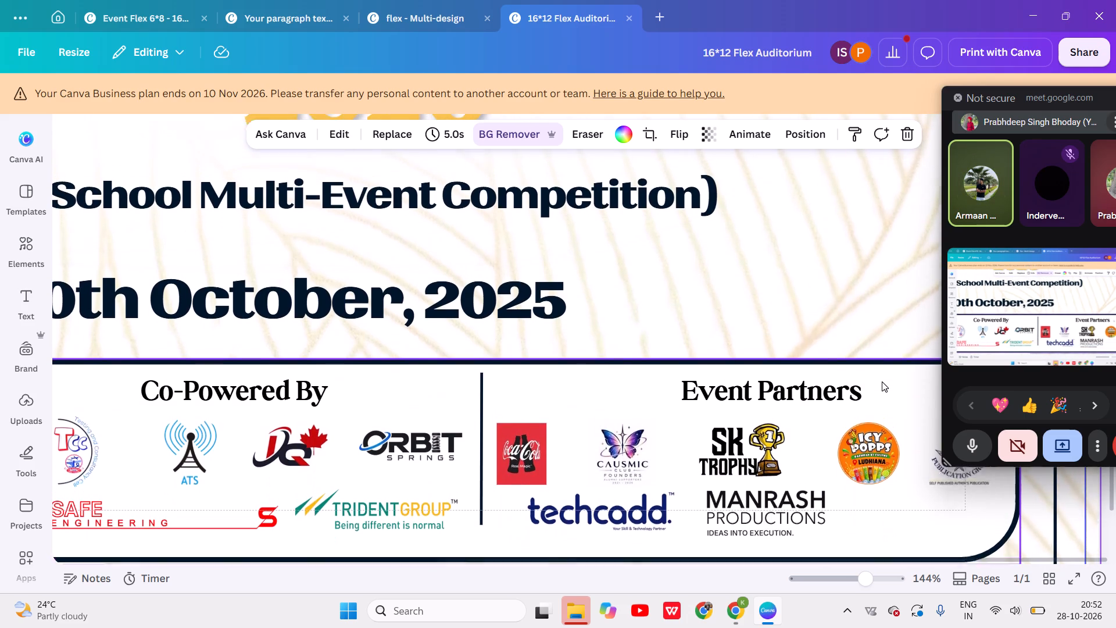
scroll(882, 381, "up", 1)
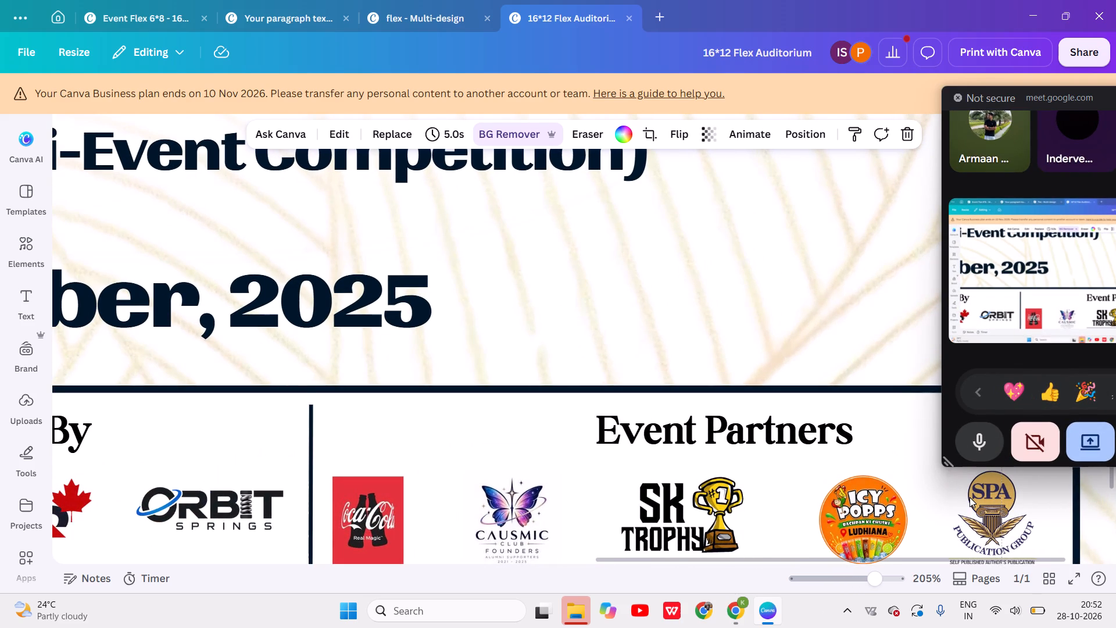
scroll(970, 497, "down", 1)
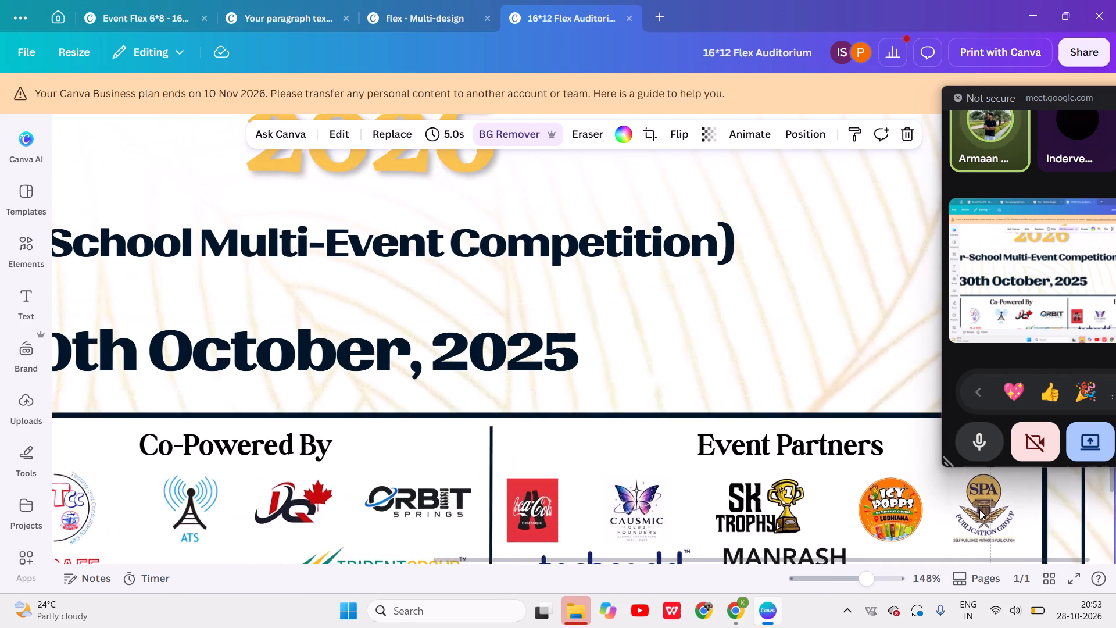
scroll(979, 509, "down", 1)
scroll(1000, 526, "up", 1)
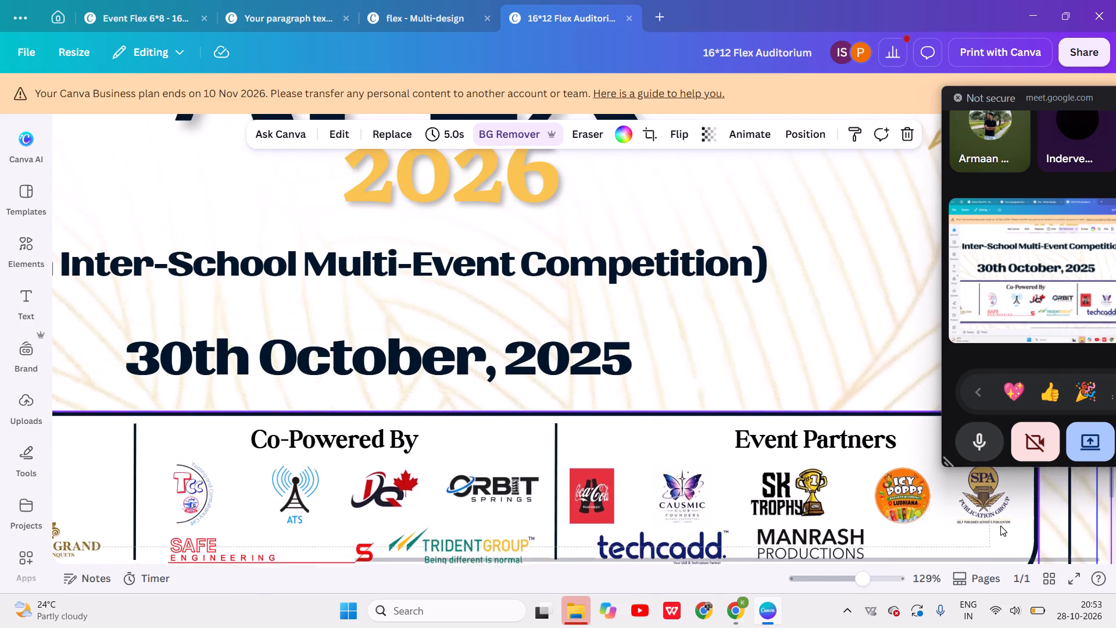
scroll(1000, 526, "up", 1)
left_click(980, 501)
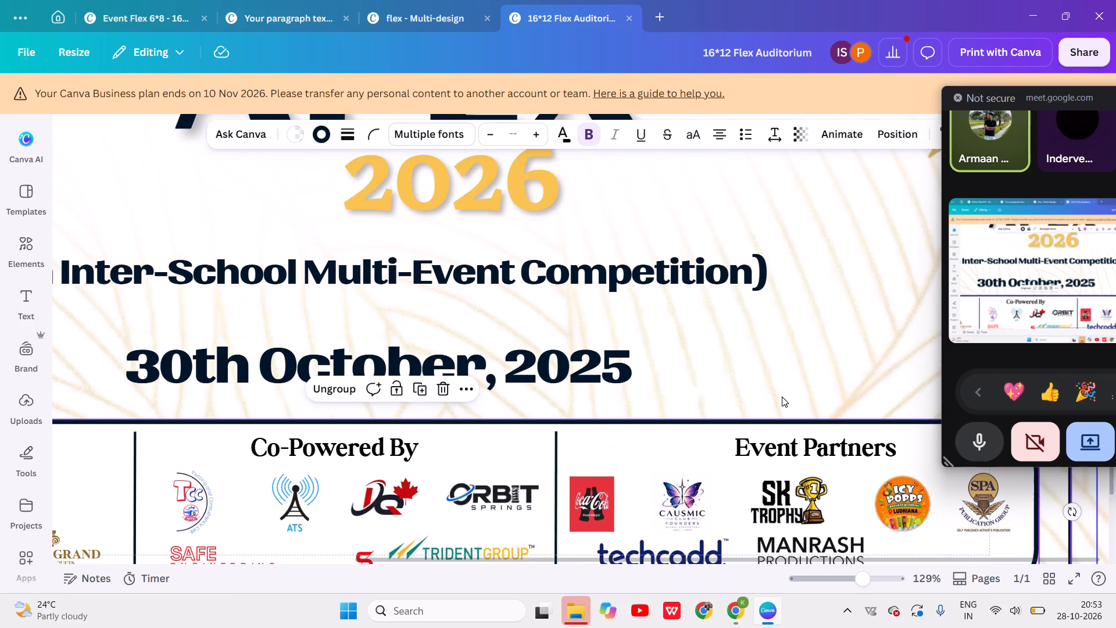
left_click(782, 397)
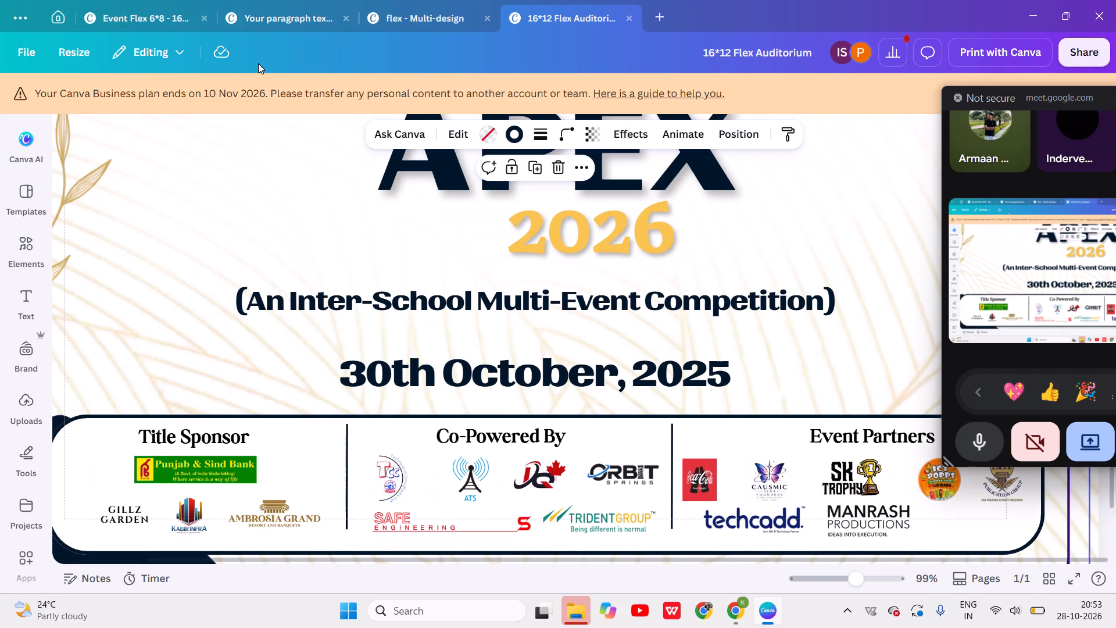
Look over the Event Flex 6*8 design, the Your paragraph text design and the home page, ending back on 16*12 Flex Auditorium.
left_click(113, 19)
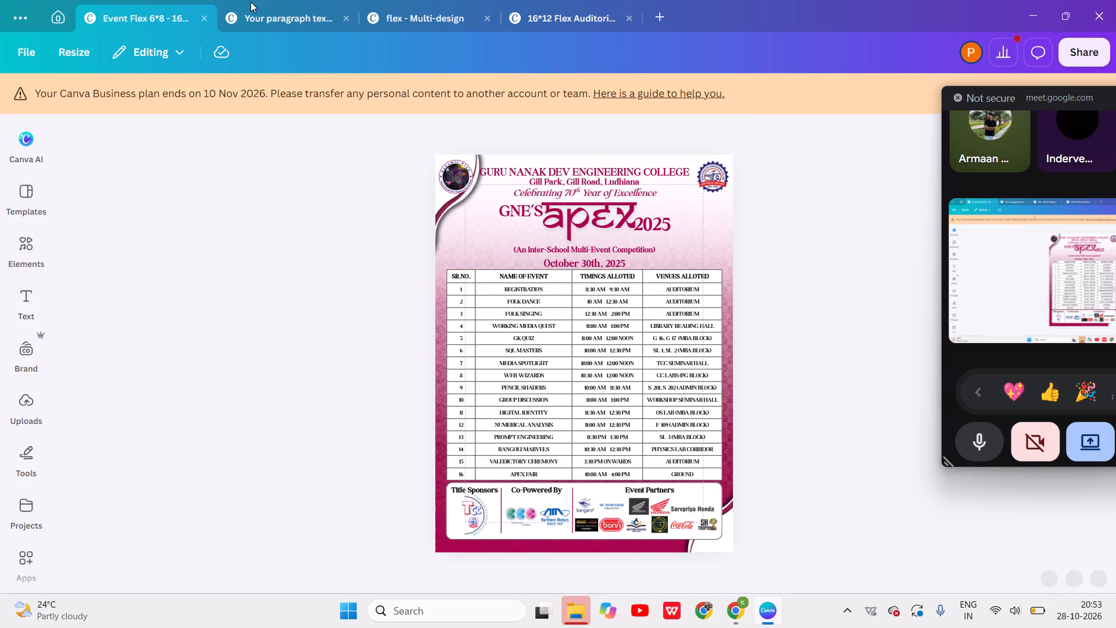
left_click(251, 2)
left_click(269, 16)
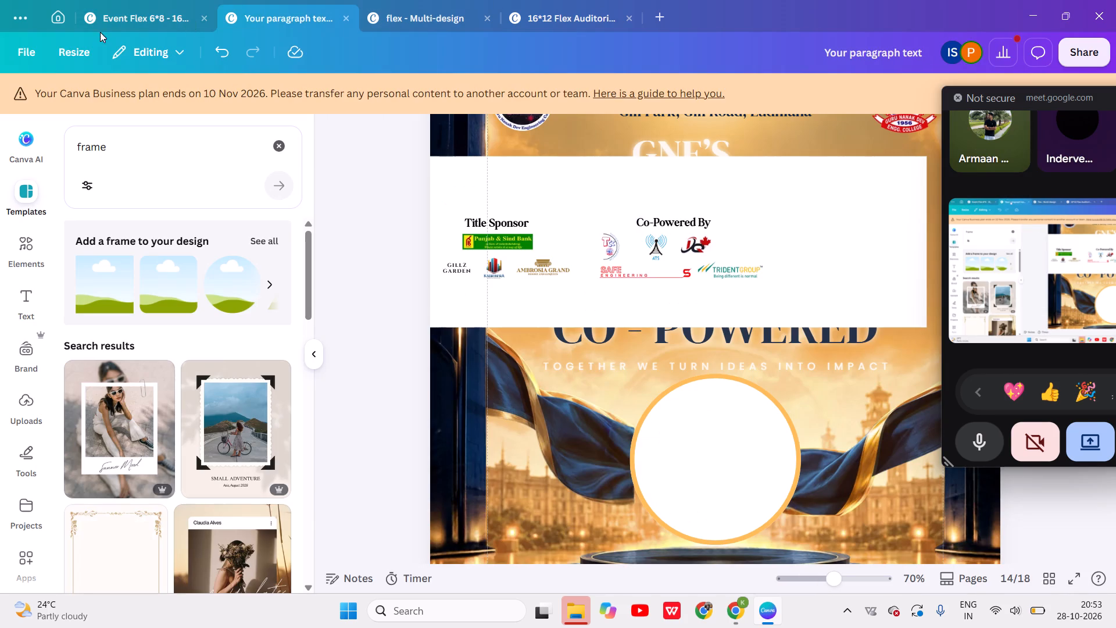
left_click(60, 15)
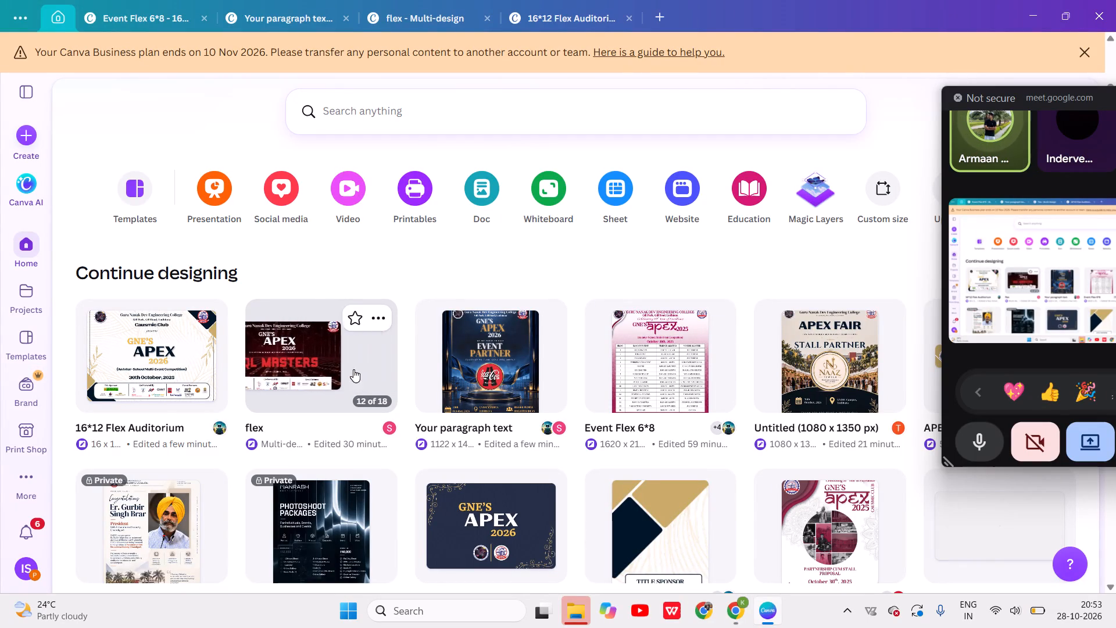
left_click(560, 18)
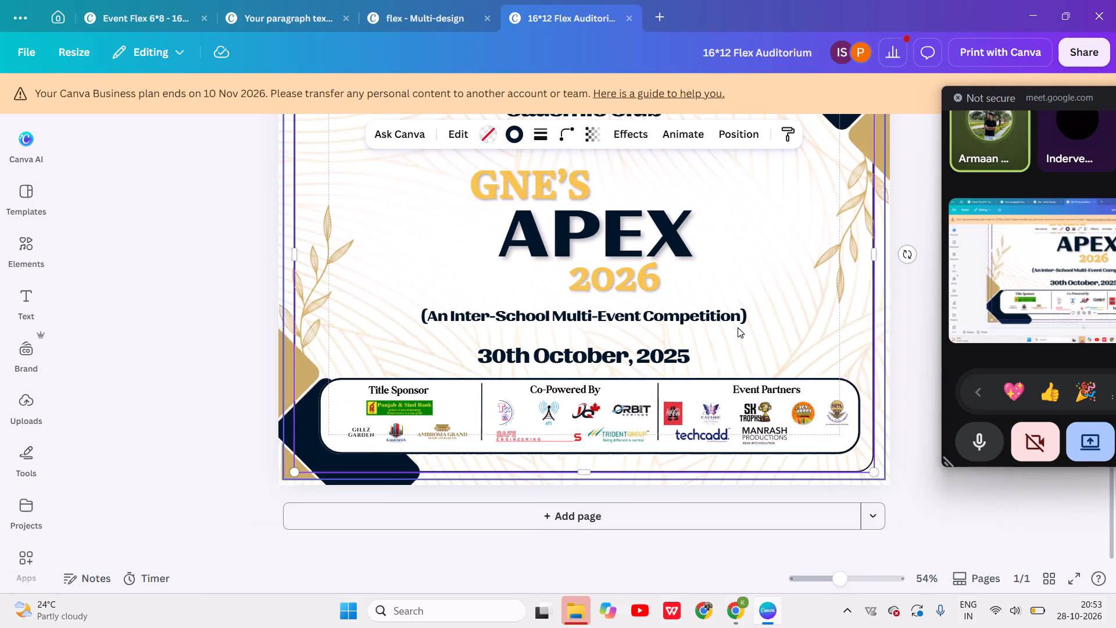
Inspect the grouped sponsor strip again, checking the logos under Co-Powered By and Event Partners against the whole poster layout.
left_click(835, 440)
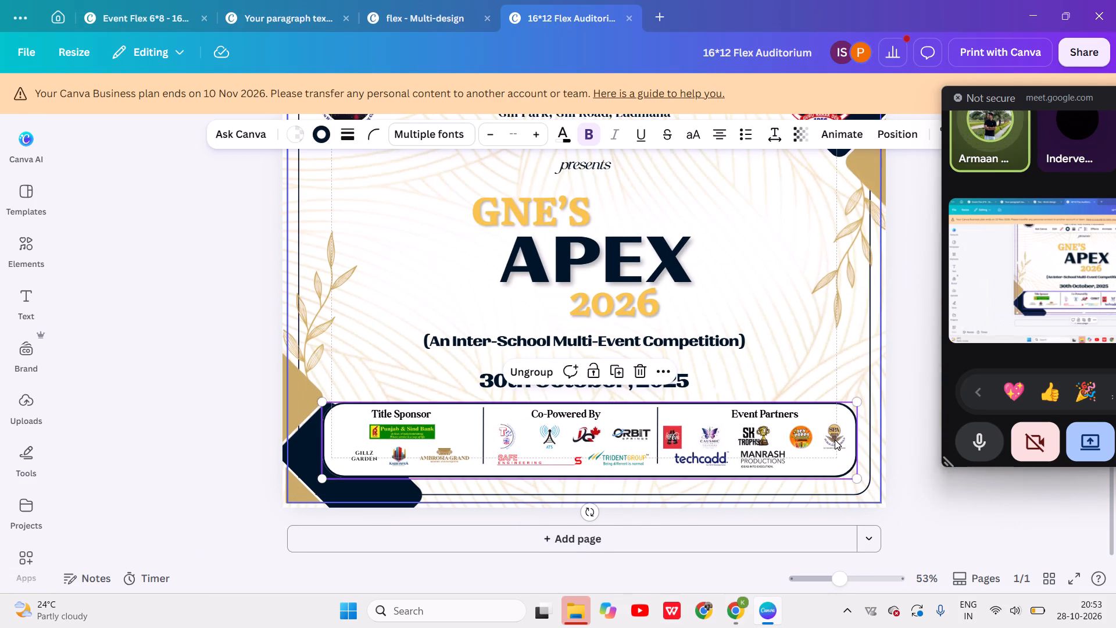
left_click(835, 436)
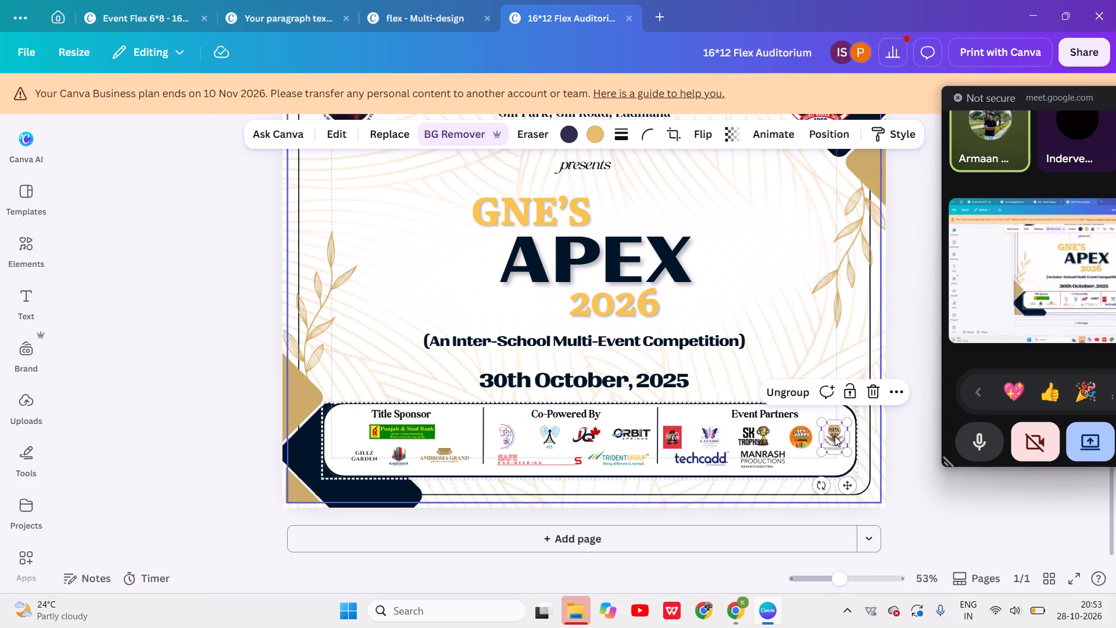
left_click(707, 454, "shift")
left_click(710, 460, "shift")
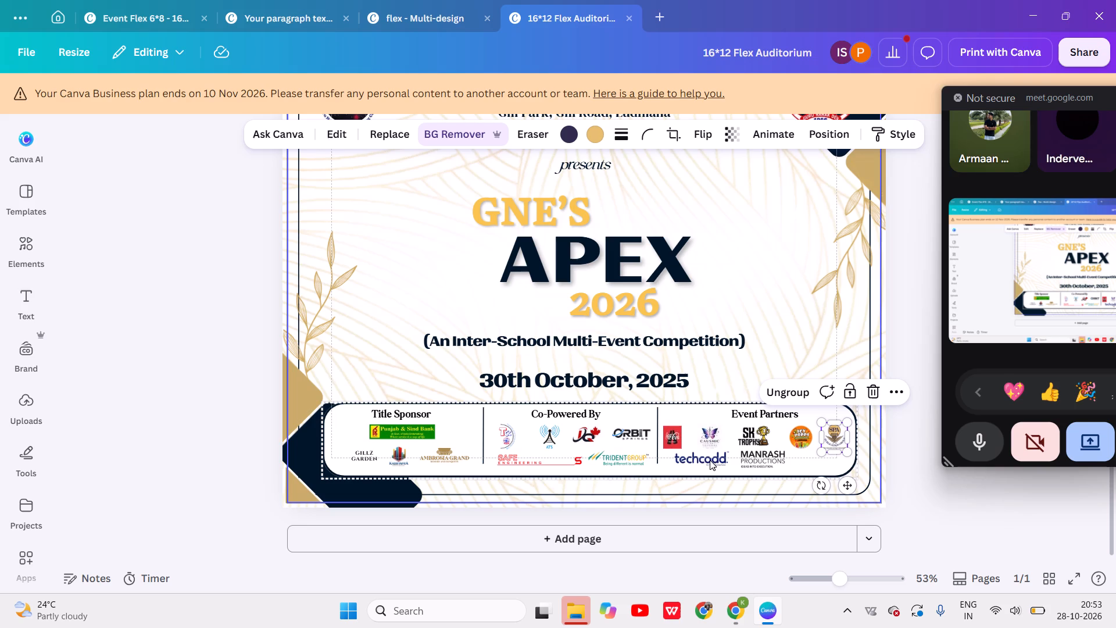
left_click(752, 366)
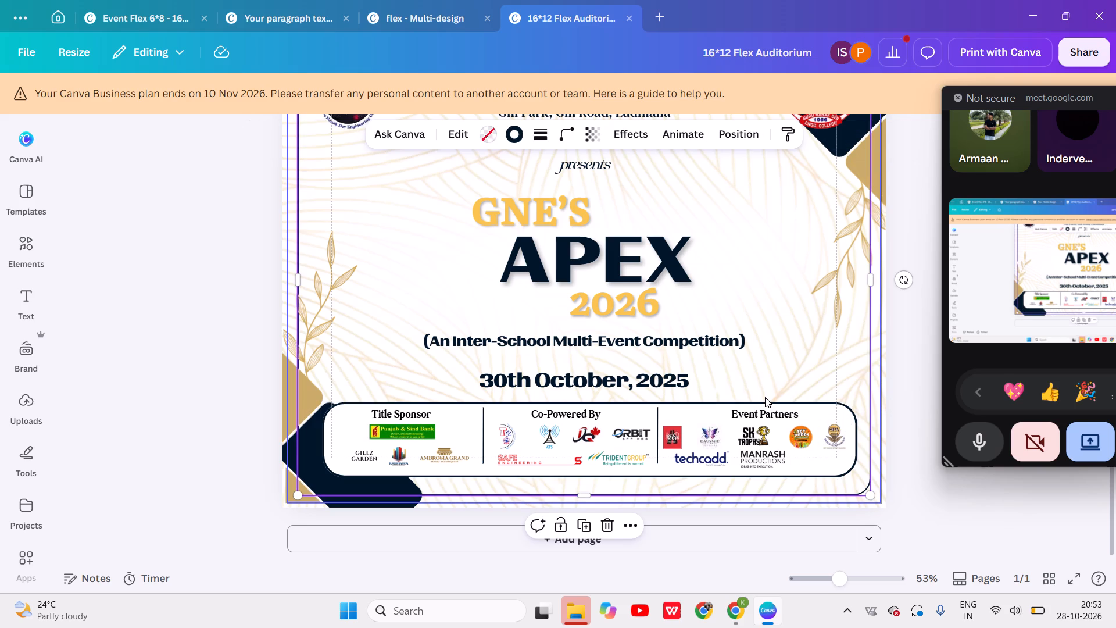
left_click(801, 426)
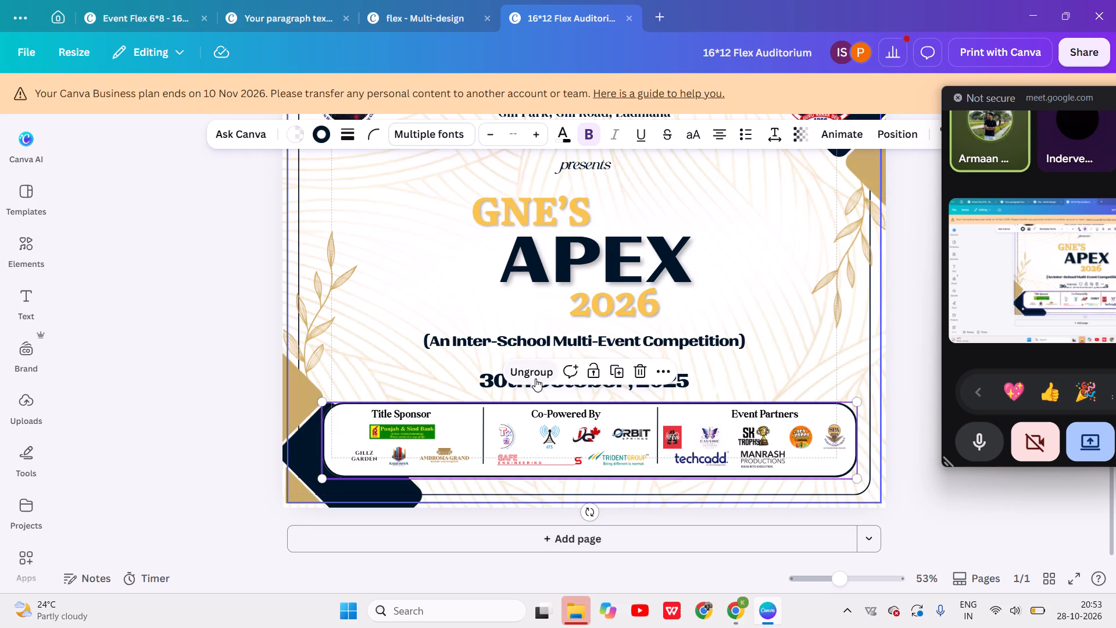
scroll(892, 401, "left", 2)
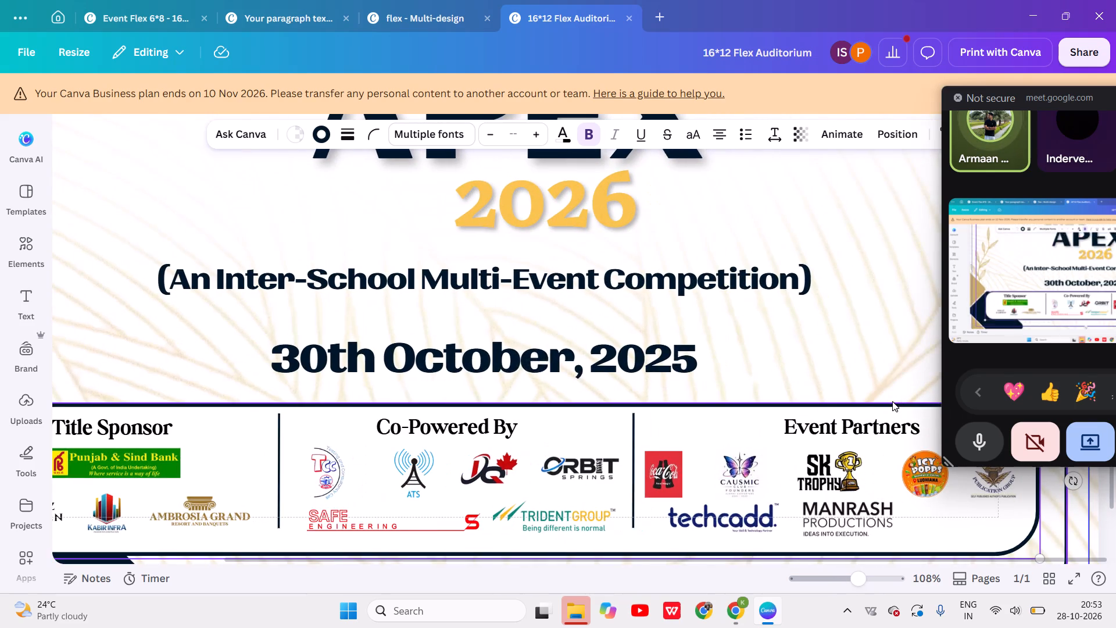
scroll(892, 401, "left", 3)
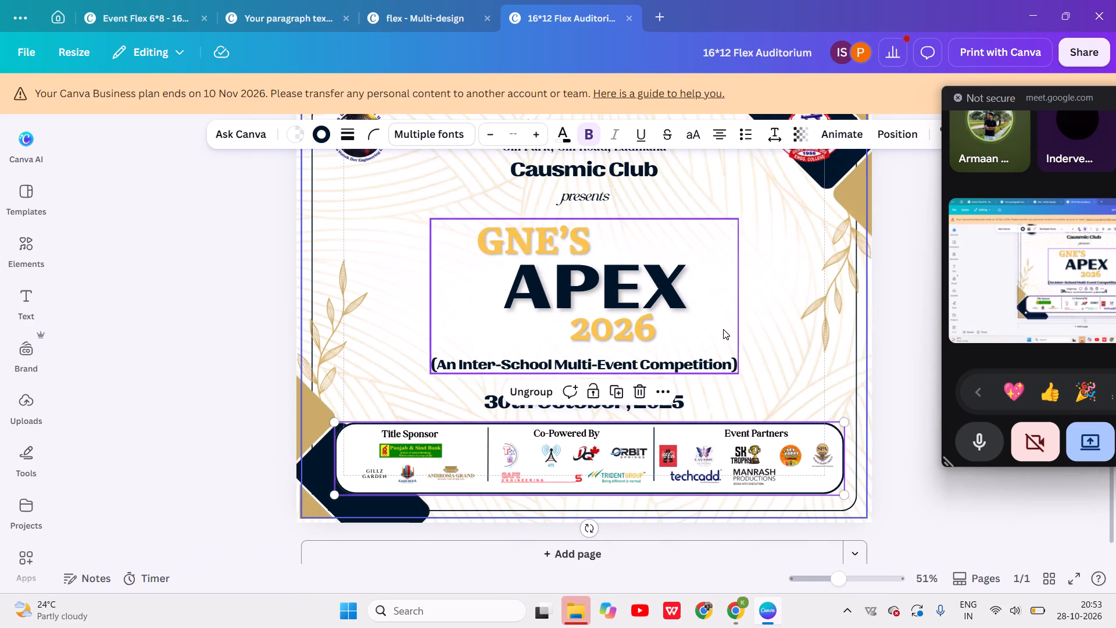
left_click(827, 329)
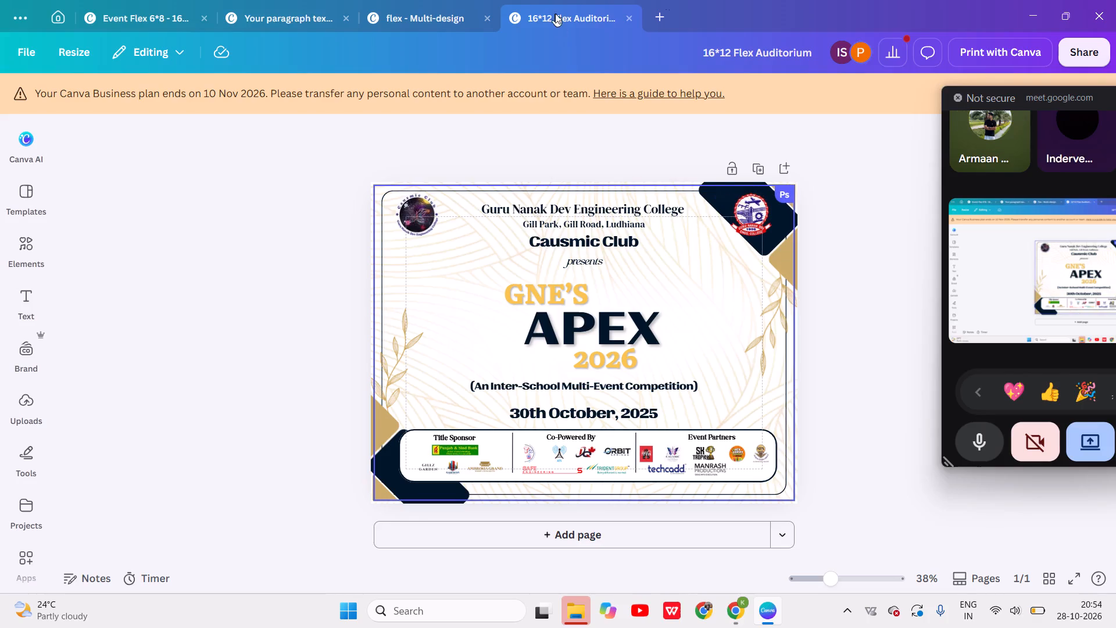
left_click(841, 54)
left_click(617, 134)
left_click(859, 394)
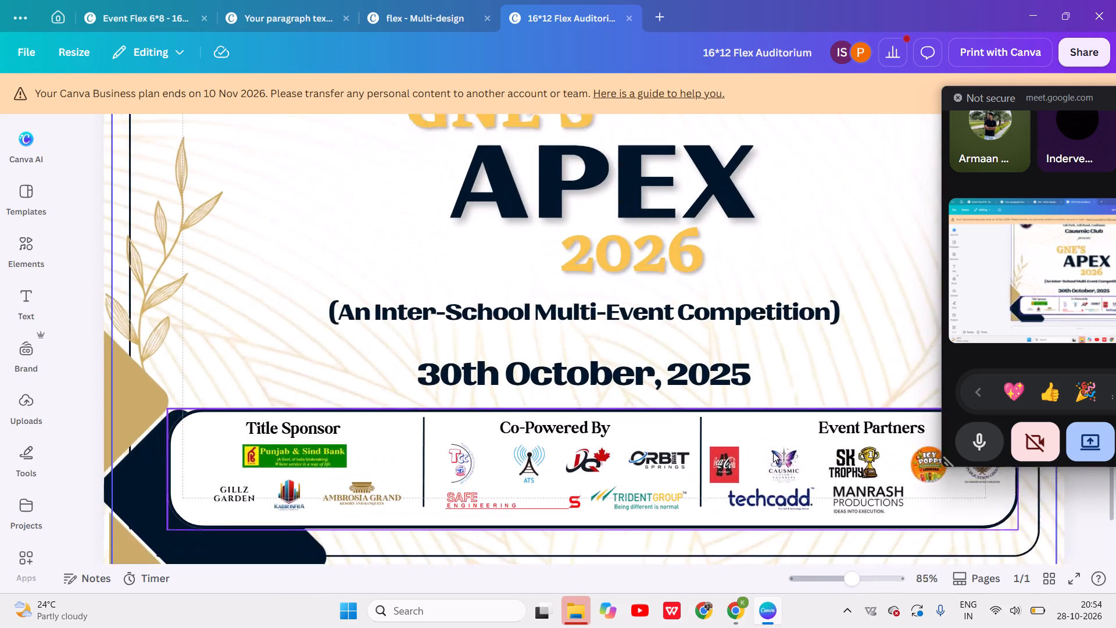
scroll(773, 452, "left", 4)
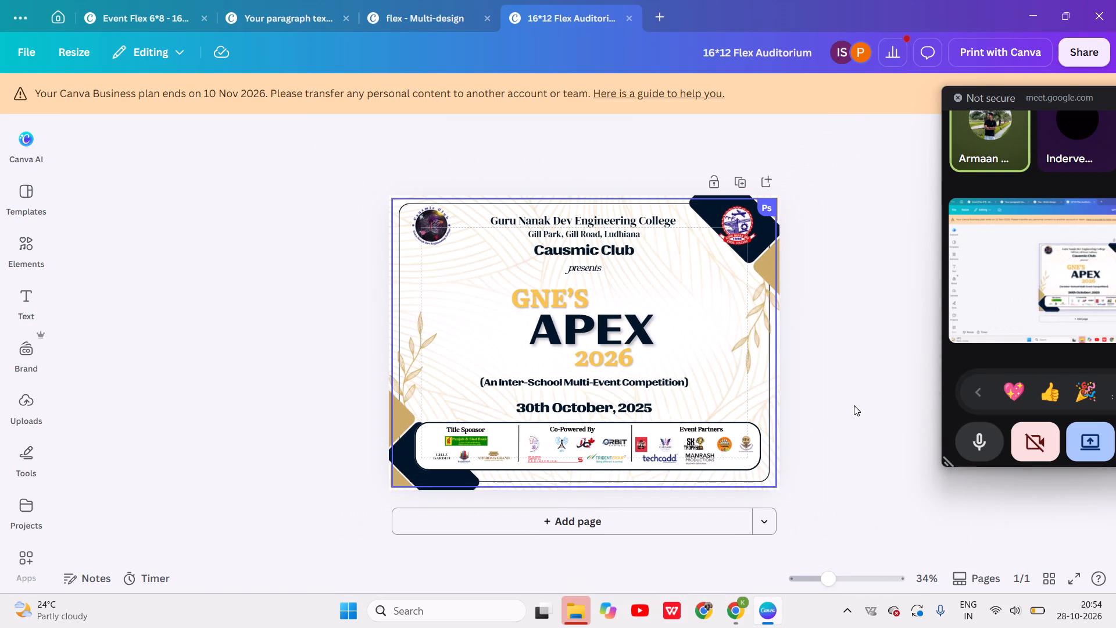
left_click(854, 405)
Switch to the Your paragraph text design with the gold Co-Powered page.
left_click(277, 18)
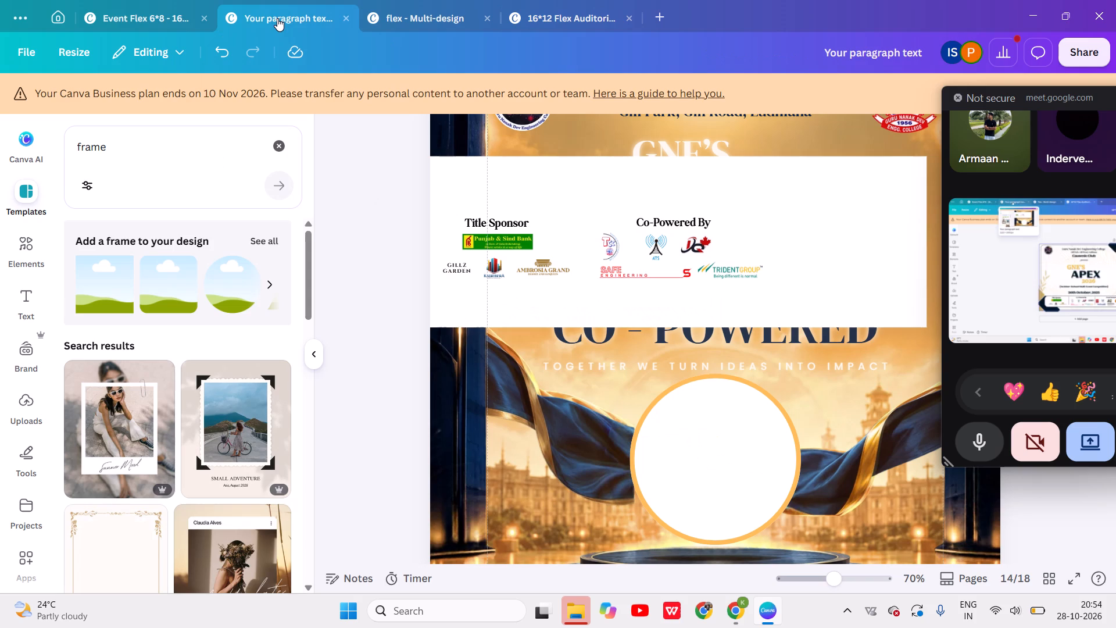
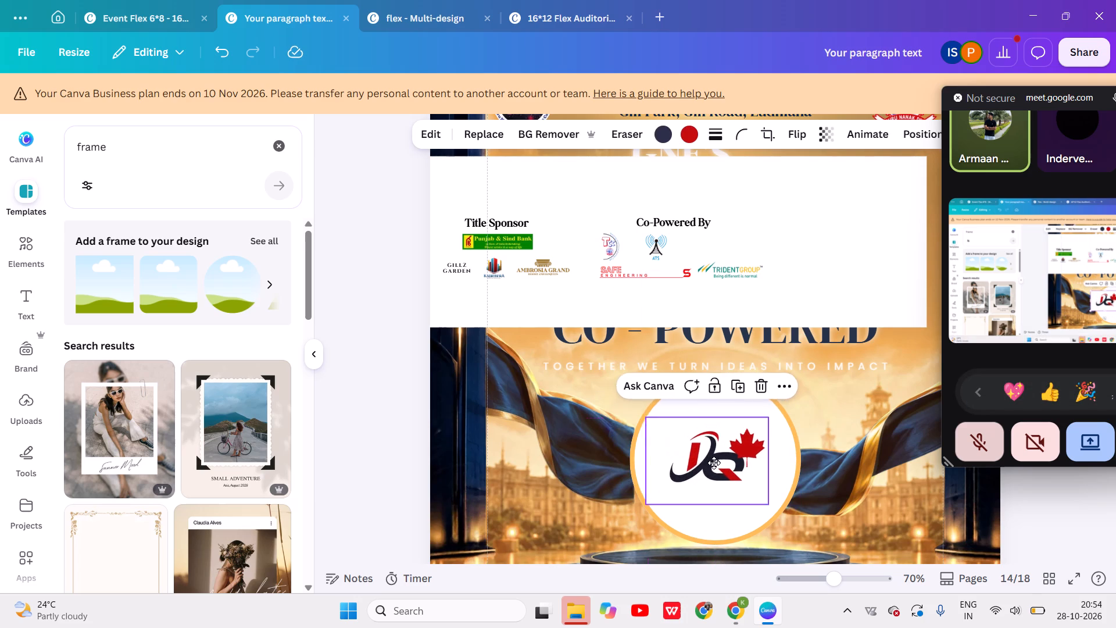
Remove the background of the maple-leaf logo in the gold-ringed circle on page 14 and enlarge the logo to about the circle's width.
left_click_drag(714, 463, 720, 465)
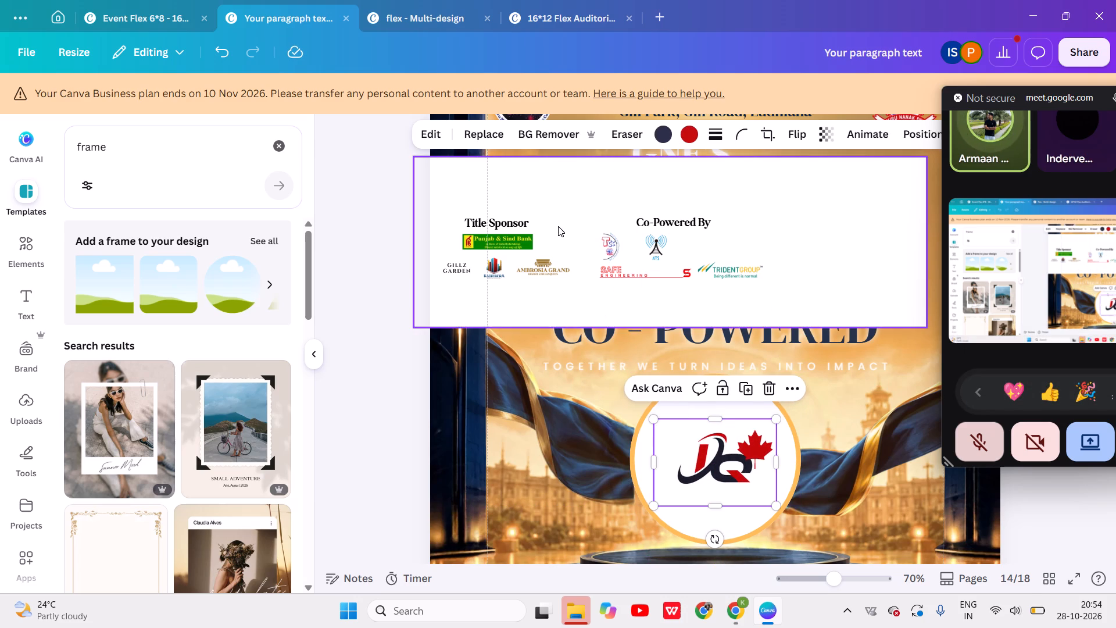
left_click(526, 137)
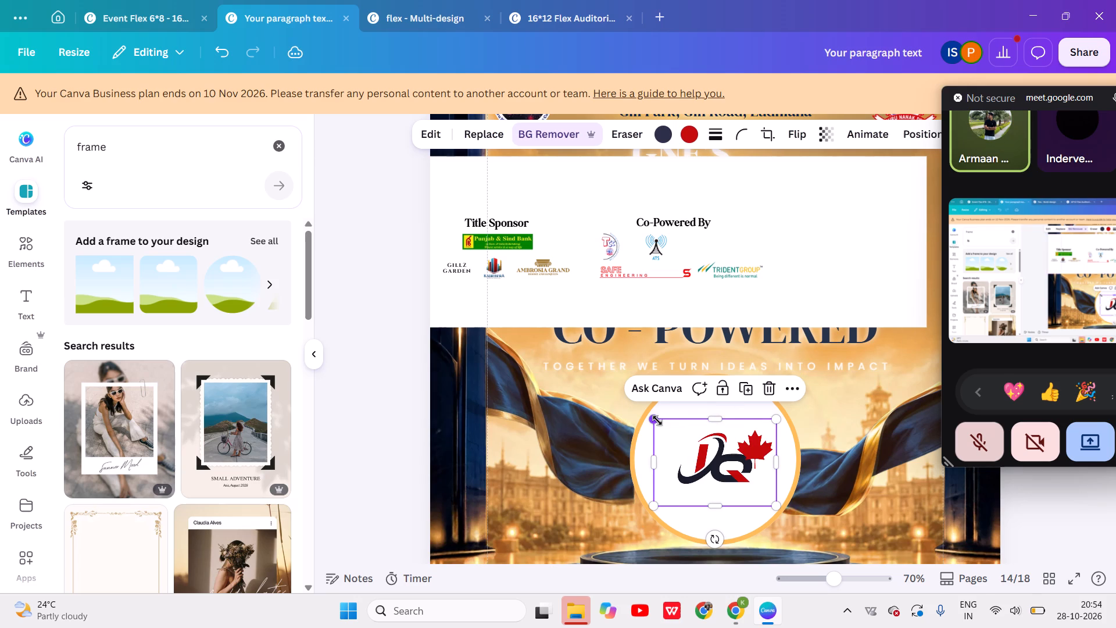
left_click_drag(657, 420, 620, 401)
Open the page alignment options for the maple-leaf logo in the circle.
right_click(721, 447)
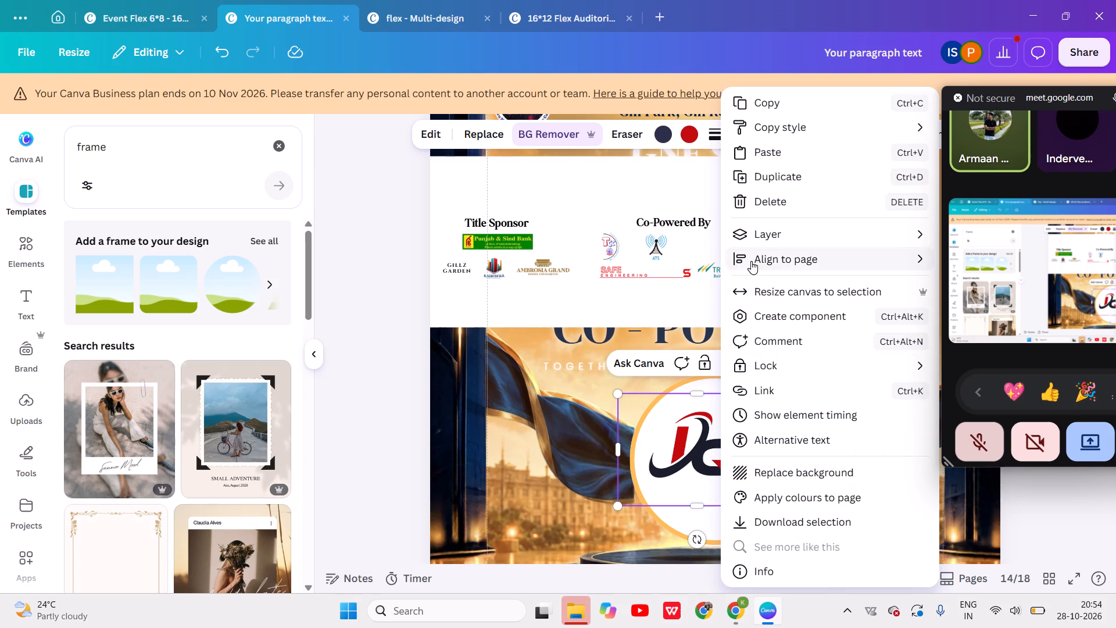
left_click(749, 261)
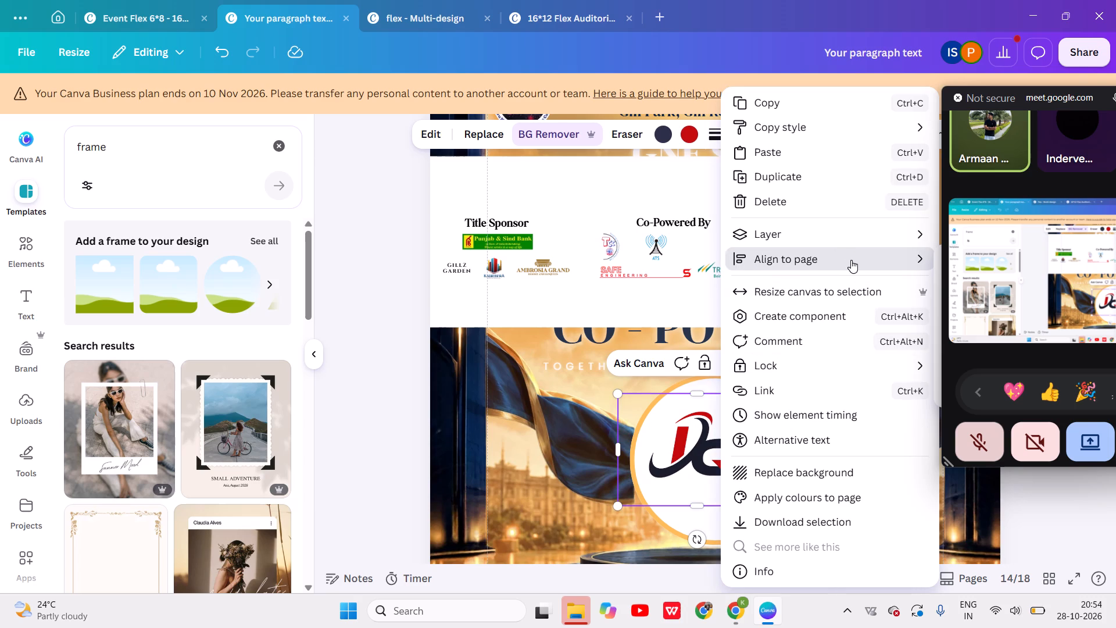
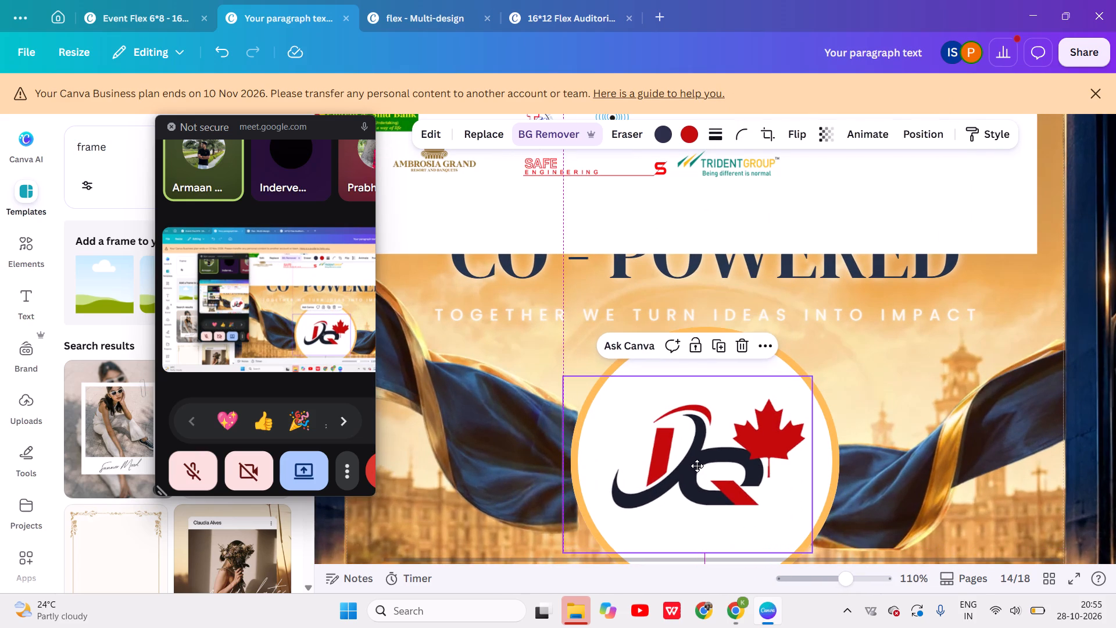
Nudge the maple-leaf logo slightly up and right to balance it inside the circle on page 14.
left_click_drag(697, 466, 697, 466)
key("Up")
key("Up")
key("Up")
key("Up")
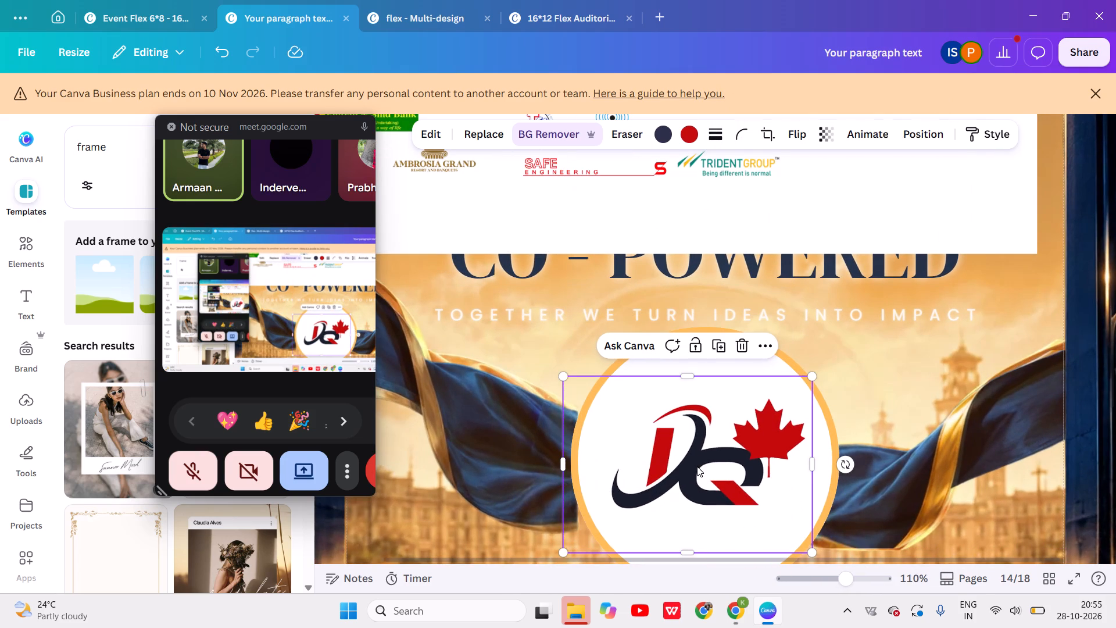
left_click(941, 391)
left_click(774, 441)
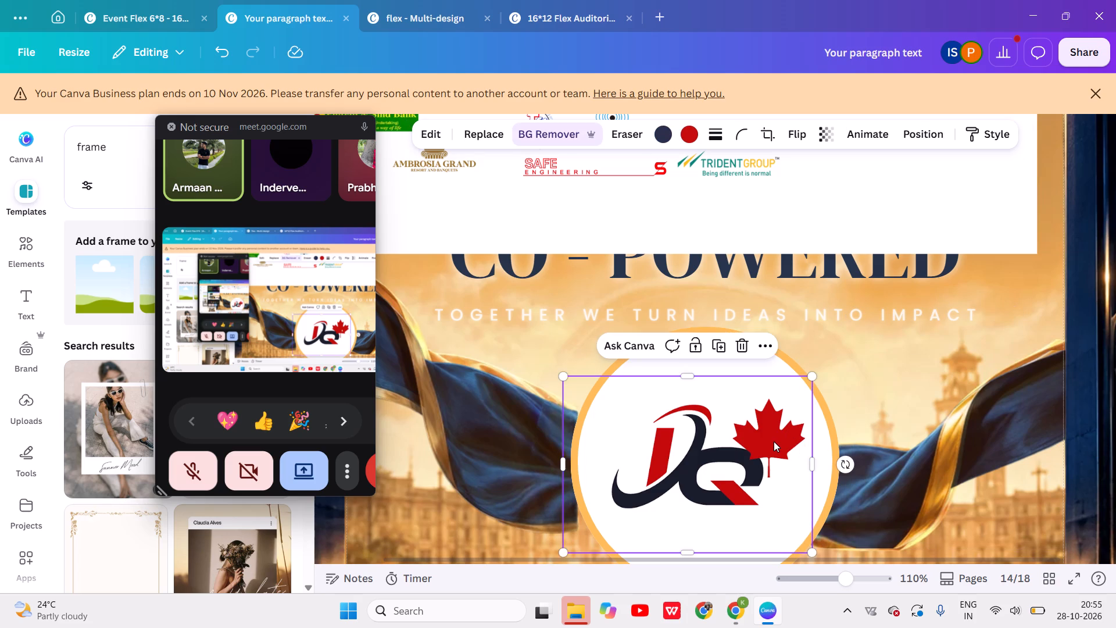
key("Up")
key("Up")
key("Up")
key("Up")
key("Up")
key("Up")
key("Down")
key("Down")
key("Down")
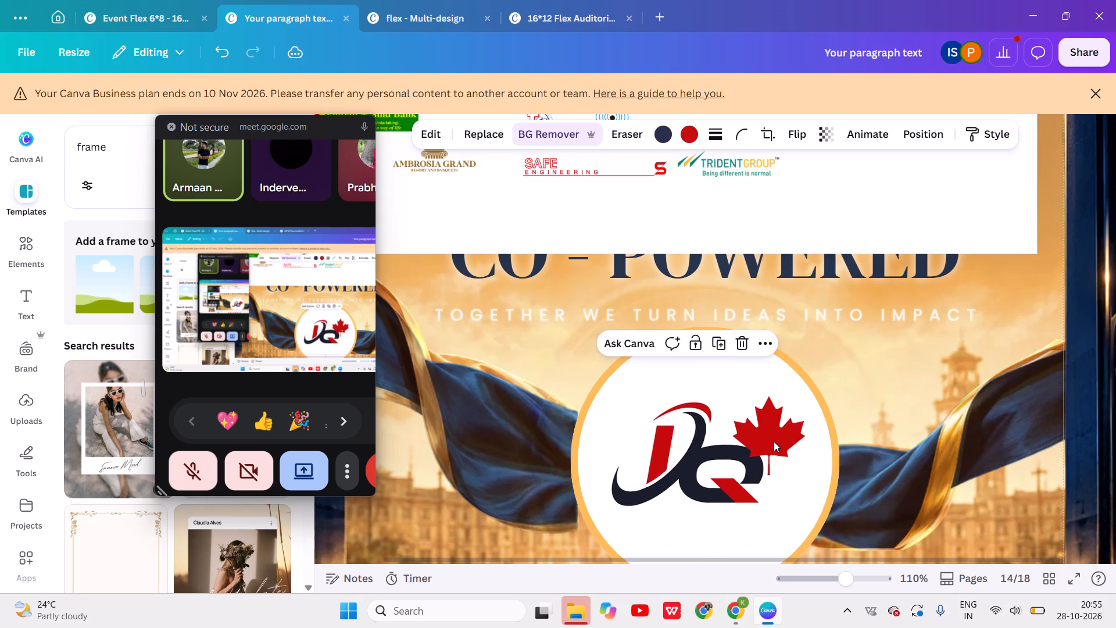
key("Up")
key("Right")
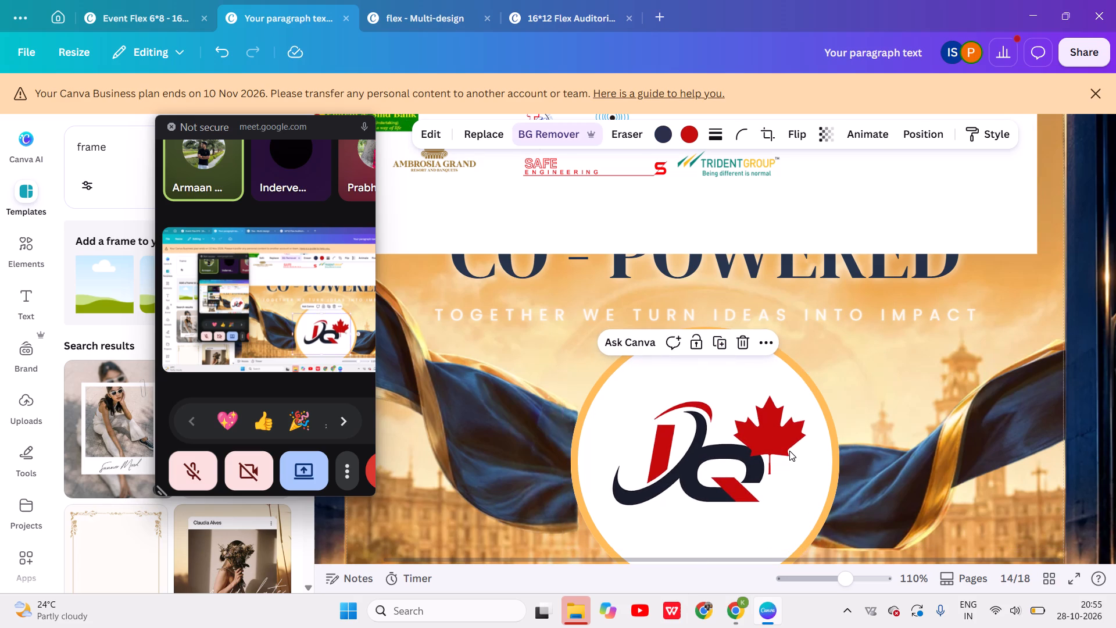
key("Right")
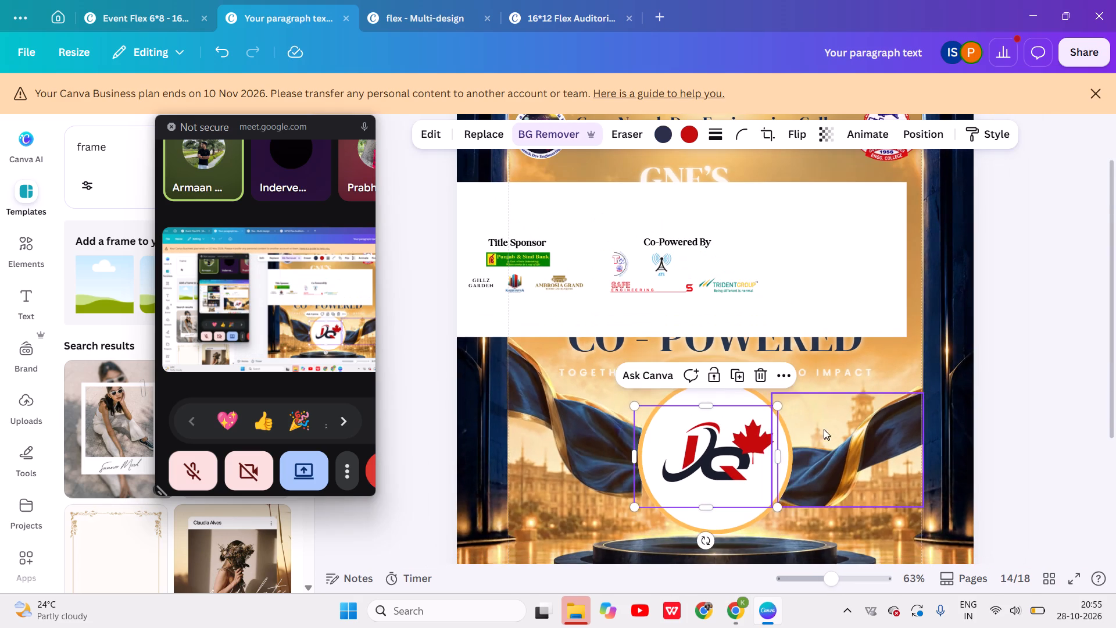
left_click(1014, 371)
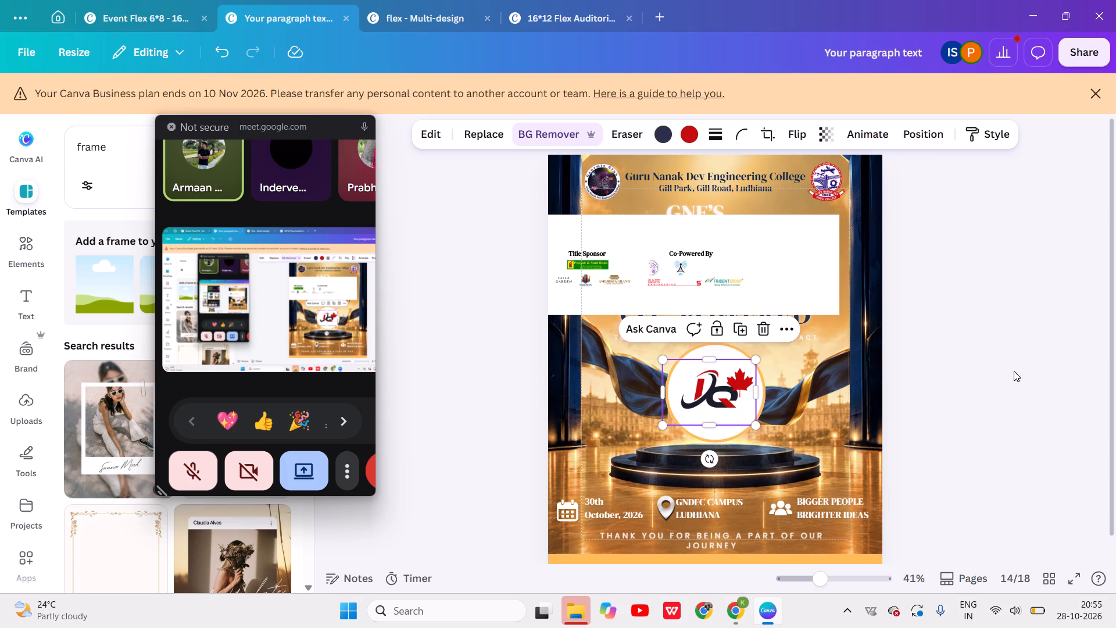
Duplicate the finished maple-leaf Co-Powered page.
right_click(804, 429)
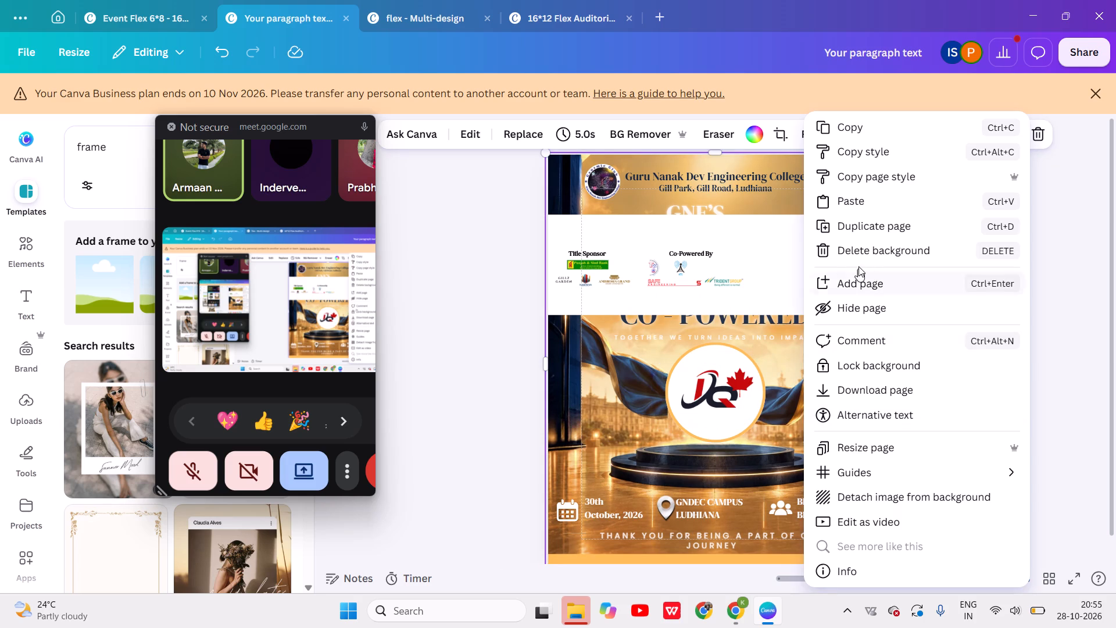
left_click(867, 225)
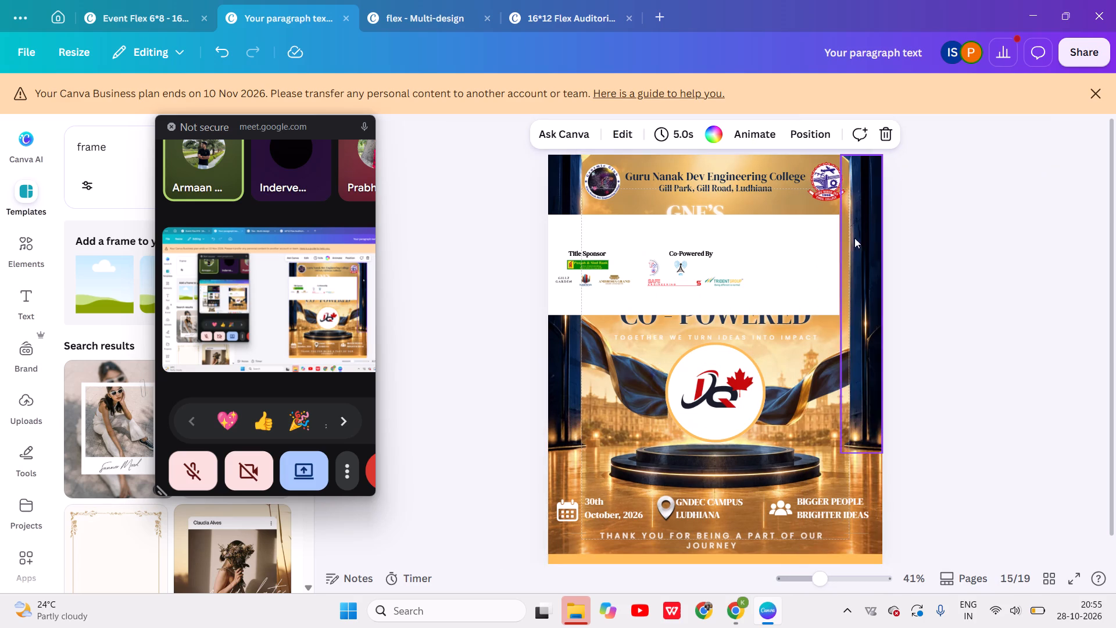
On the duplicated page, replace the circle's maple-leaf logo with the ATS tower logo from the sponsor strip, enlarged to fit inside the ring.
left_click(706, 402)
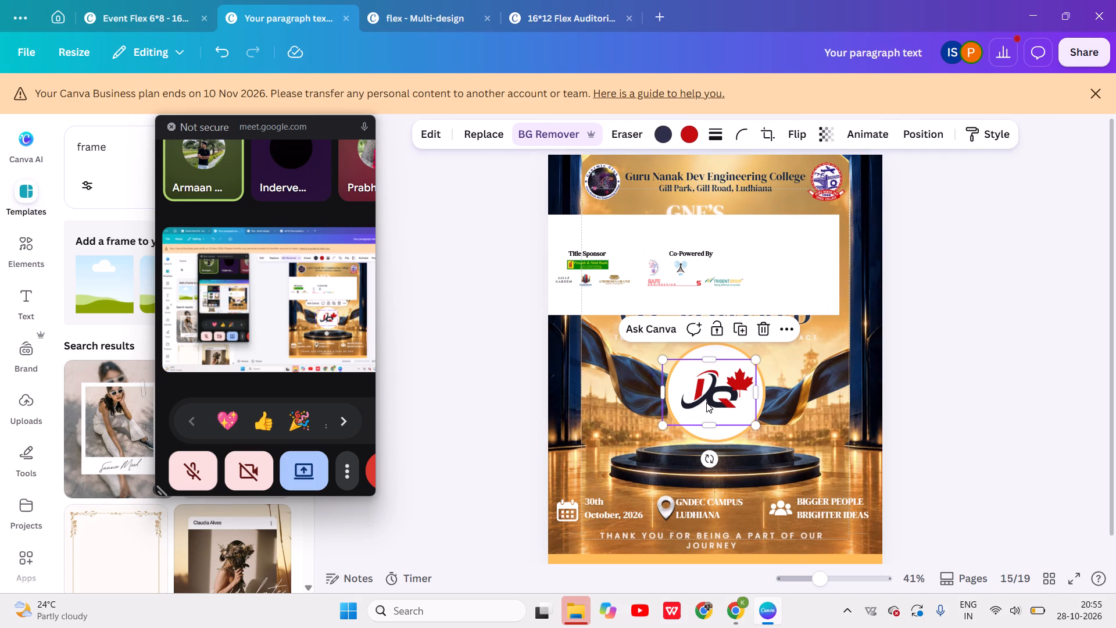
key("BackSpace")
left_click_drag(679, 264, 711, 400)
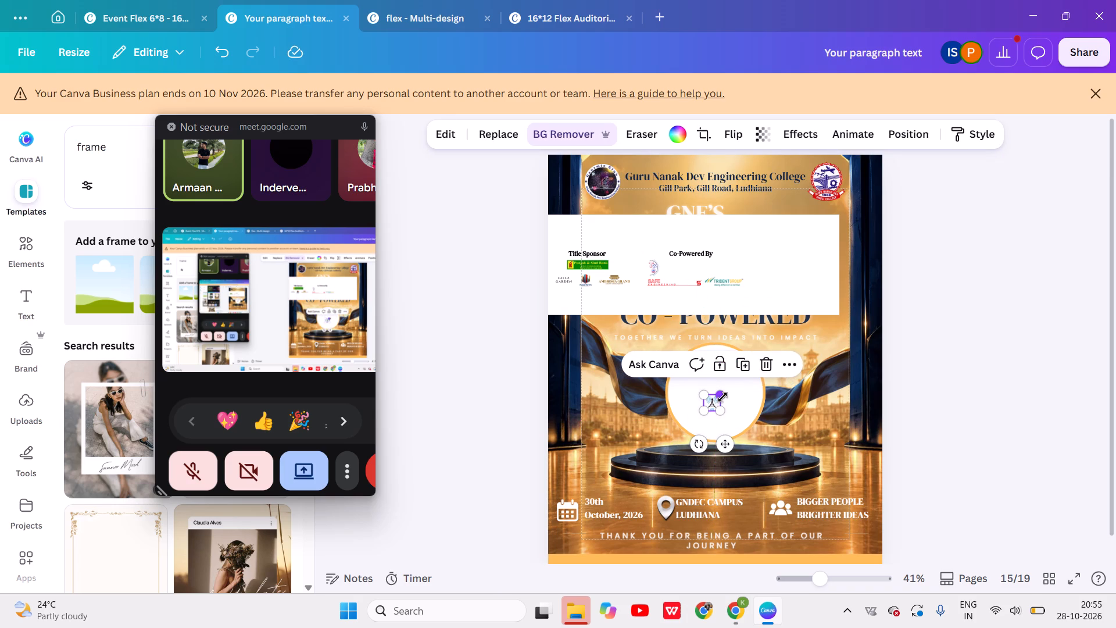
left_click_drag(720, 397, 759, 348)
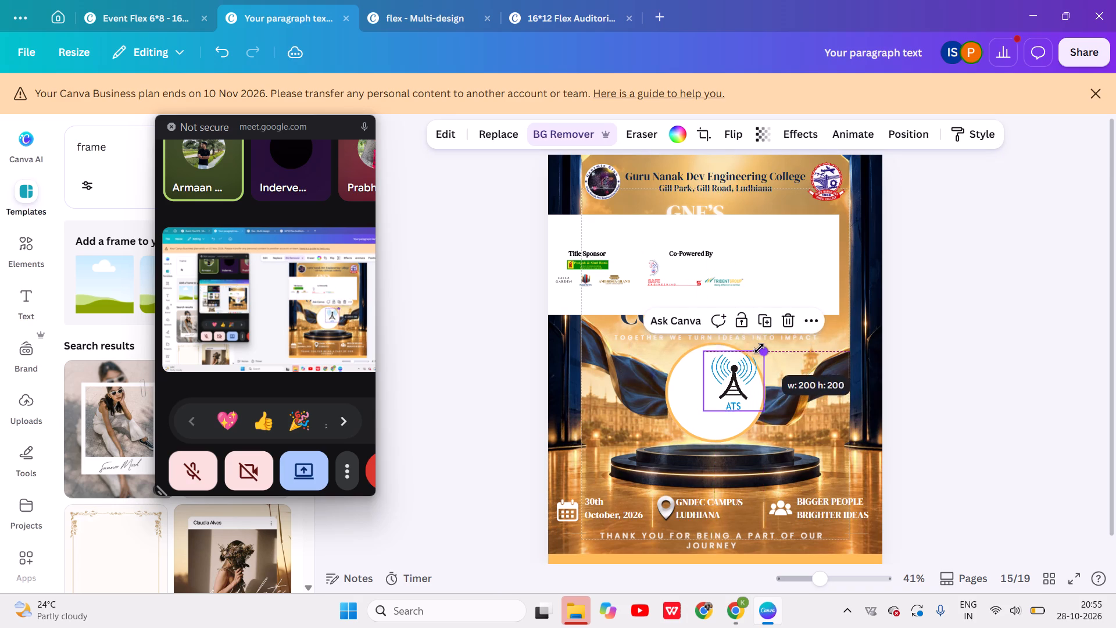
left_click_drag(759, 348, 766, 341)
left_click_drag(729, 391, 710, 402)
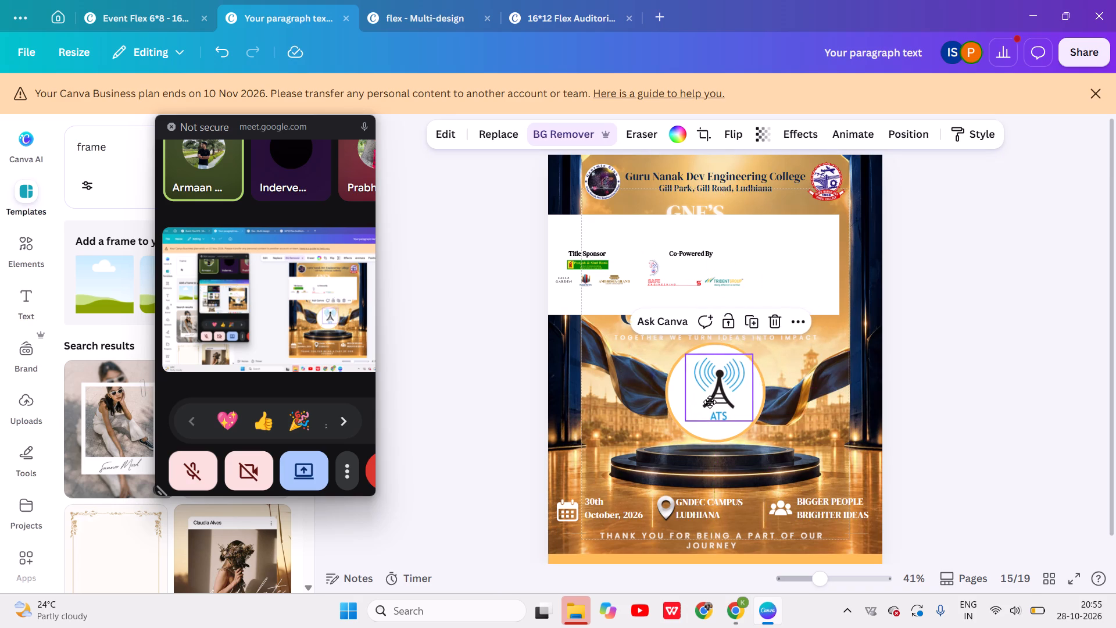
left_click_drag(710, 402, 706, 405)
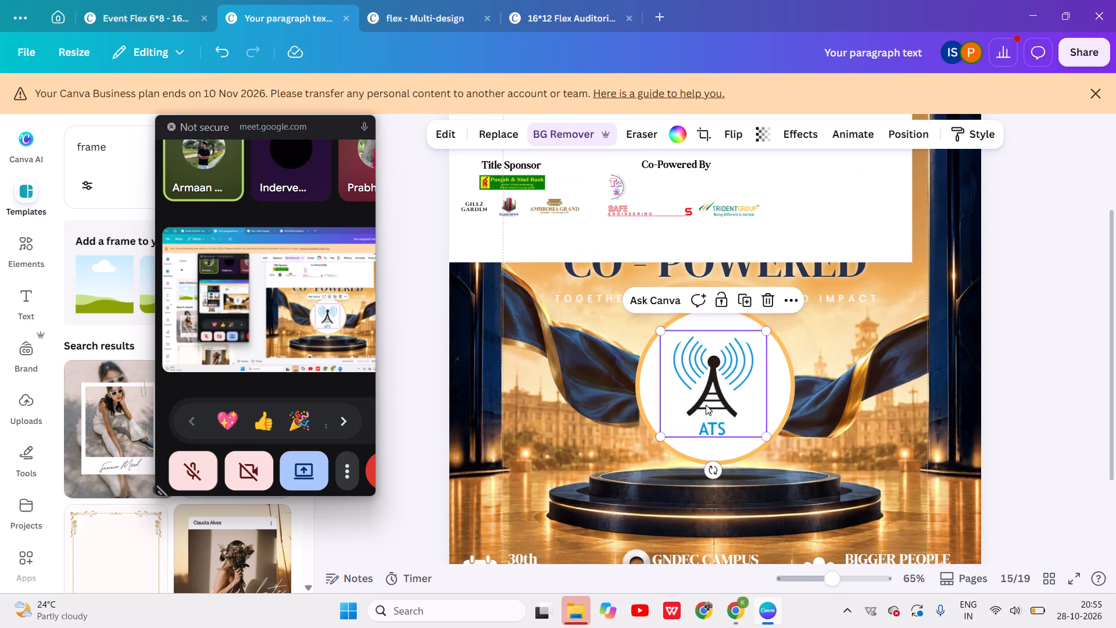
Align the ATS logo to the page's horizontal centre and fine-tune its vertical position within the circle.
right_click(710, 398)
left_click(796, 280)
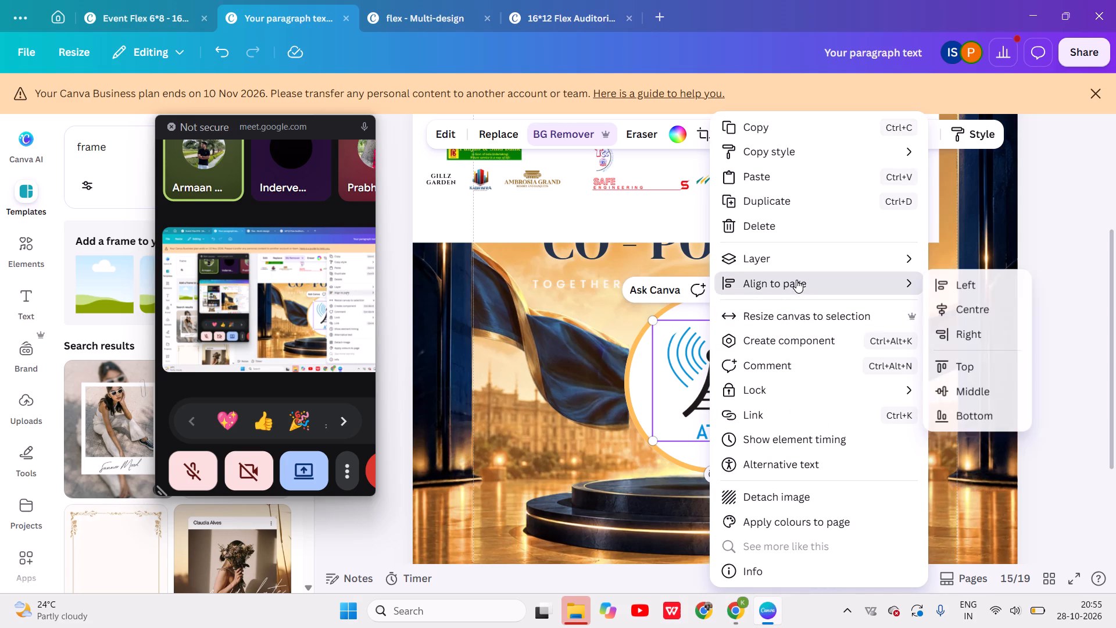
left_click(936, 305)
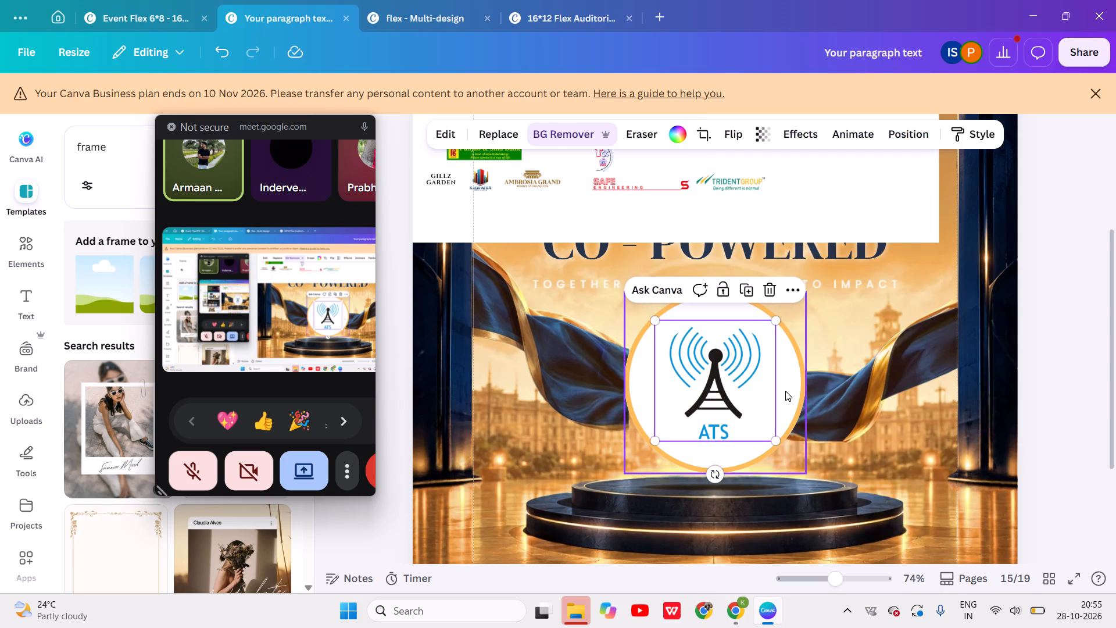
key("Up")
key("Up")
left_click(858, 399)
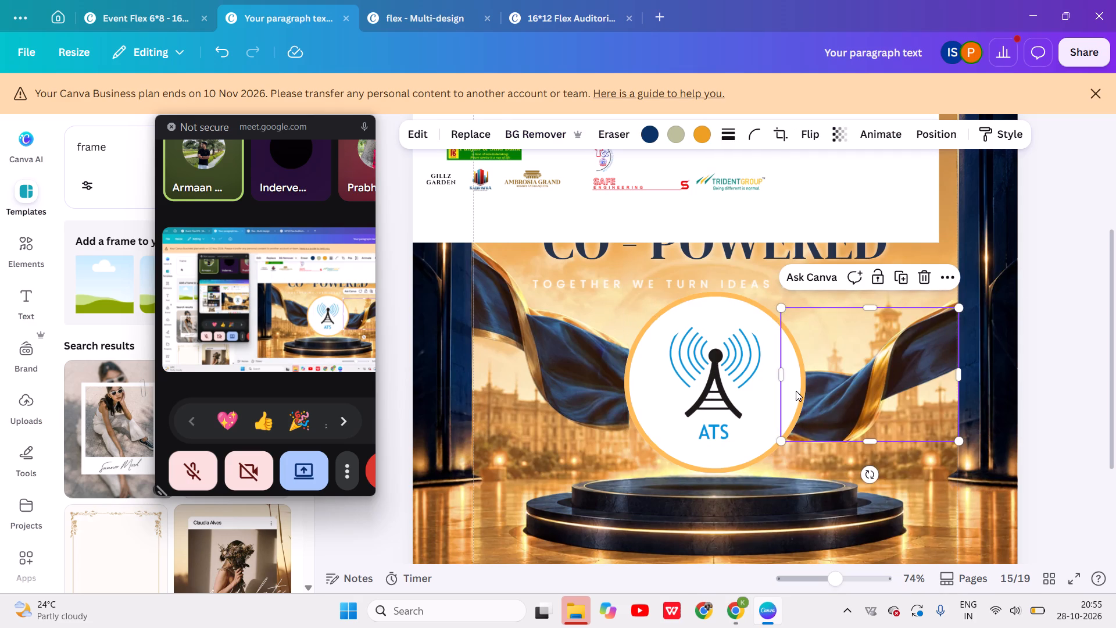
left_click(749, 390)
key("Up")
key("Up")
key("Up")
key("Down")
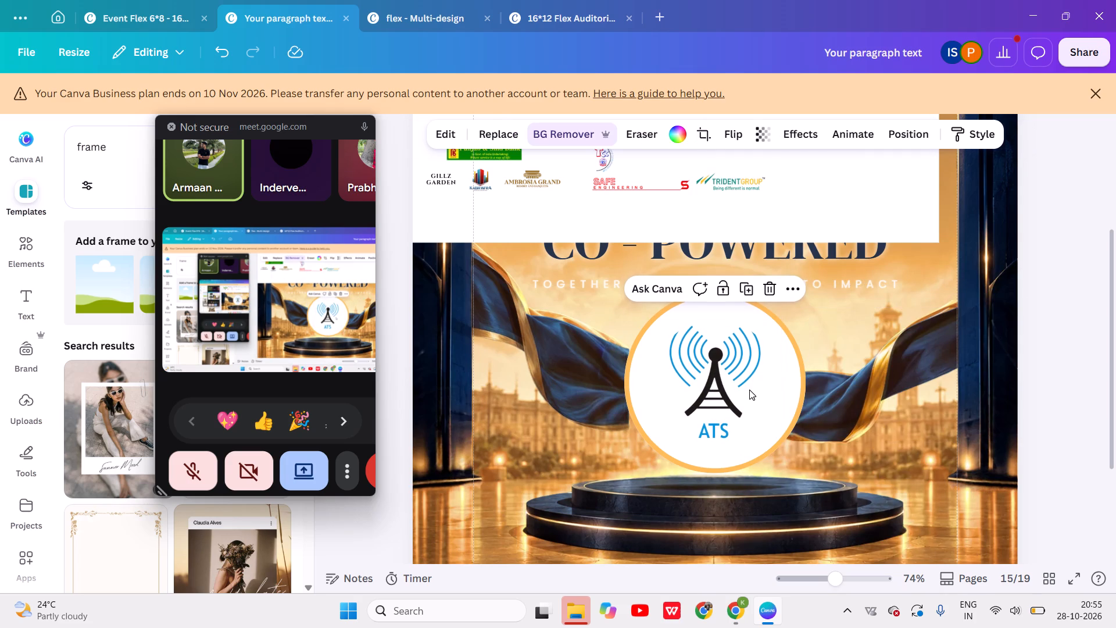
key("Down")
key("Down")
key("Down")
key("Down")
key("Up")
key("Up")
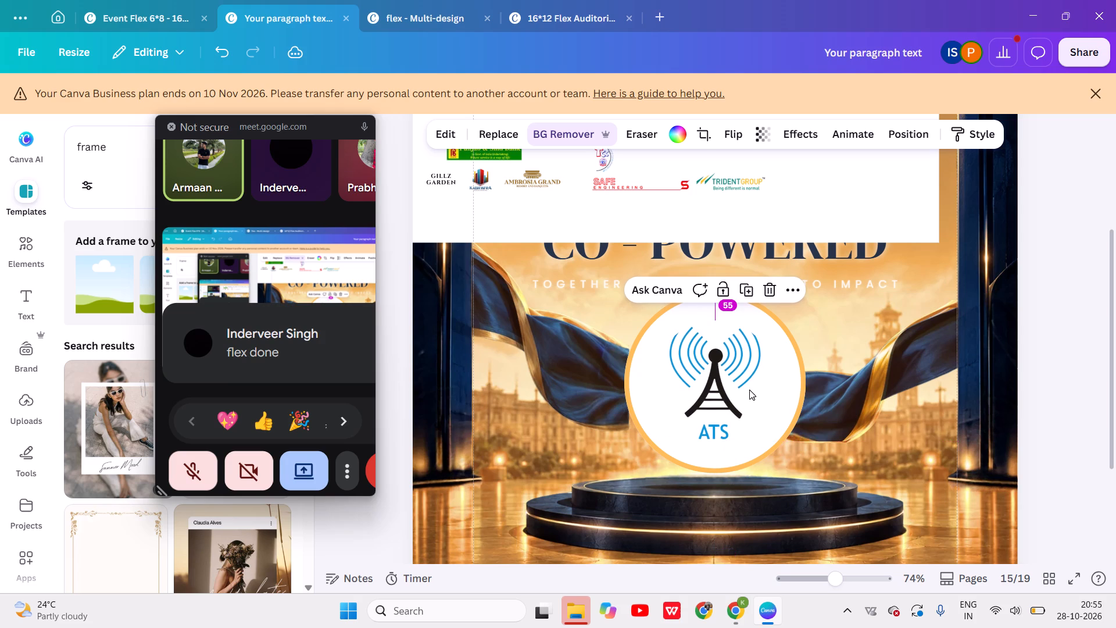
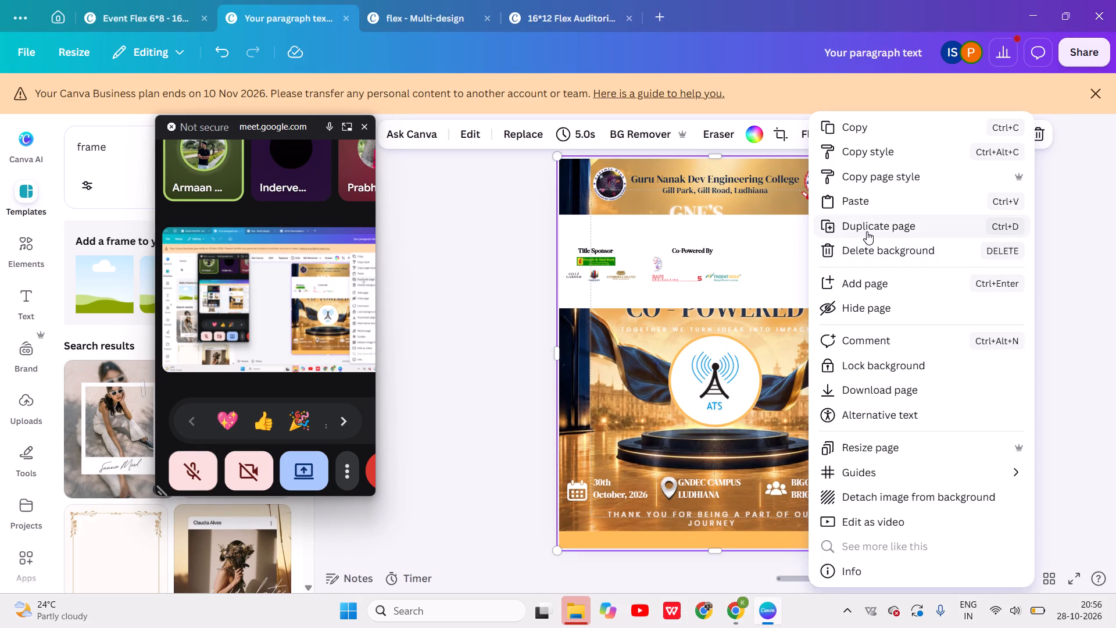
On page 16, delete the circle's ATS logo and its frame, replacing them with the Trident Group logo from the sponsor strip.
left_click(718, 372)
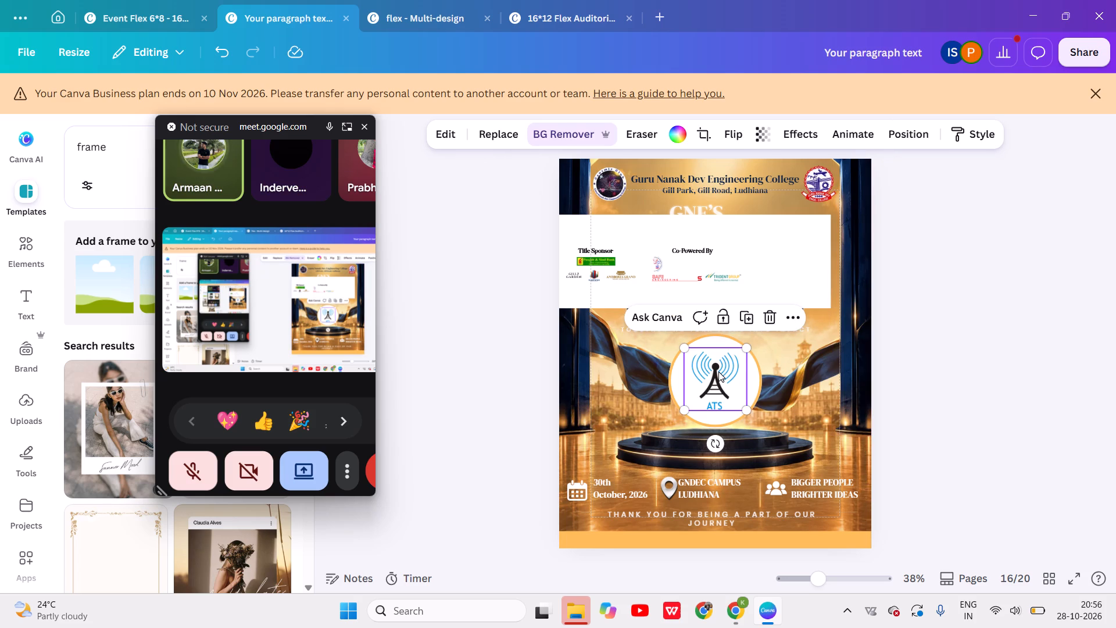
key("BackSpace")
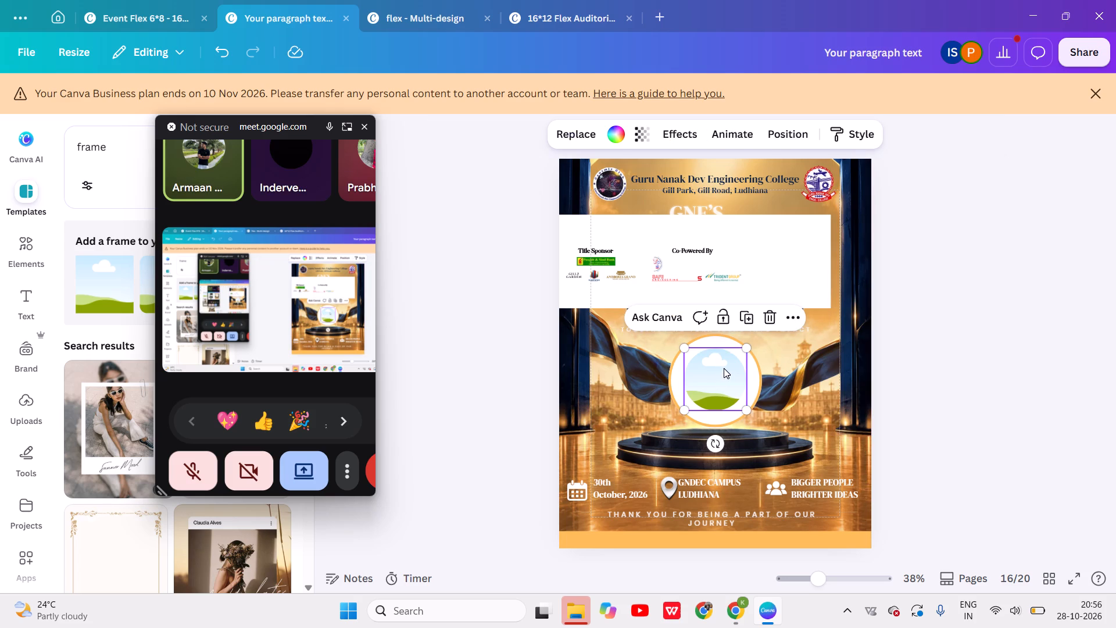
left_click(724, 368)
key("BackSpace")
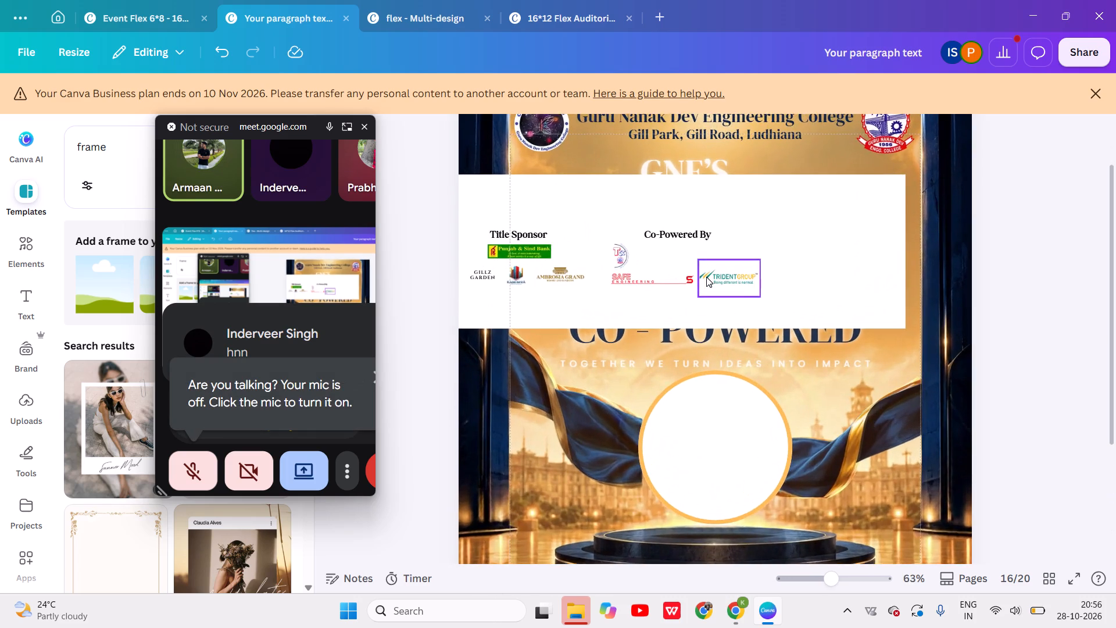
scroll(745, 297, "down", 1)
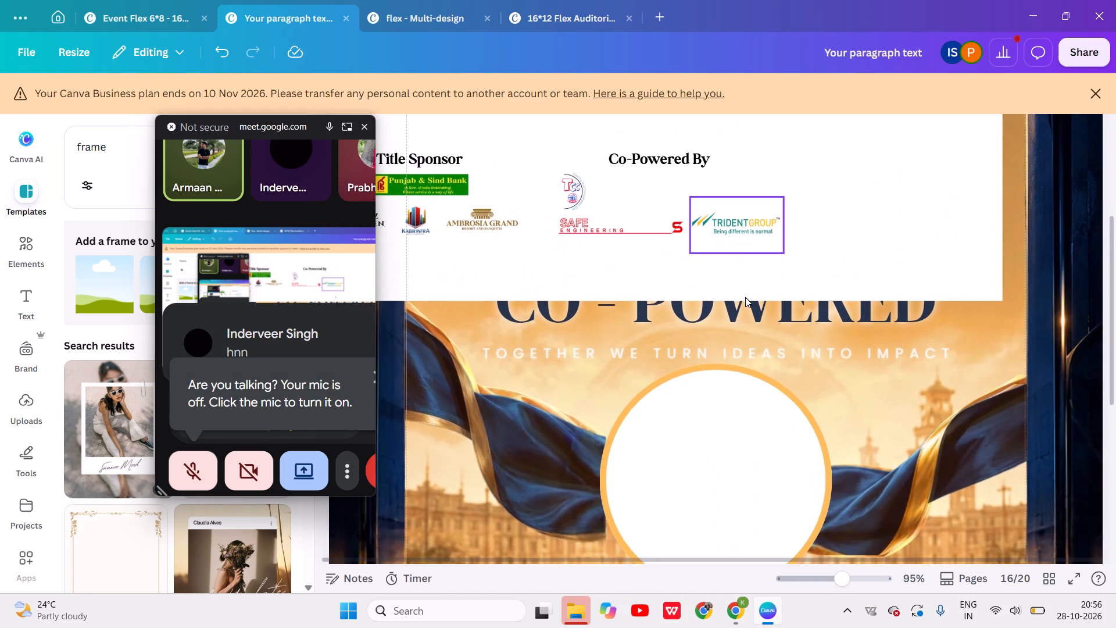
left_click_drag(738, 222, 714, 475)
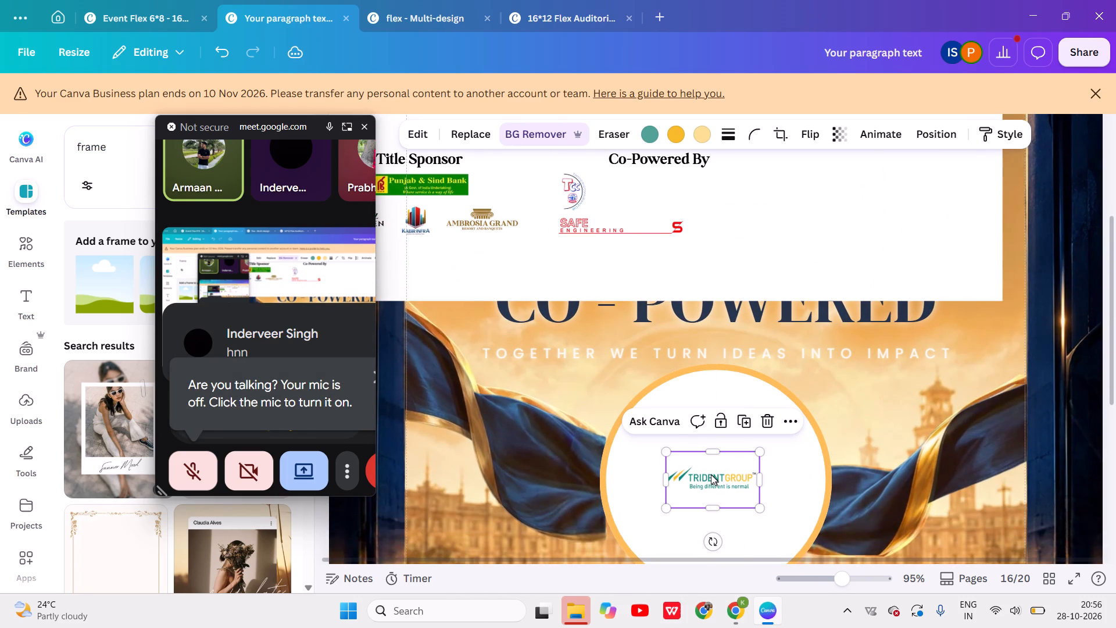
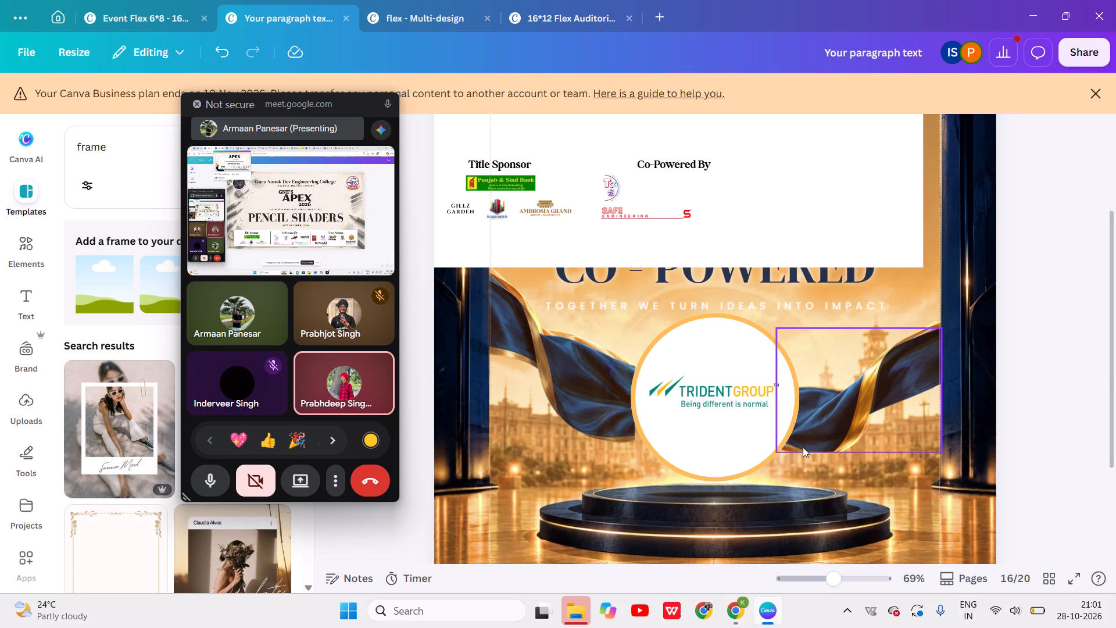
Duplicate page 16, the gold Co-Powered page with the Trident Group logo in the circle.
scroll(803, 447, "down", 1)
scroll(803, 447, "up", 1)
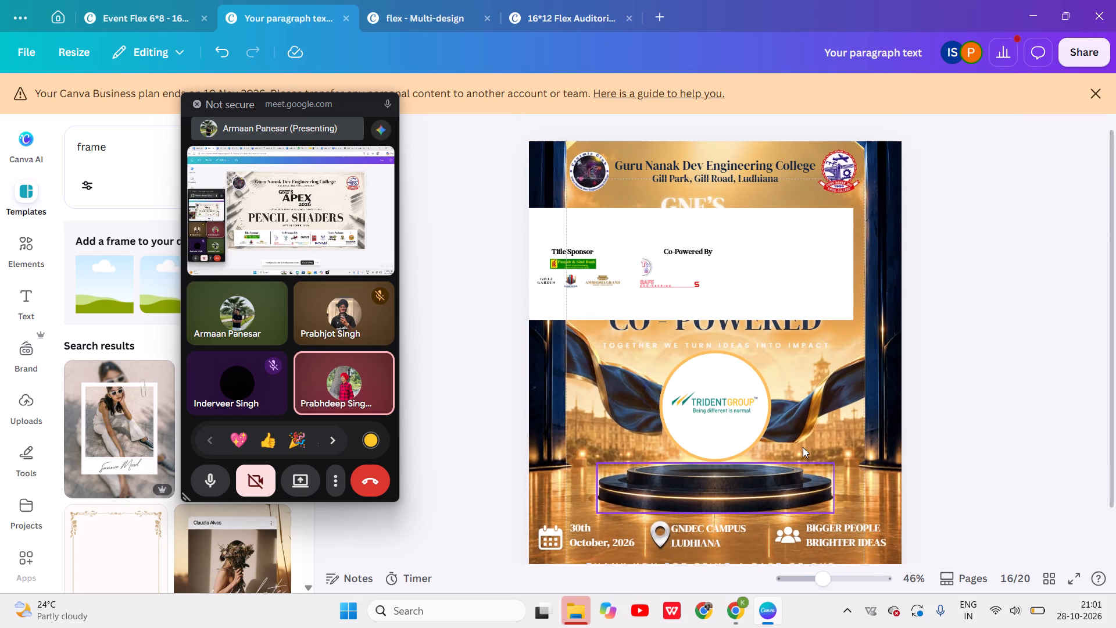
scroll(803, 447, "up", 1)
left_click(853, 506)
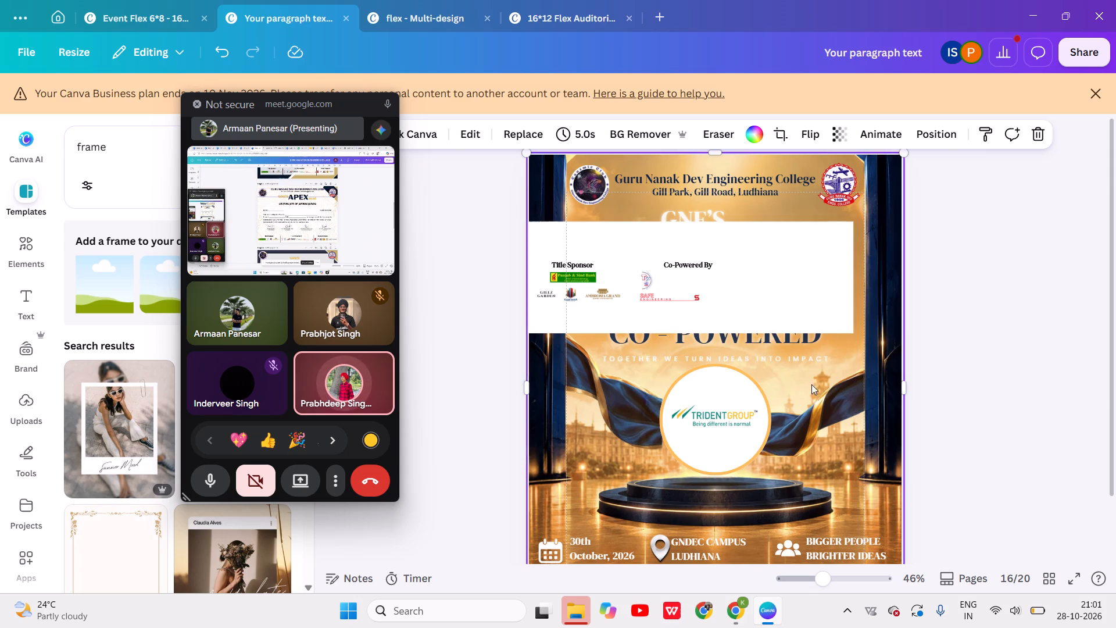
left_click(817, 477)
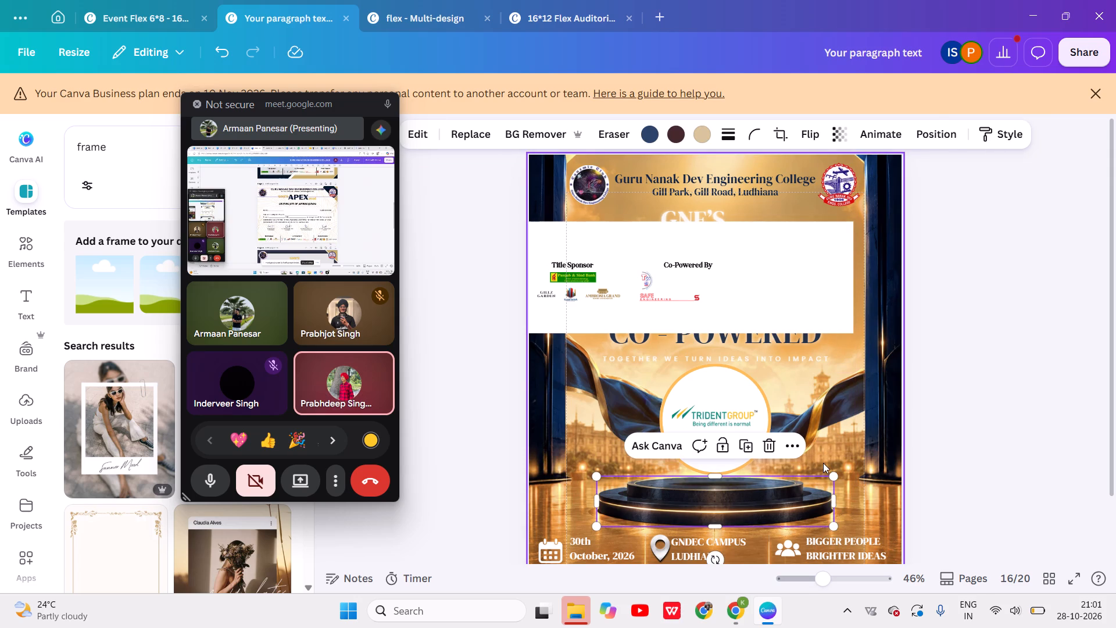
left_click(823, 463)
right_click(825, 470)
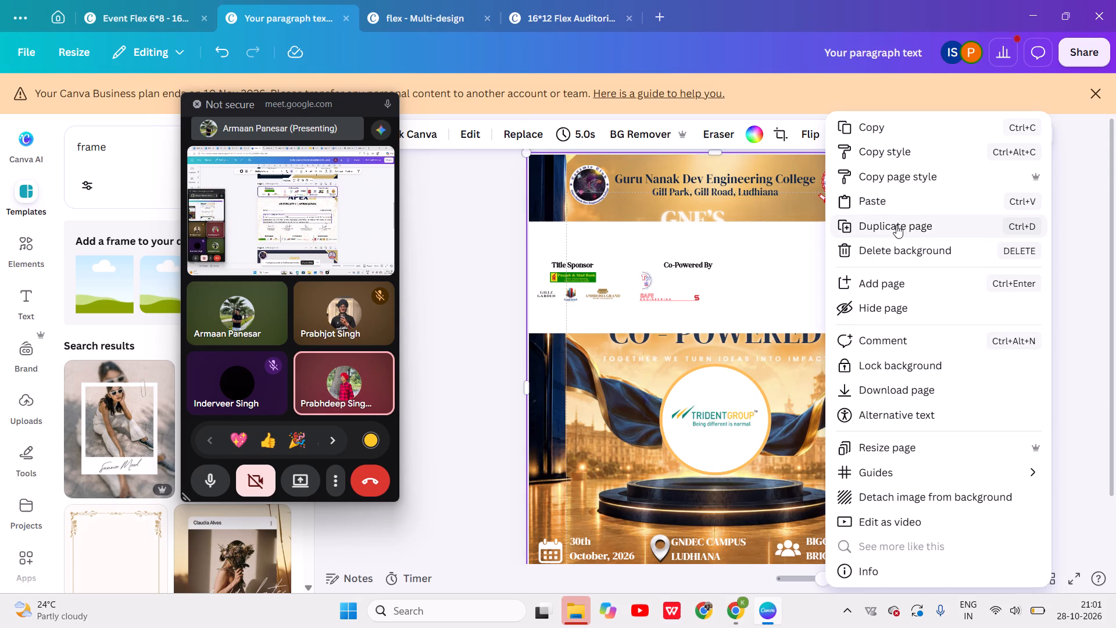
left_click(896, 225)
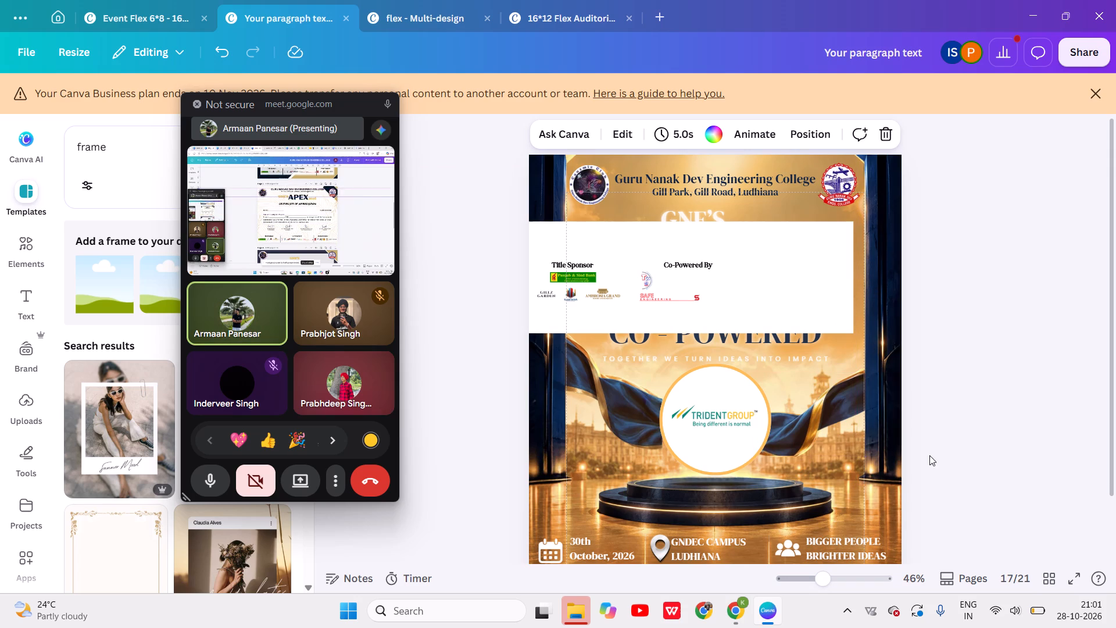
Show all of the design's pages in the thumbnail grid overview.
left_click(1050, 581)
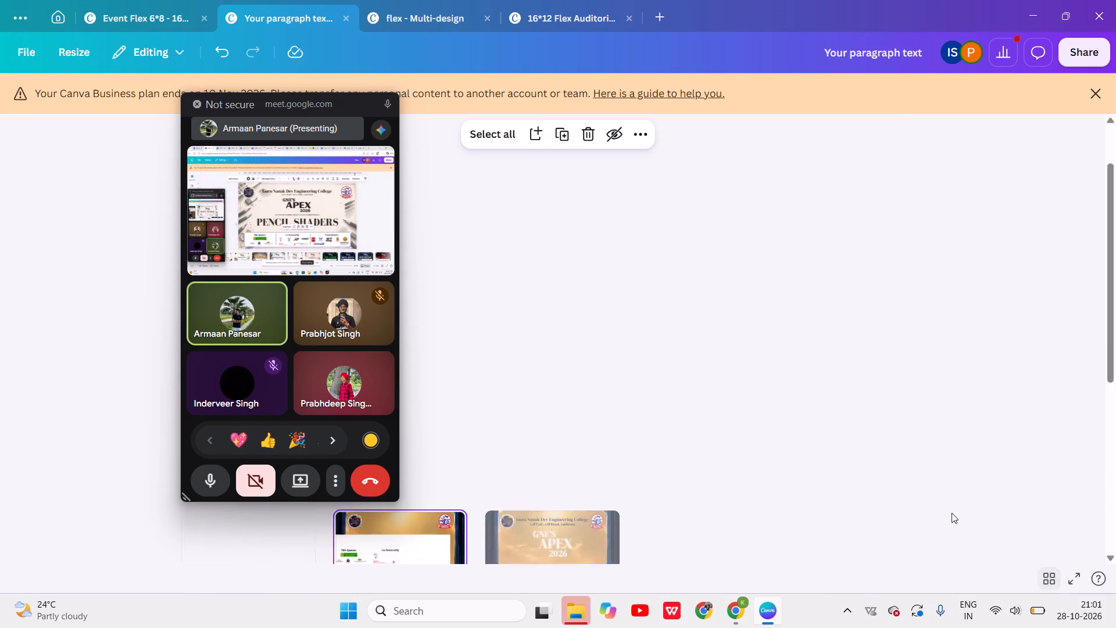
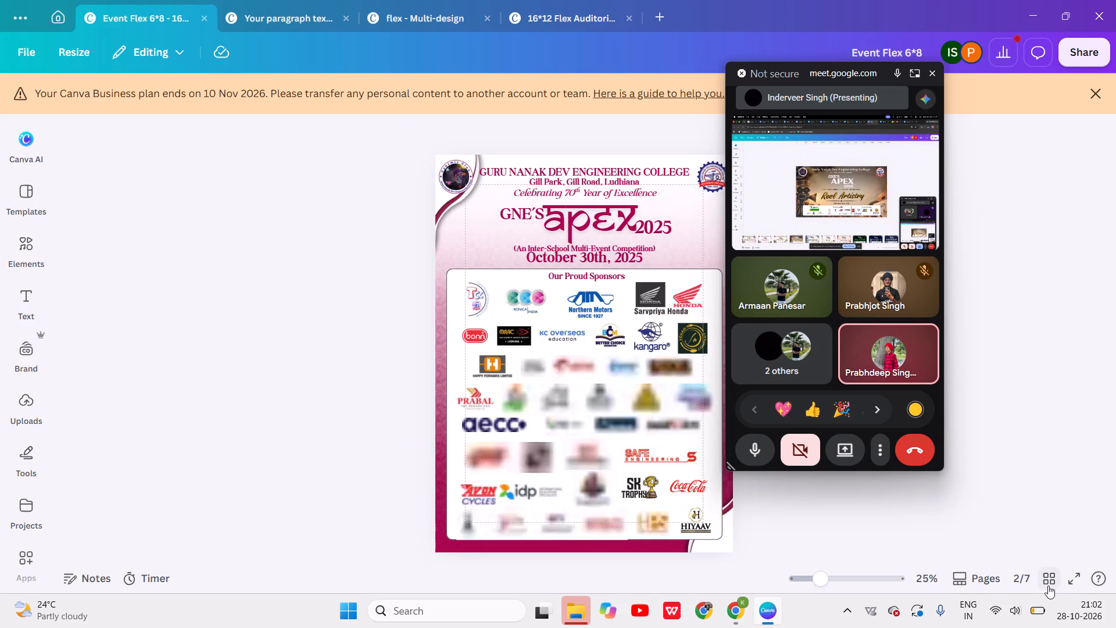
Show all pages of the Event Flex 6*8 design in the thumbnail grid overview.
left_click(1048, 585)
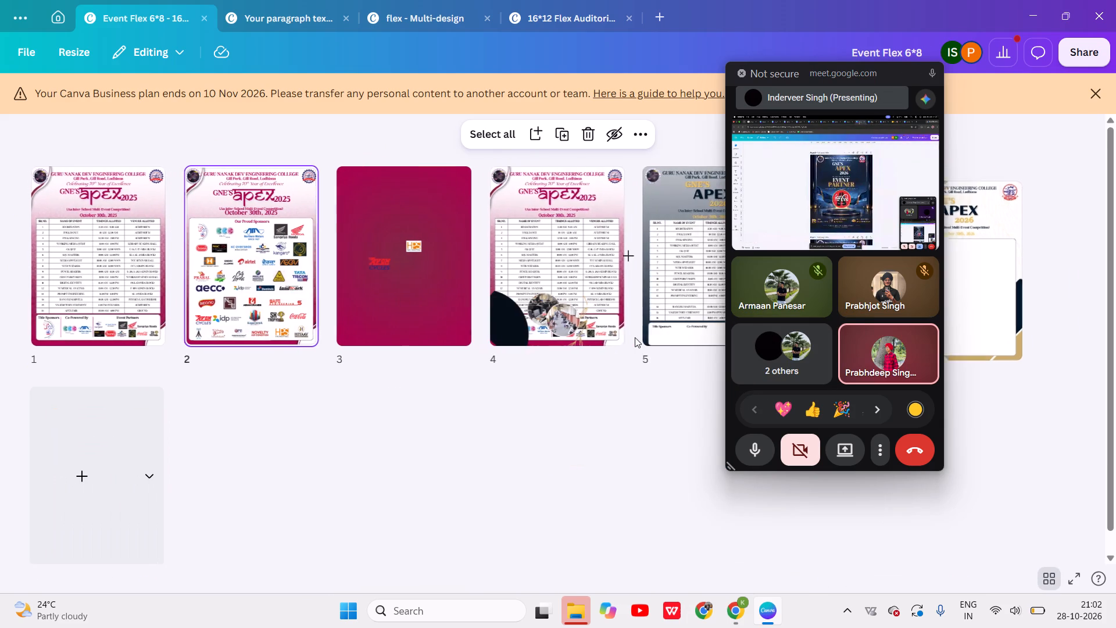
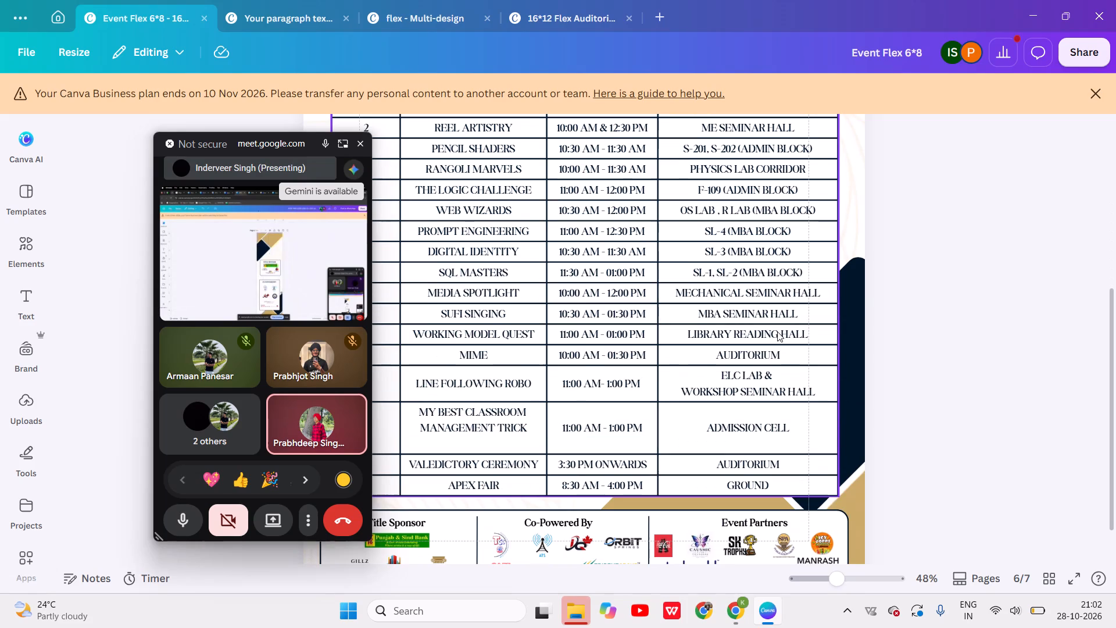
Shrink the sponsor strip below the page 6 schedule to about 1,464 × 213, matching the table's side edges.
scroll(777, 331, "right", 1)
scroll(993, 331, "up", 1)
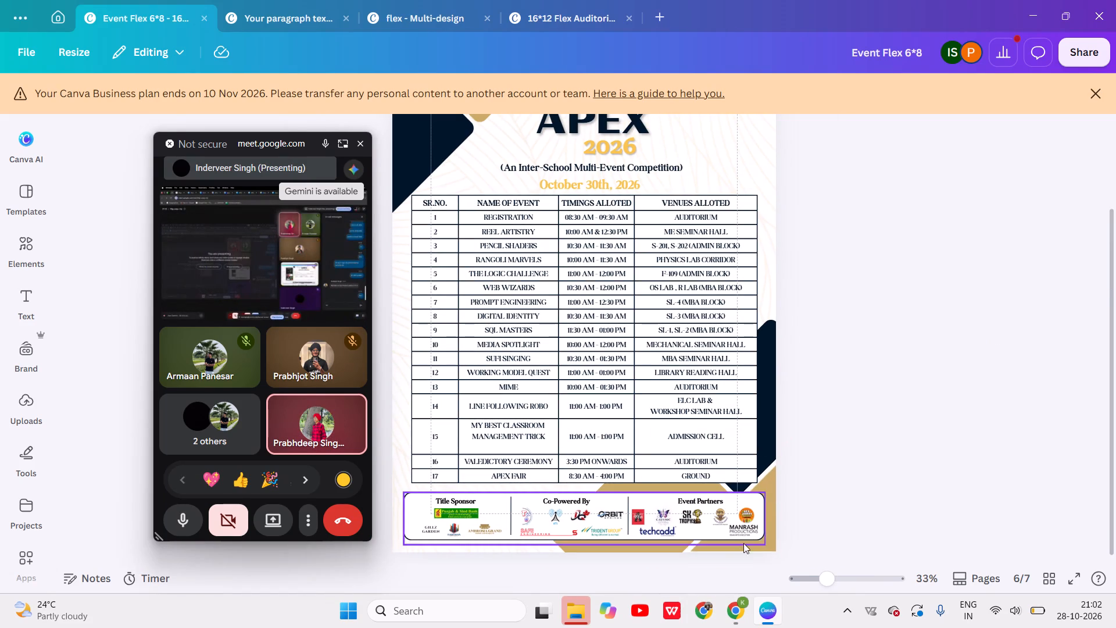
left_click(721, 530)
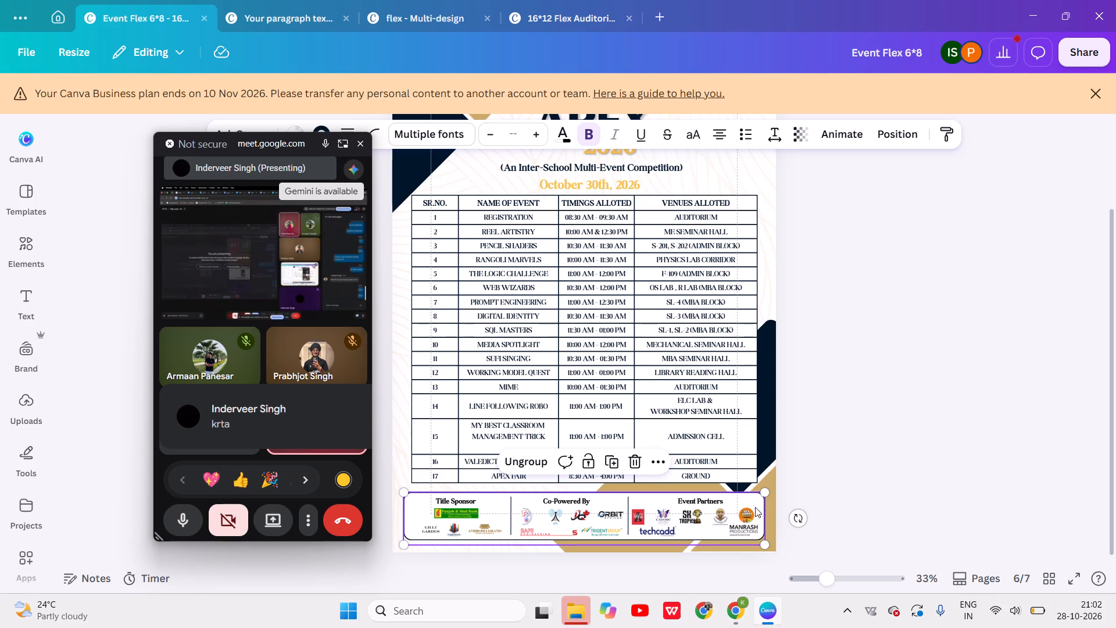
left_click_drag(762, 496, 759, 498)
left_click_drag(759, 498, 754, 501)
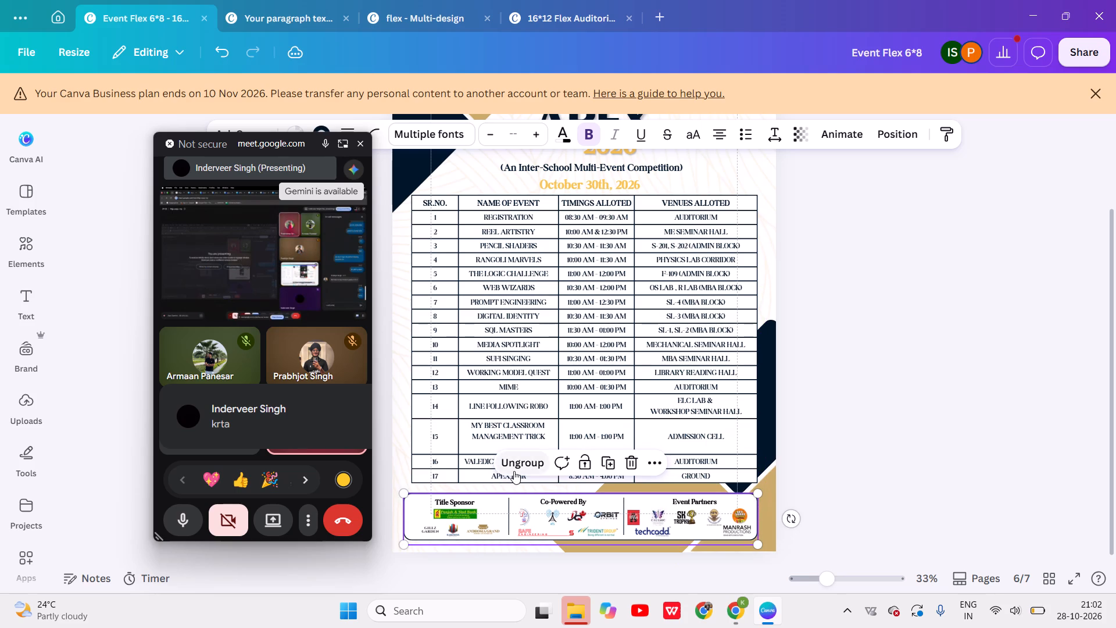
left_click_drag(403, 497, 407, 498)
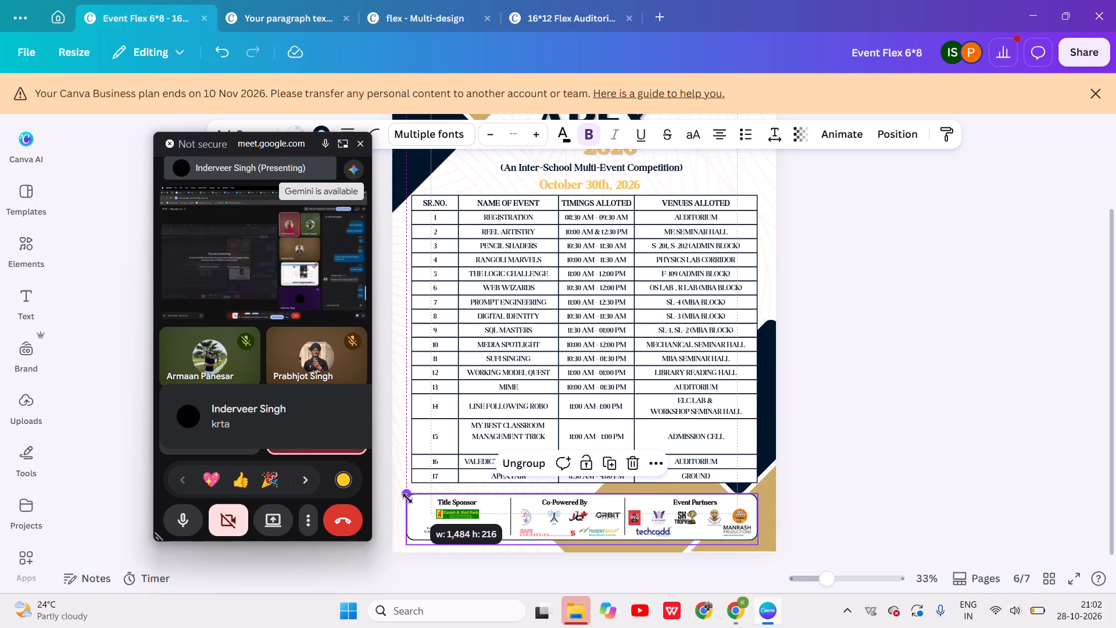
left_click_drag(407, 498, 411, 499)
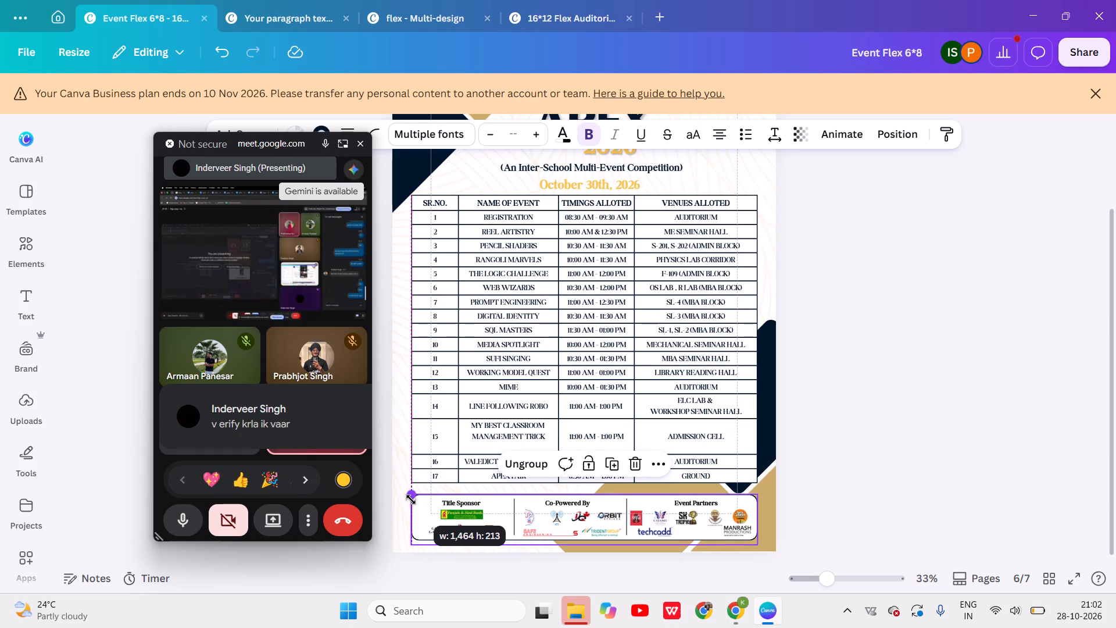
left_click_drag(411, 499, 410, 501)
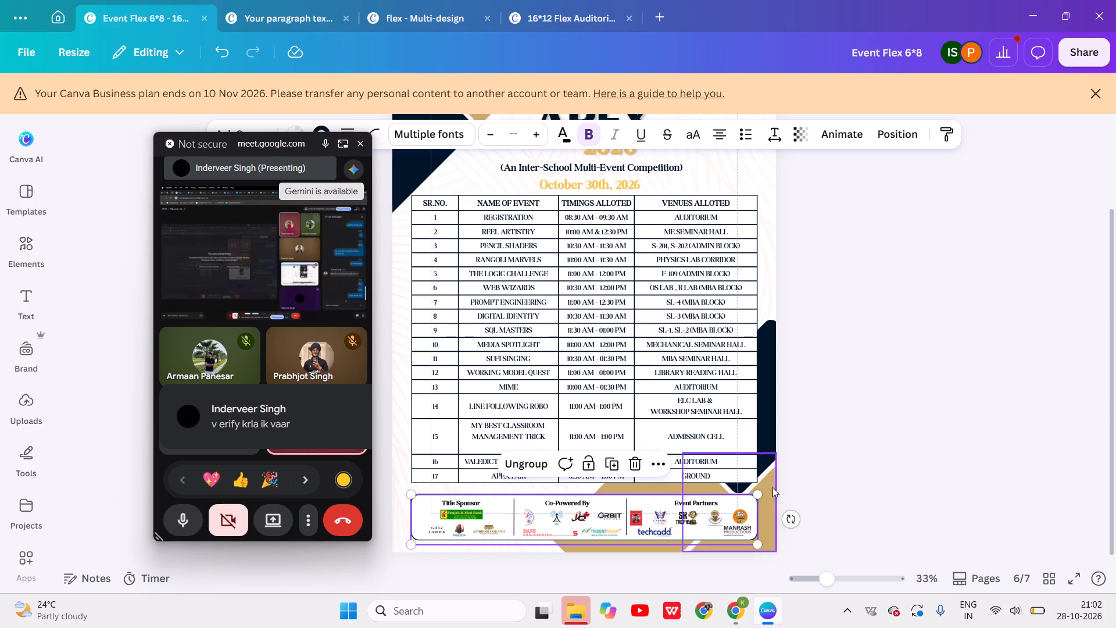
scroll(856, 486, "down", 1)
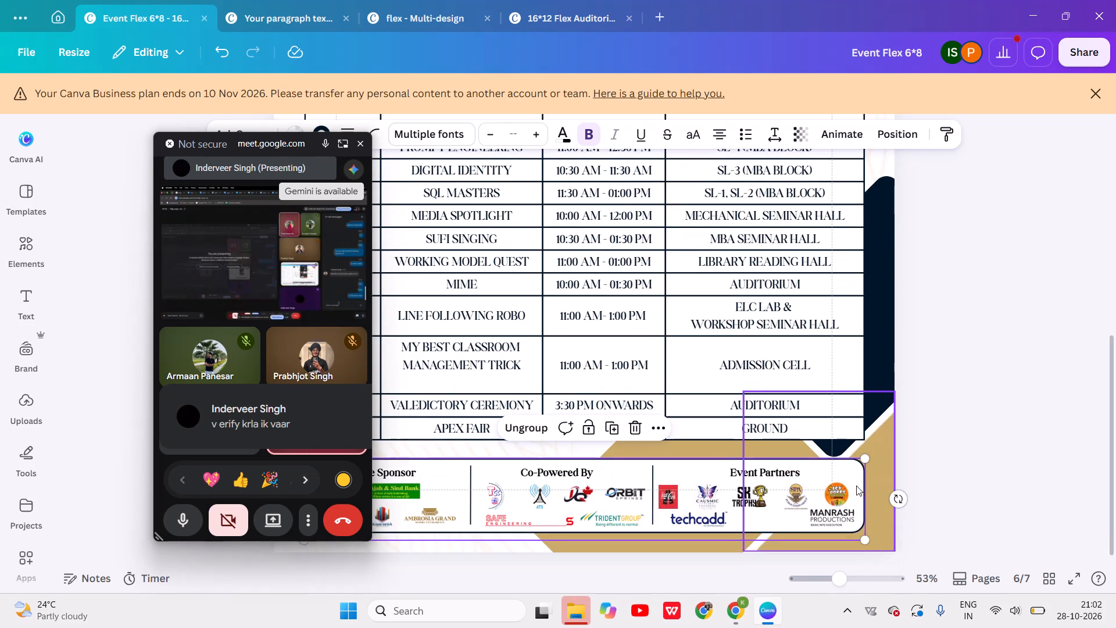
left_click(1059, 427)
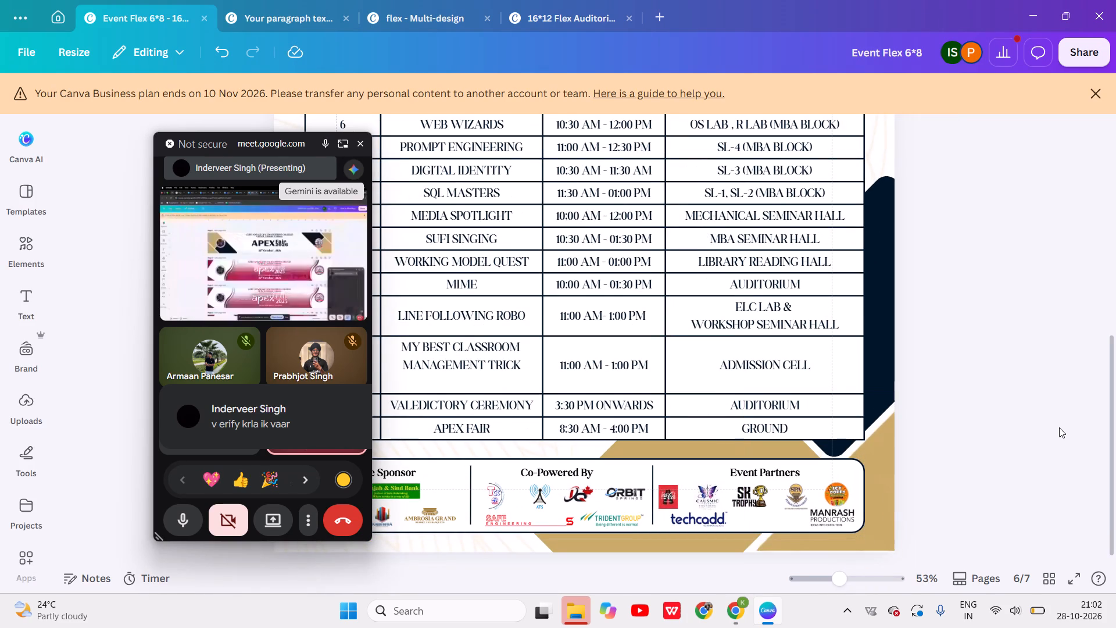
Examine the page 6 schedule layout and the title sponsor, co-powered and event partner logos in its bottom strip.
scroll(1059, 427, "up", 1)
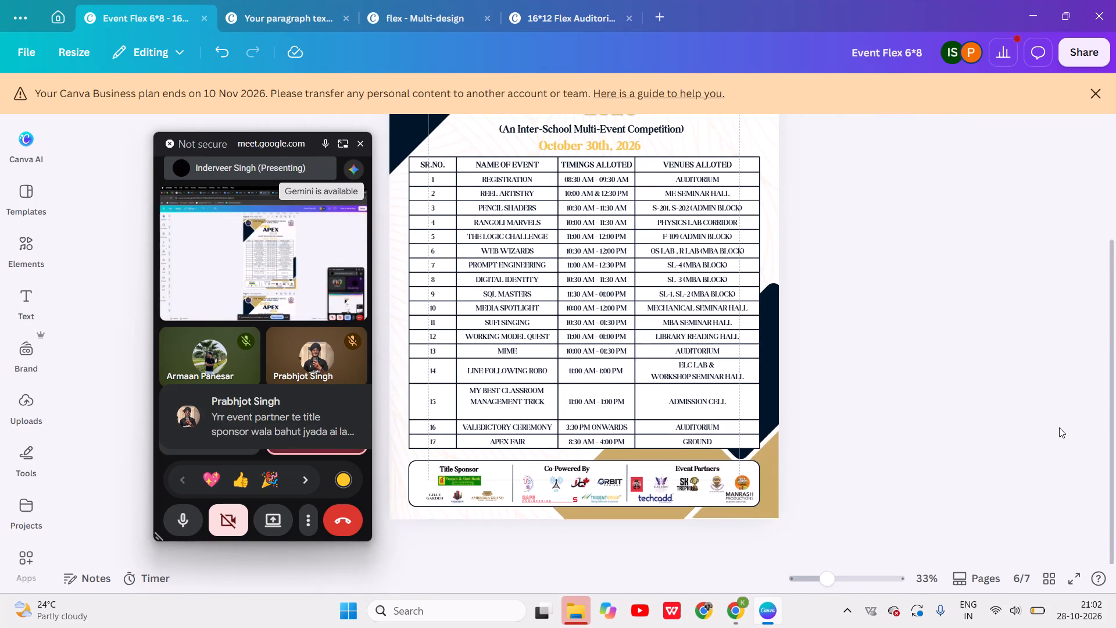
scroll(1059, 427, "up", 1)
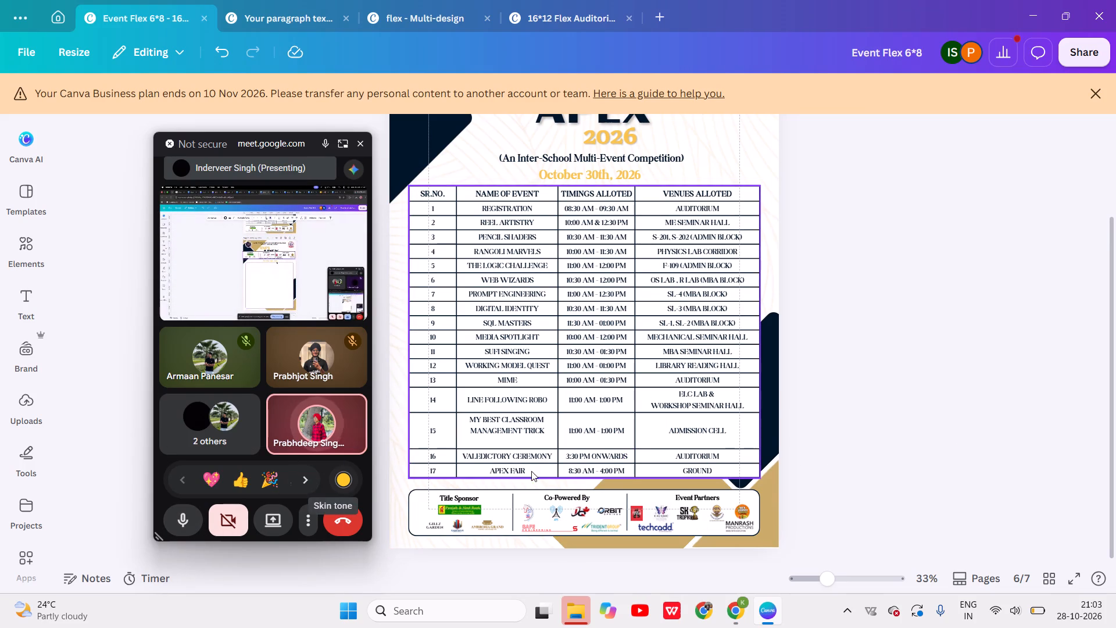
left_click(515, 510)
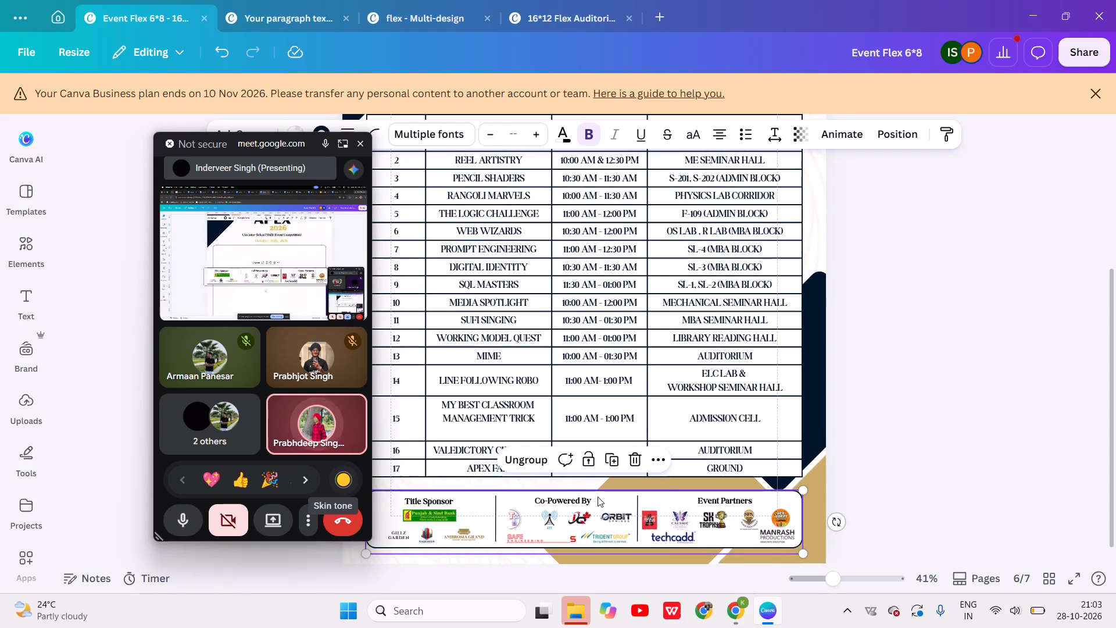
scroll(598, 497, "right", 3)
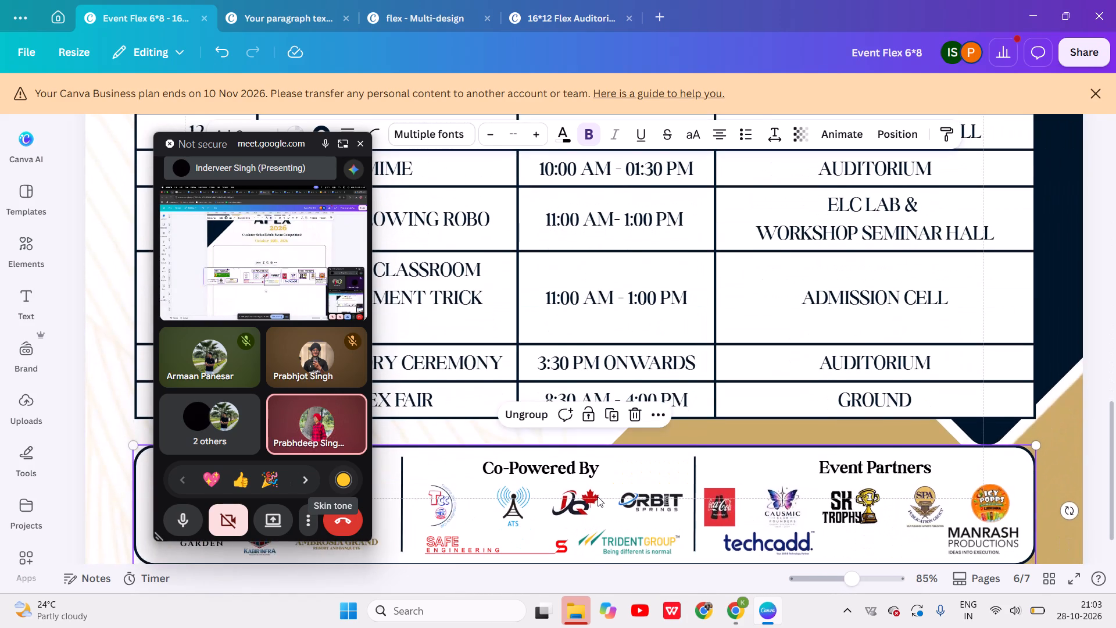
scroll(598, 497, "down", 1)
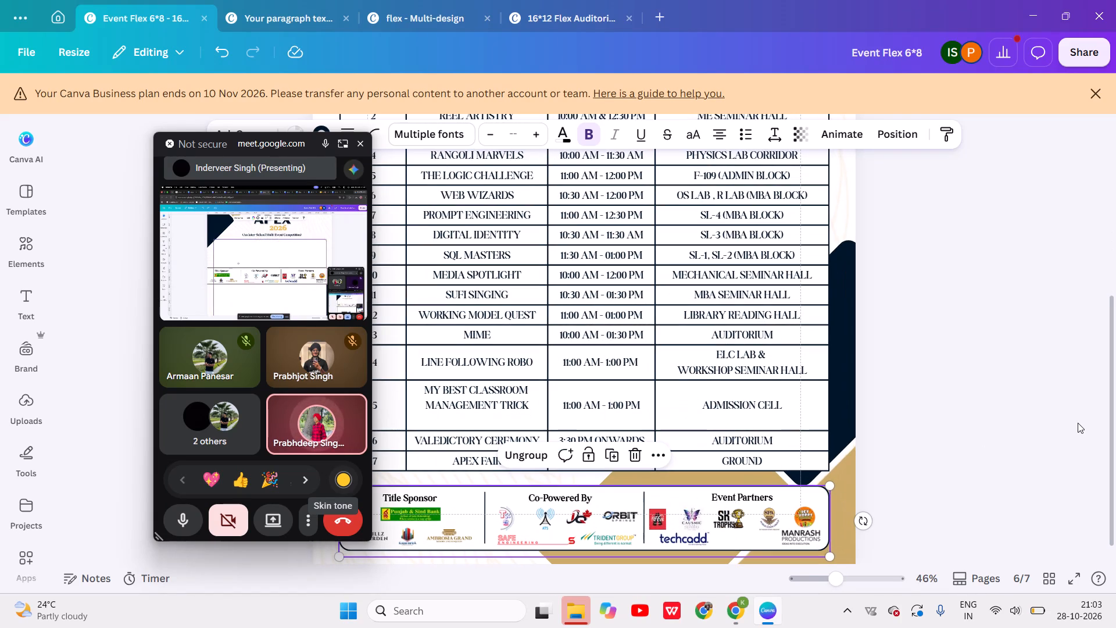
left_click(1078, 423)
scroll(1078, 423, "down", 3)
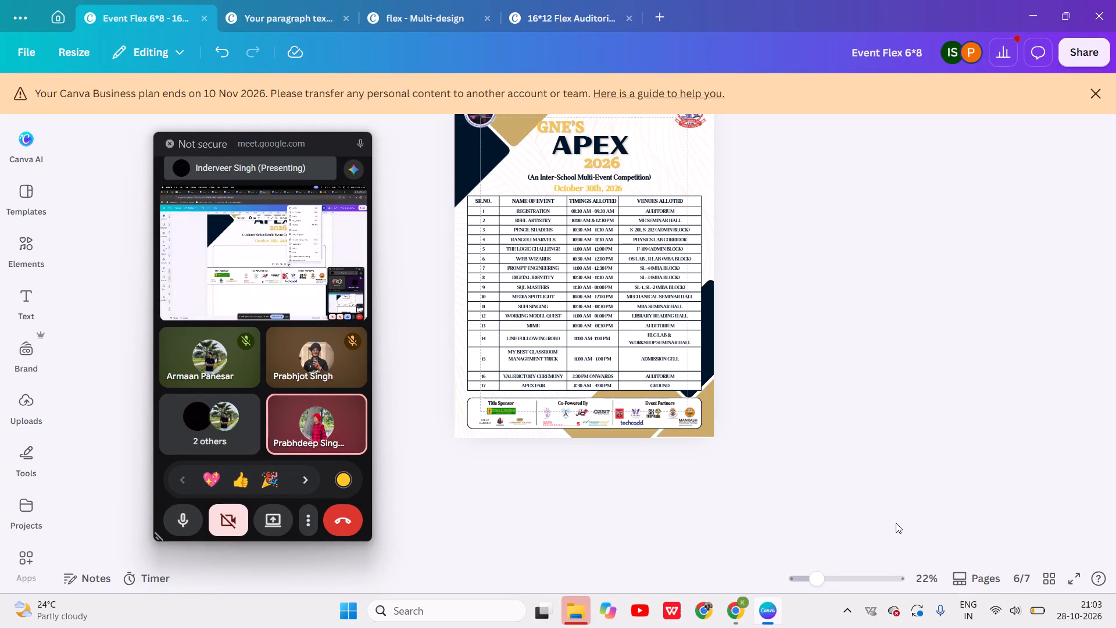
Go to page 7 of the Event Flex 6*8 design through the page overview.
left_click(1047, 582)
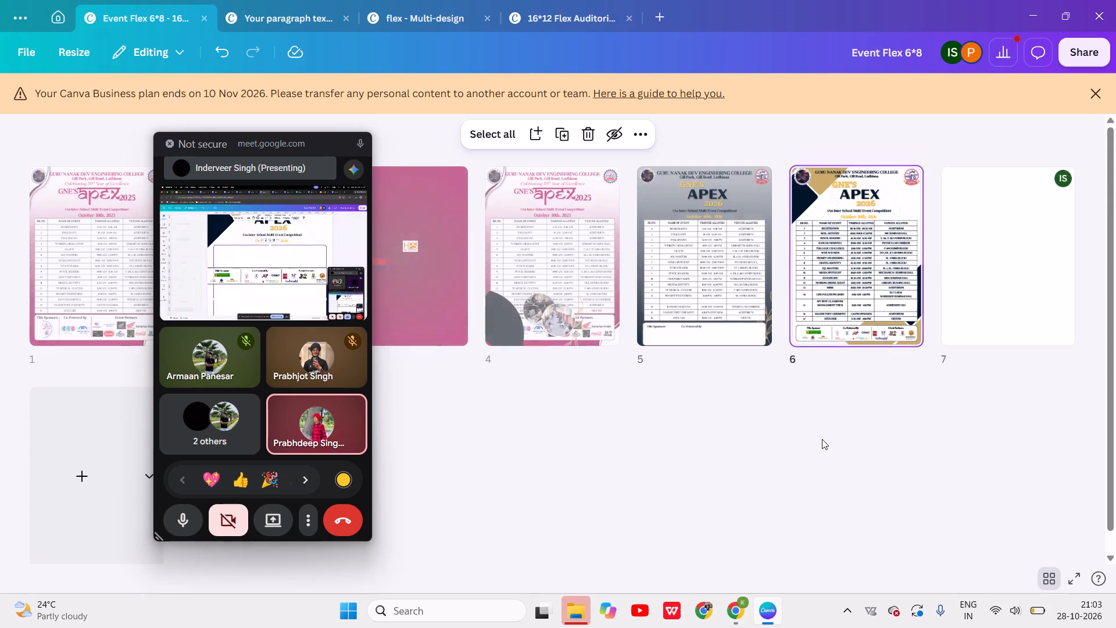
left_click(989, 305)
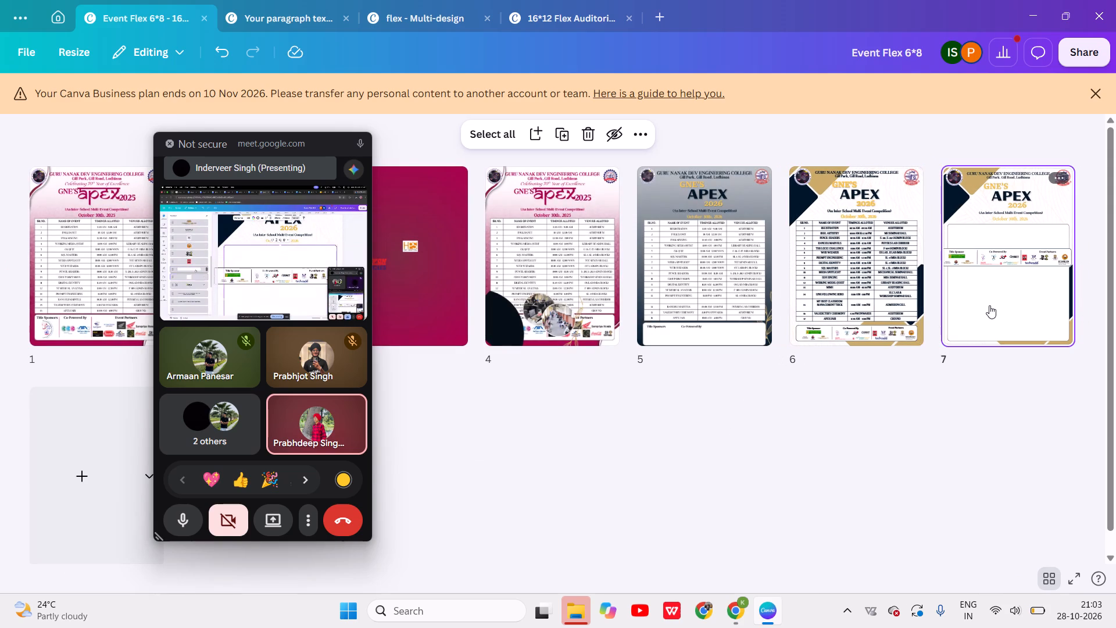
left_click(989, 305)
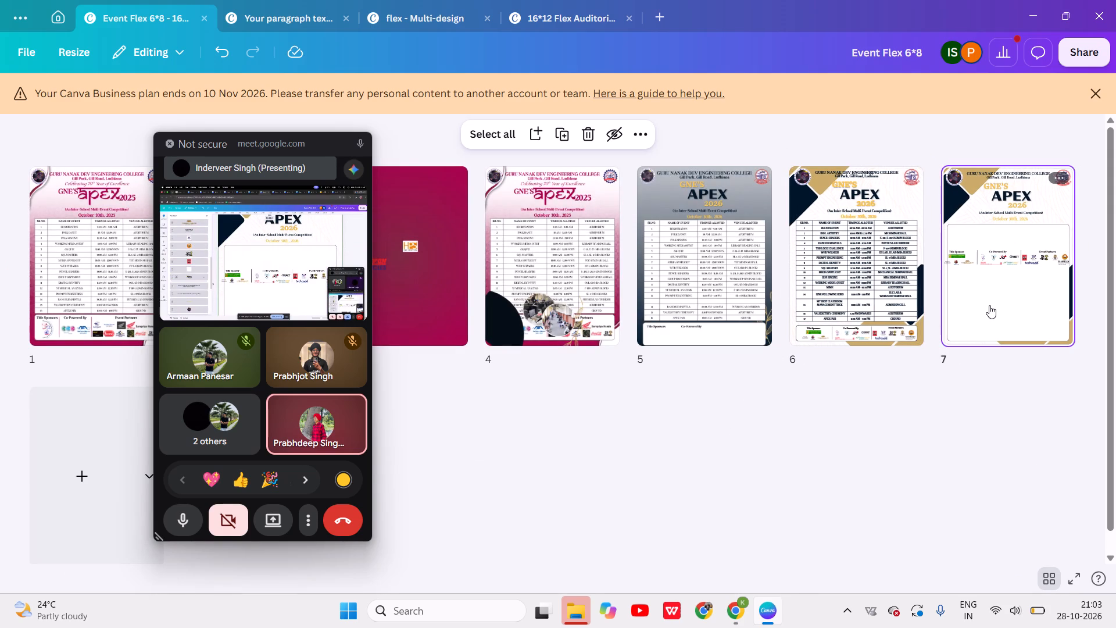
left_click(1050, 577)
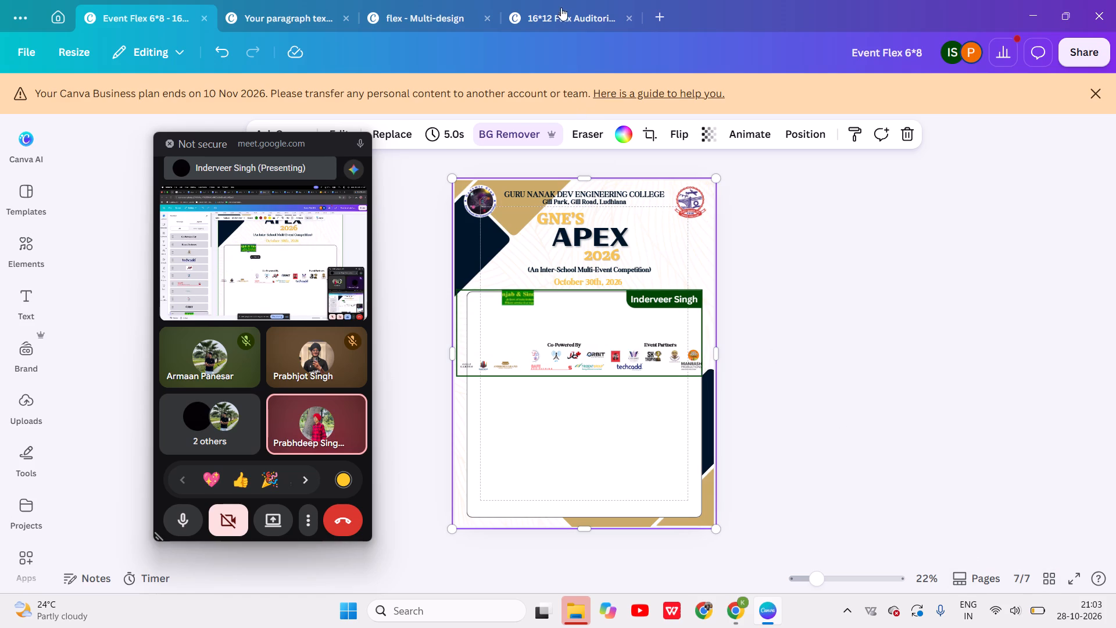
Switch to the partner poster design and delete the Trident Group logo from the white circle on page 17.
left_click(299, 23)
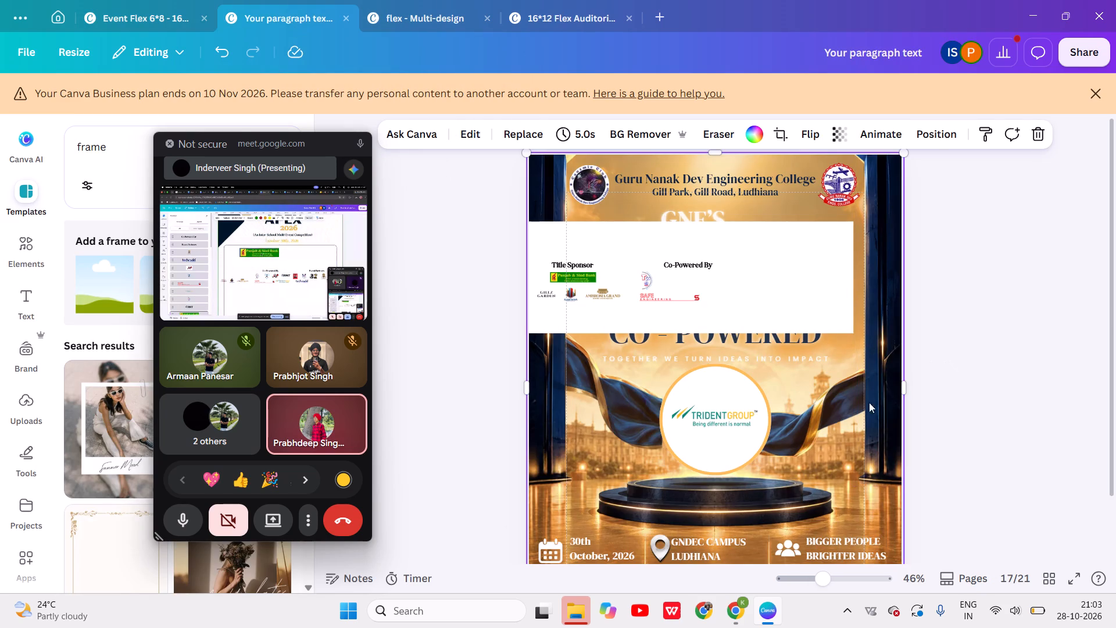
left_click(734, 421)
key("BackSpace")
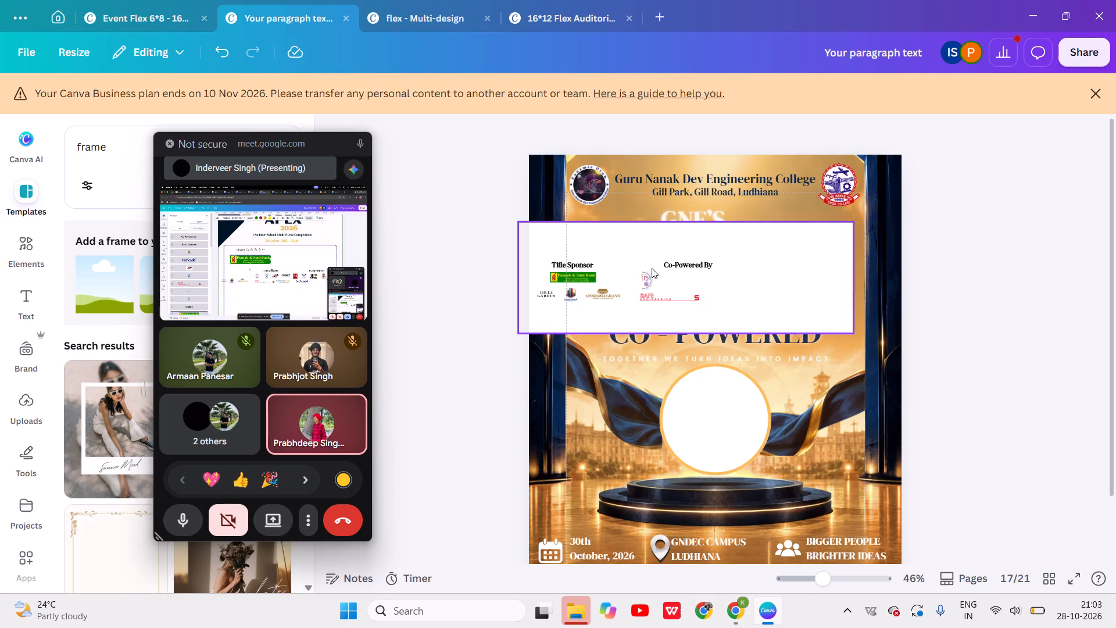
Move the TCC Testing and Consultancy Cell logo from the sponsor strip into the circle, enlarge it to fill, and centre it horizontally on the page.
left_click_drag(645, 279, 714, 417)
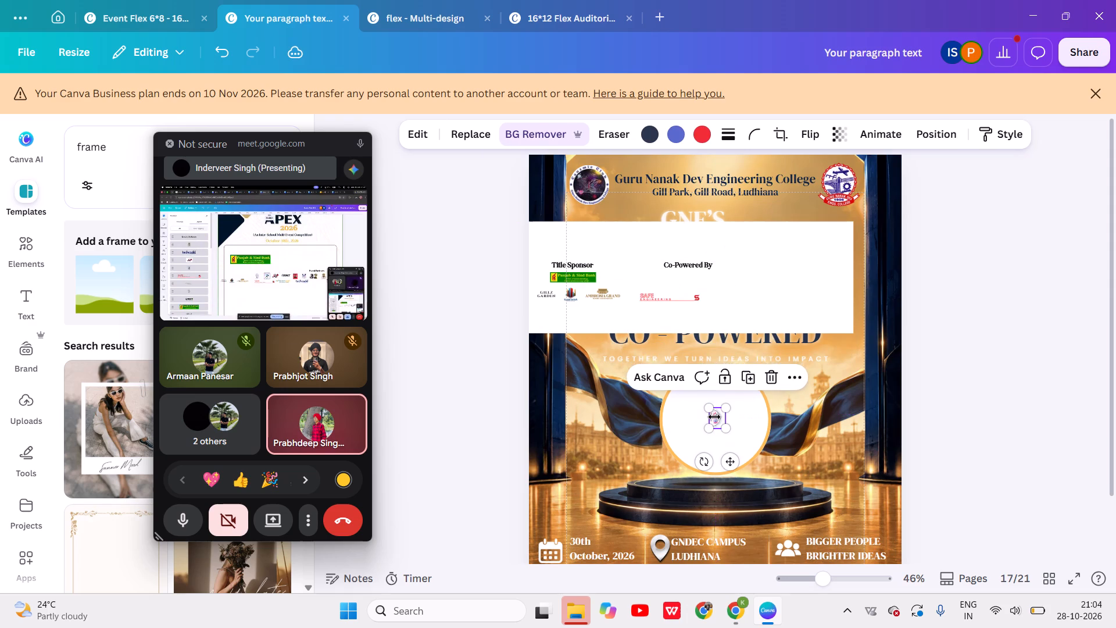
left_click_drag(707, 405, 644, 357)
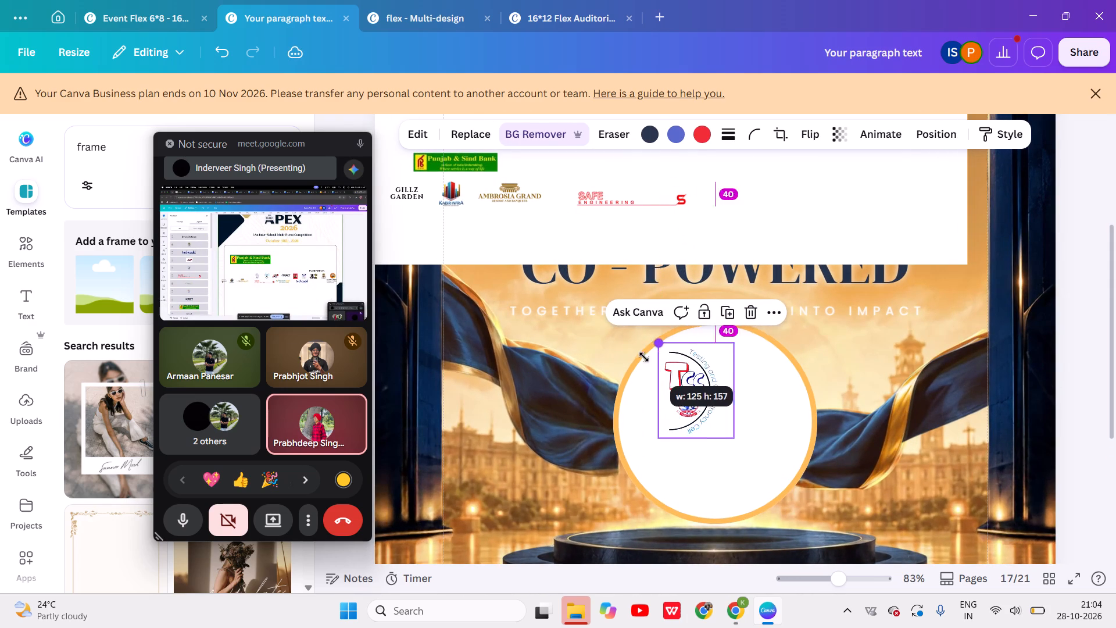
left_click_drag(644, 357, 642, 355)
left_click_drag(736, 440, 800, 503)
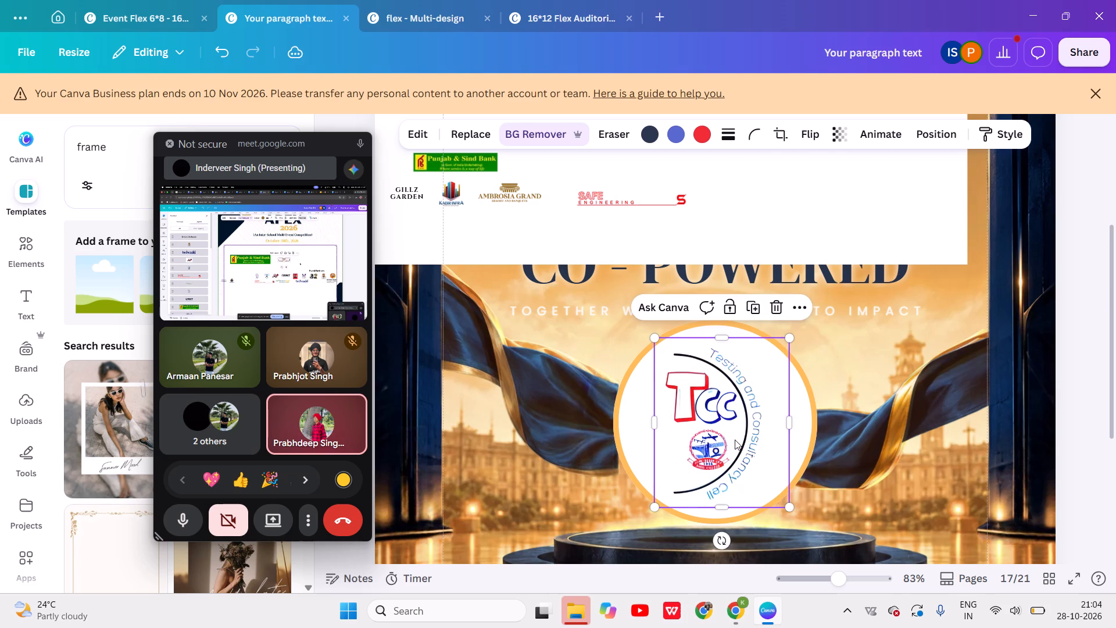
right_click(735, 440)
left_click(796, 233)
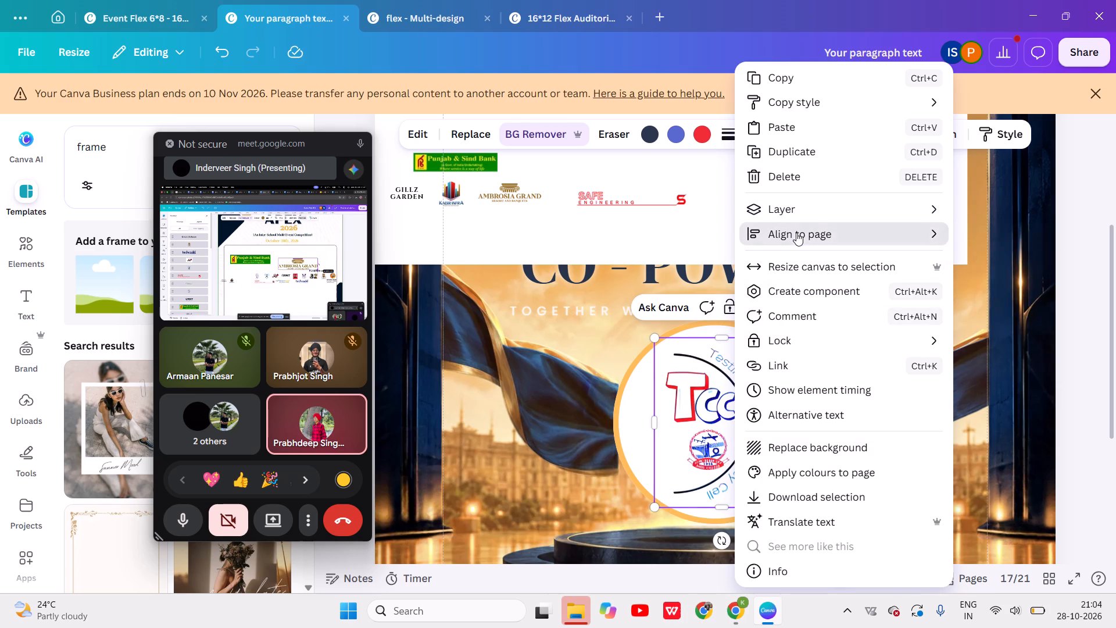
left_click(961, 258)
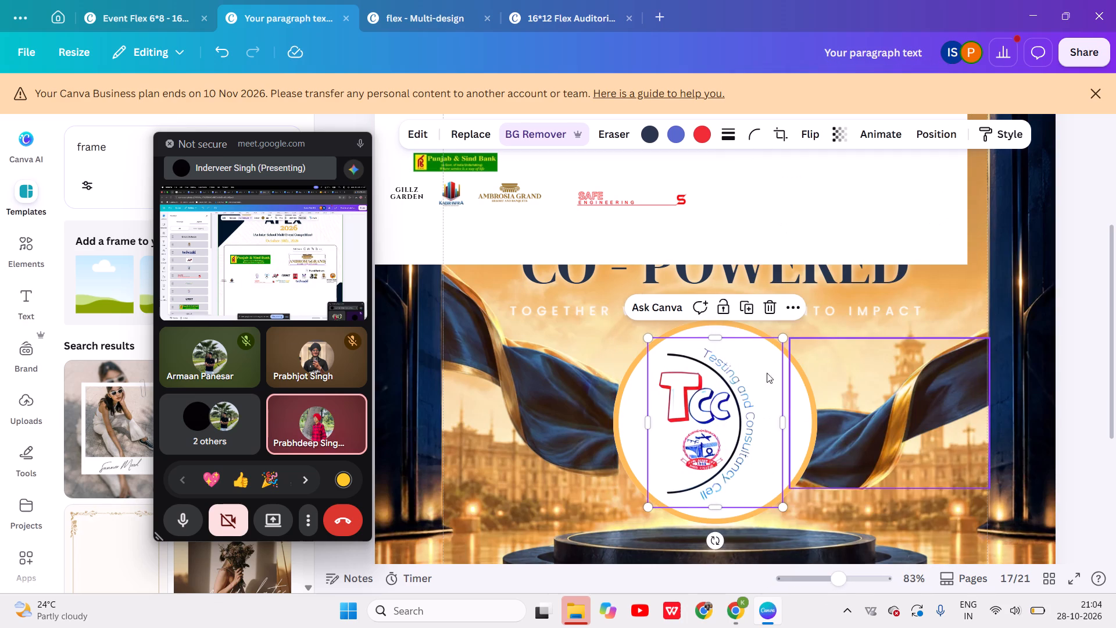
Shift the TCC logo slightly towards the circle's right side and fine-tune its height.
left_click_drag(731, 398, 756, 402)
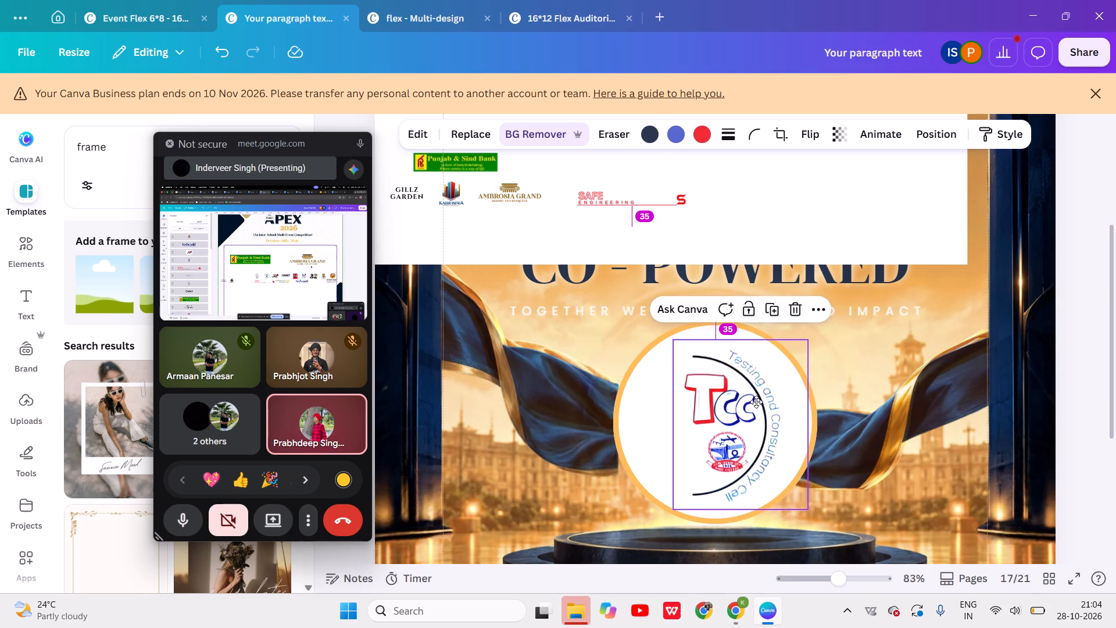
left_click_drag(756, 402, 754, 403)
key("Up")
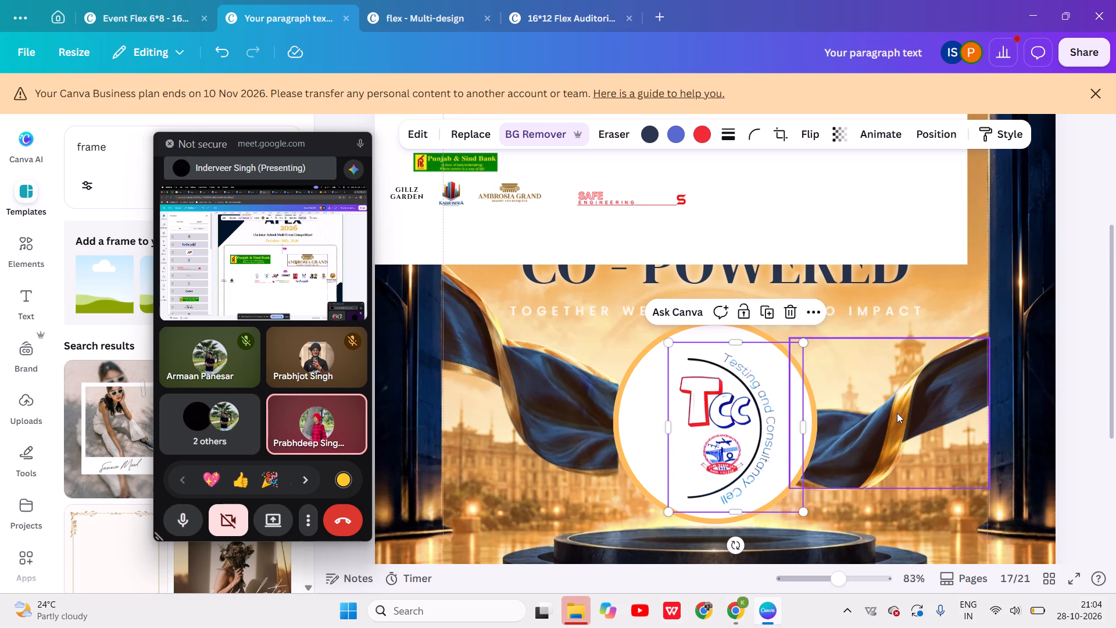
key("Up")
left_click(976, 419)
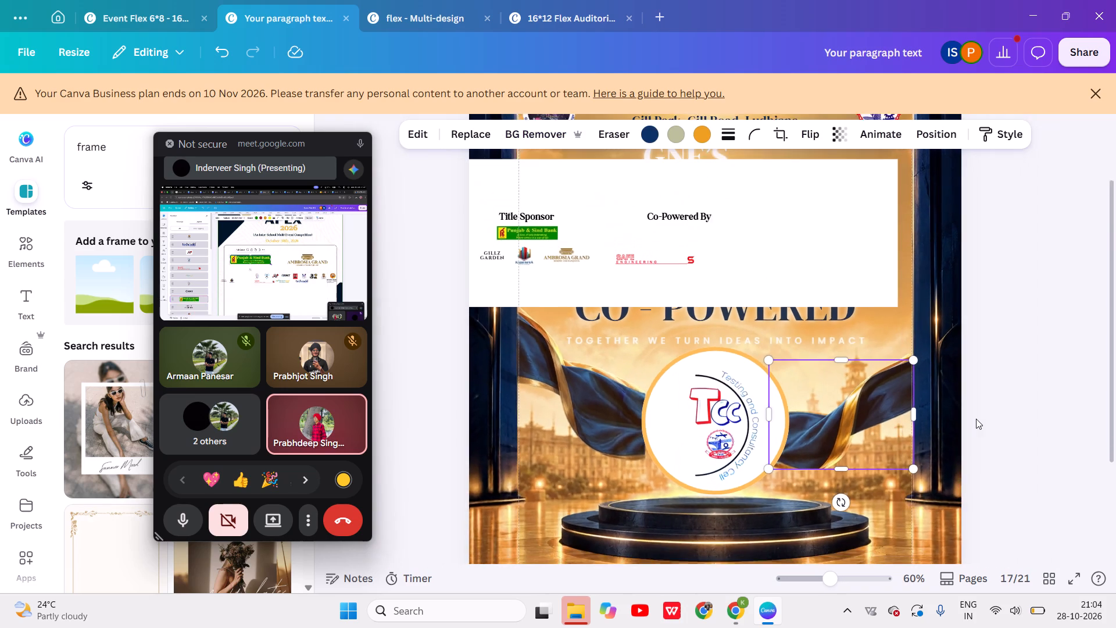
left_click(1029, 431)
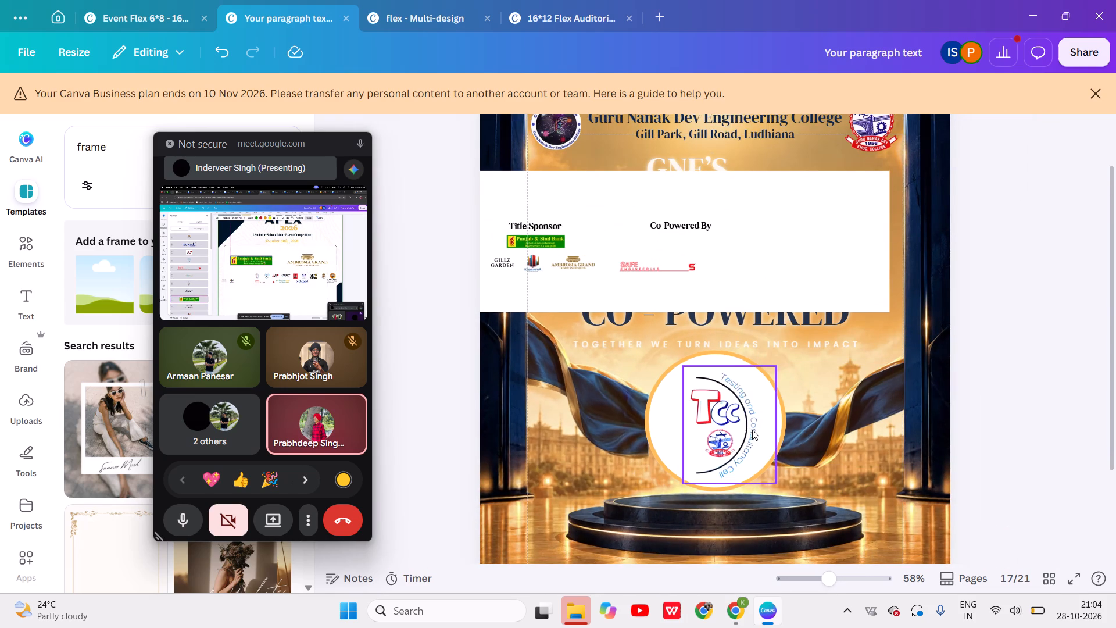
Nudge the TCC logo further right within the circle in small increments.
left_click(752, 430)
key("Right")
key("Right")
key("Right")
key("Right")
key("Right")
key("Right")
key("Right")
key("Right")
key("Right")
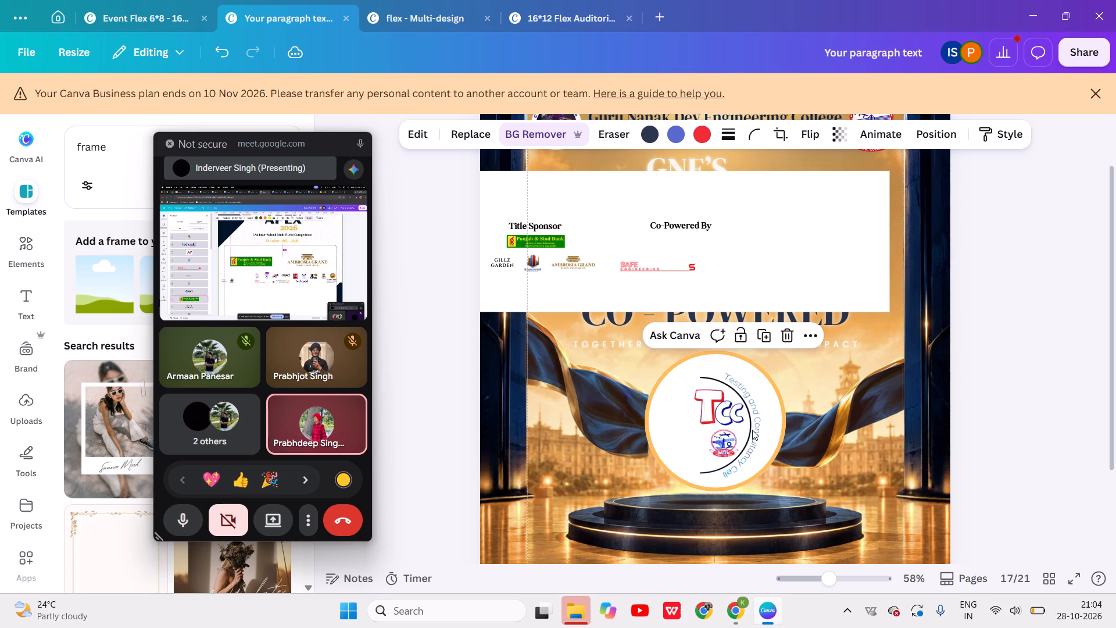
key("Right")
key("Right")
key("Right")
key("Right")
left_click(1020, 431)
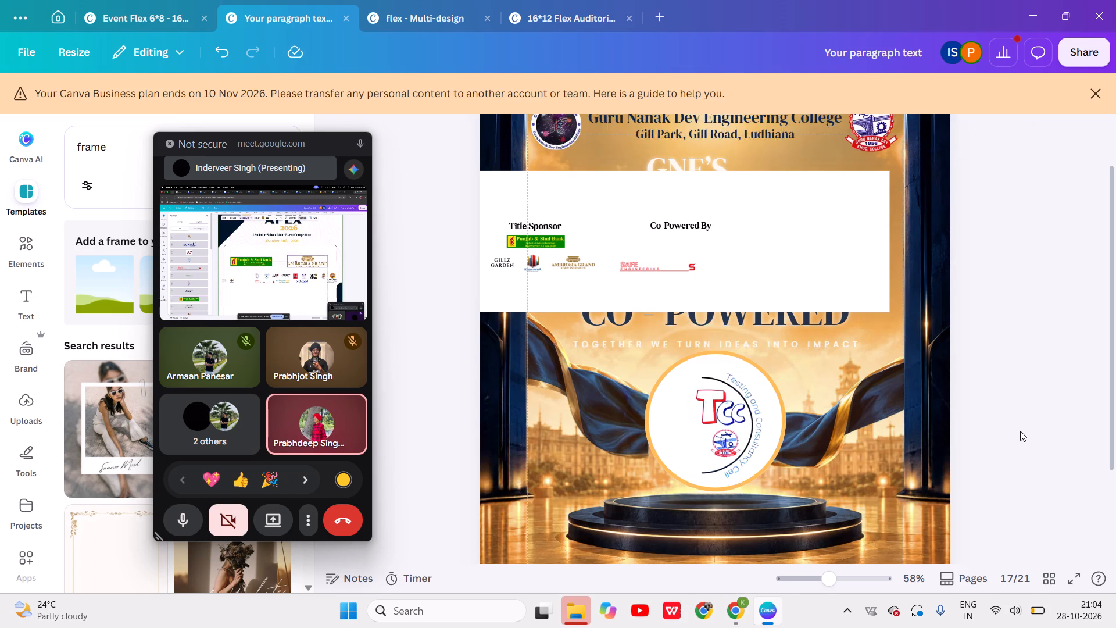
Nudge the TCC logo slightly back to the left so it looks visually balanced in the circle.
scroll(1020, 431, "down", 1)
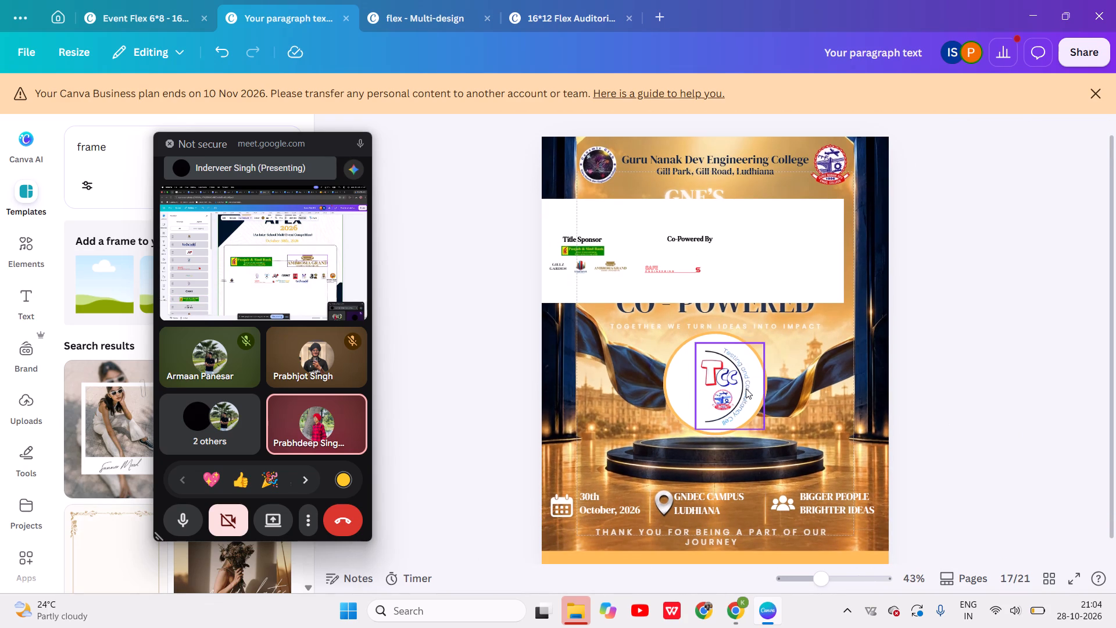
left_click(746, 388)
key("Left")
key("Left")
key("Left")
key("Left")
key("Left")
key("Left")
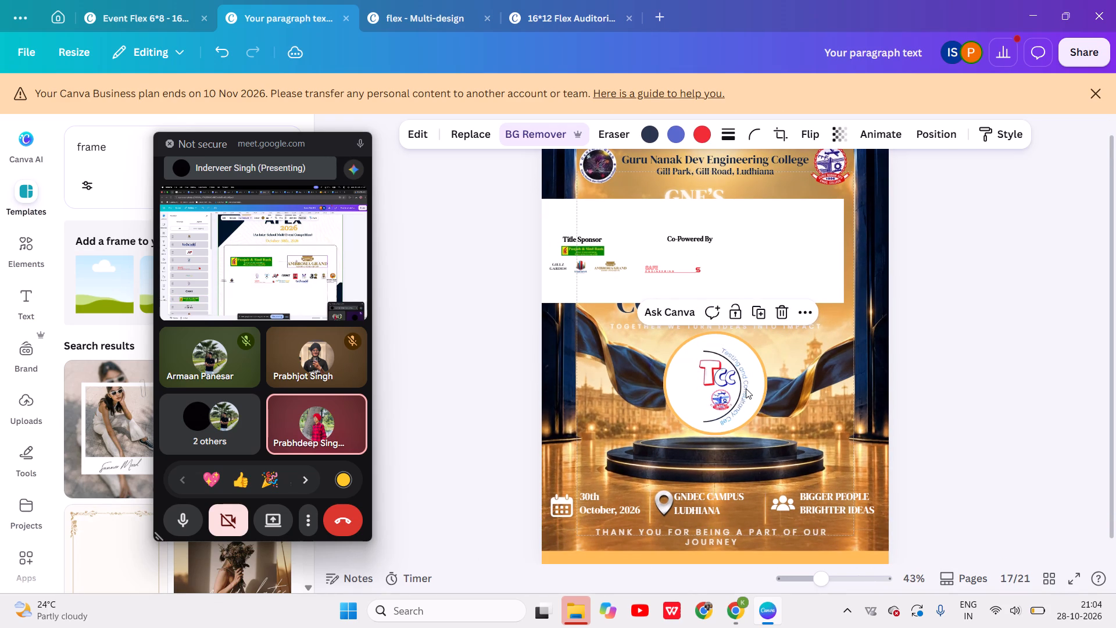
key("Left")
key("Left")
key("Left")
key("Right")
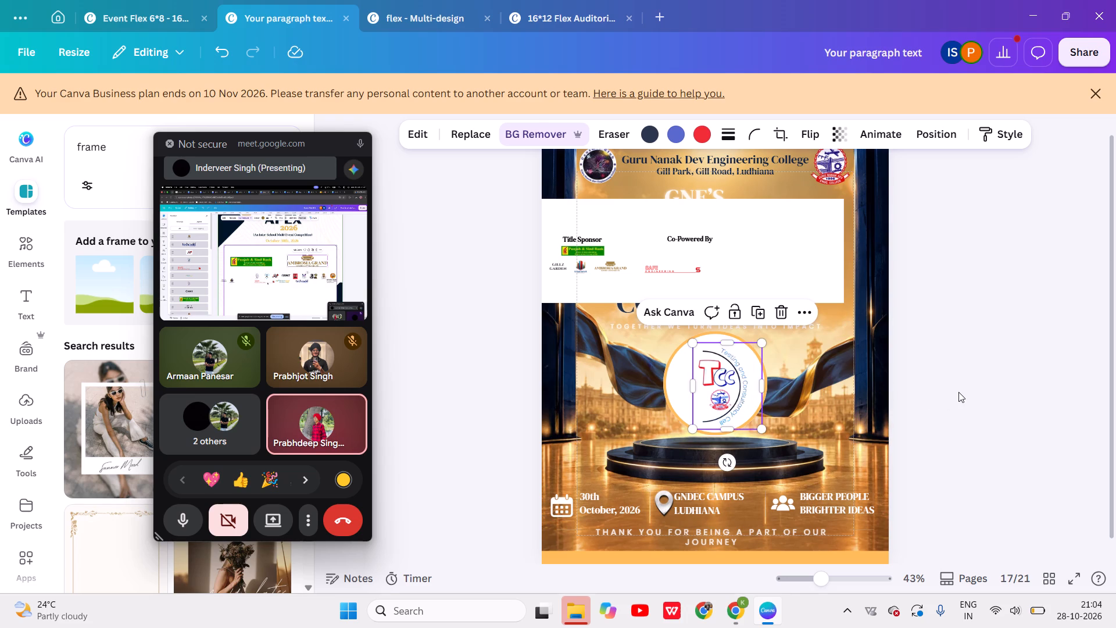
Shrink the TCC logo slightly and nudge it down a little so it sits inside the white circle.
left_click_drag(756, 427, 756, 426)
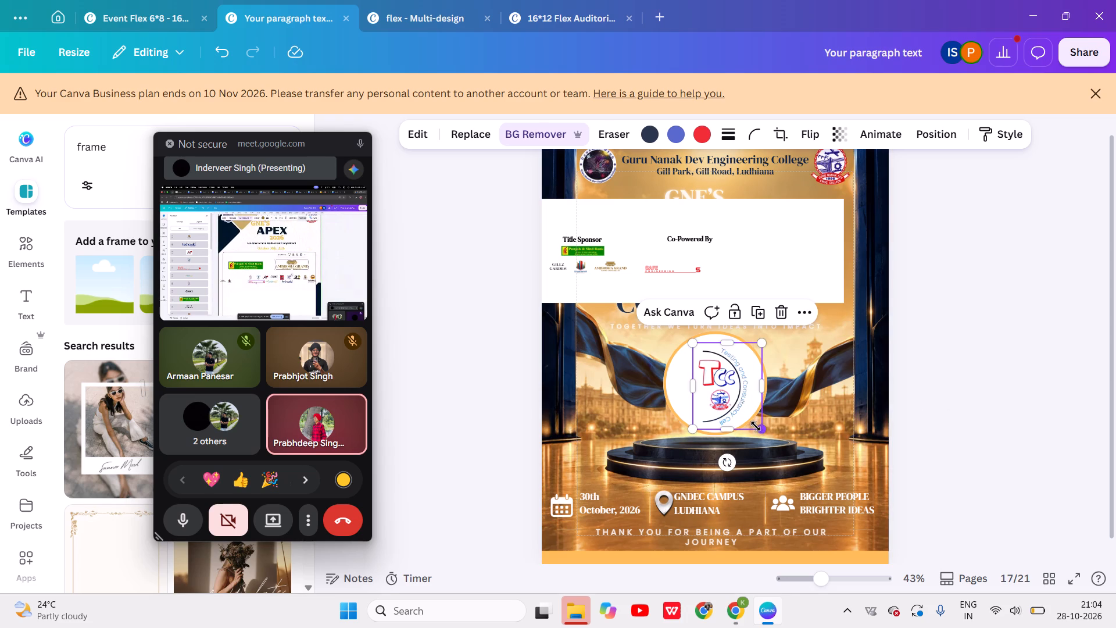
left_click_drag(756, 426, 749, 423)
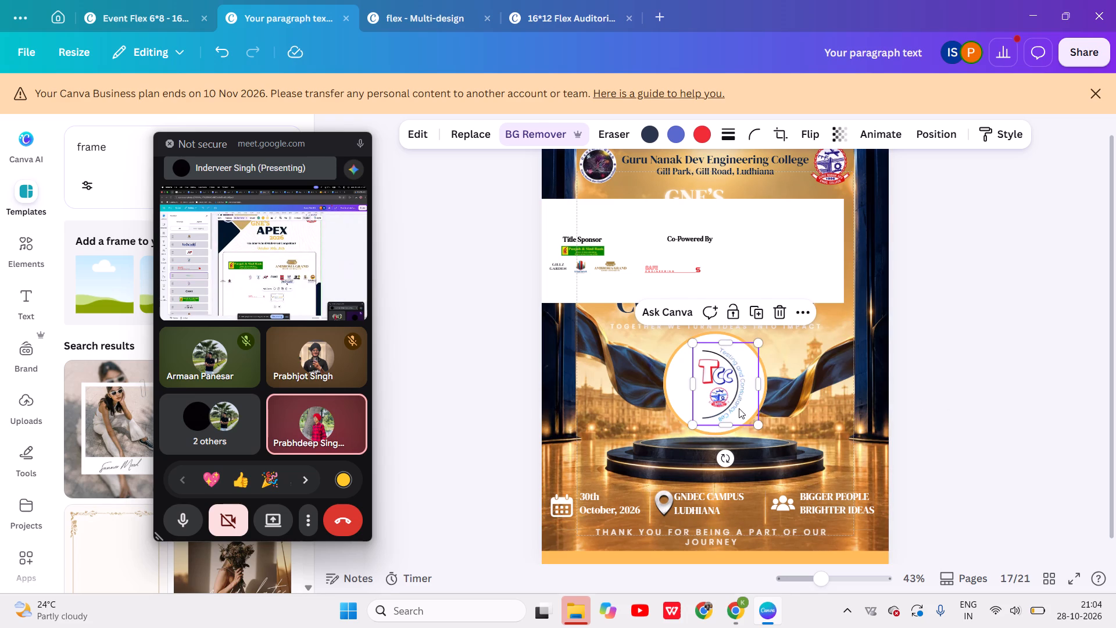
key("Down")
key("Down")
key("Down")
key("Down")
key("Down")
key("Up")
key("Up")
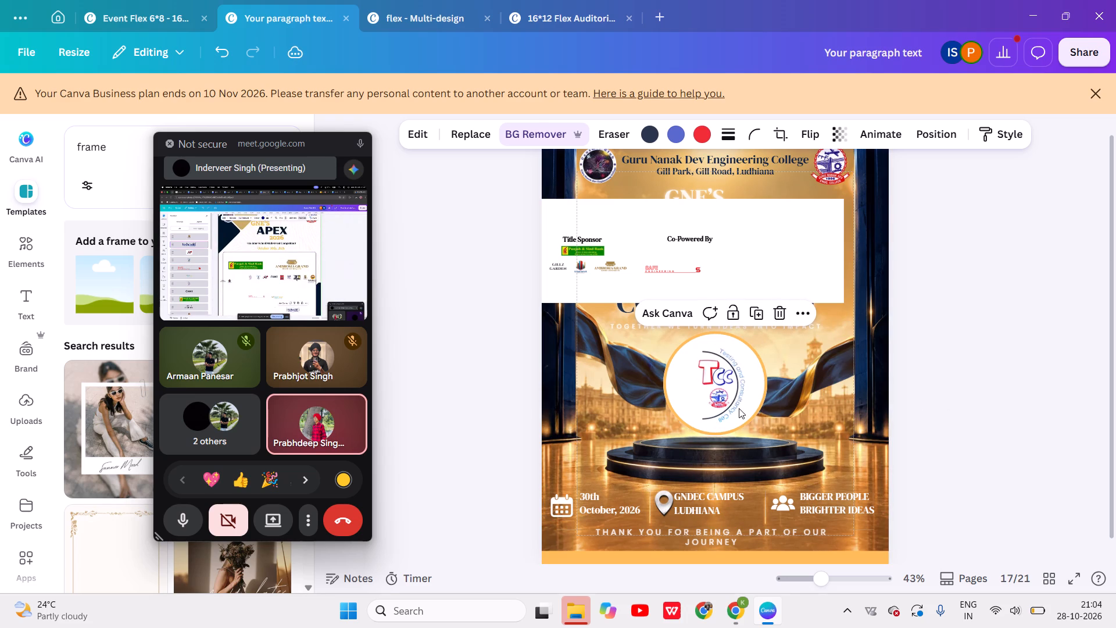
left_click(935, 431)
Duplicate the TCC Co-Powered page and delete the TCC logo from the circle on the copy.
scroll(935, 431, "down", 1)
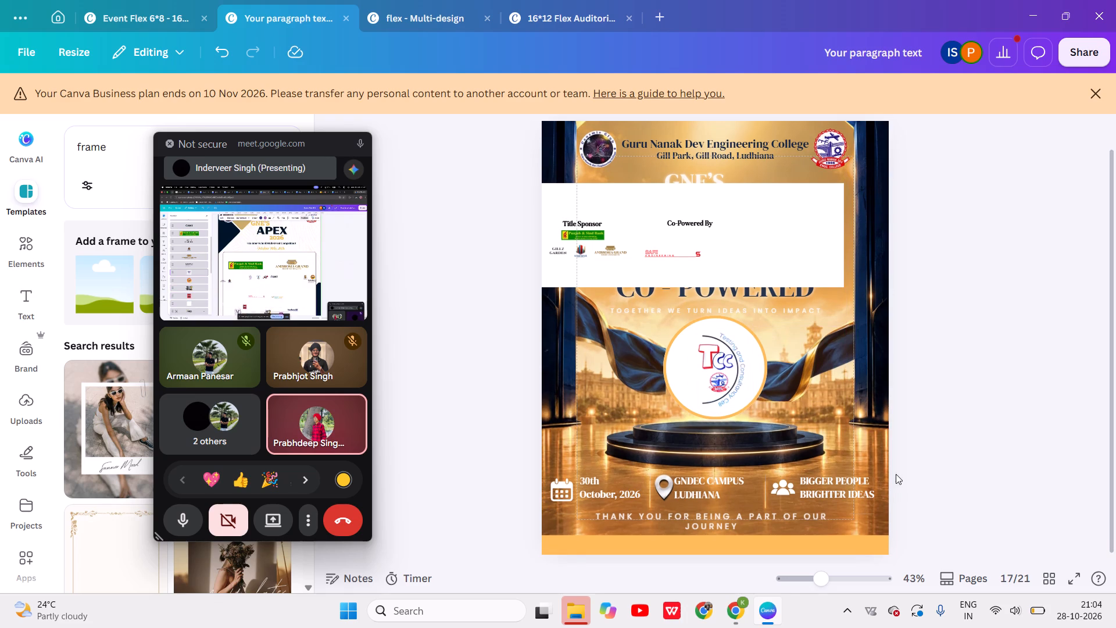
right_click(827, 425)
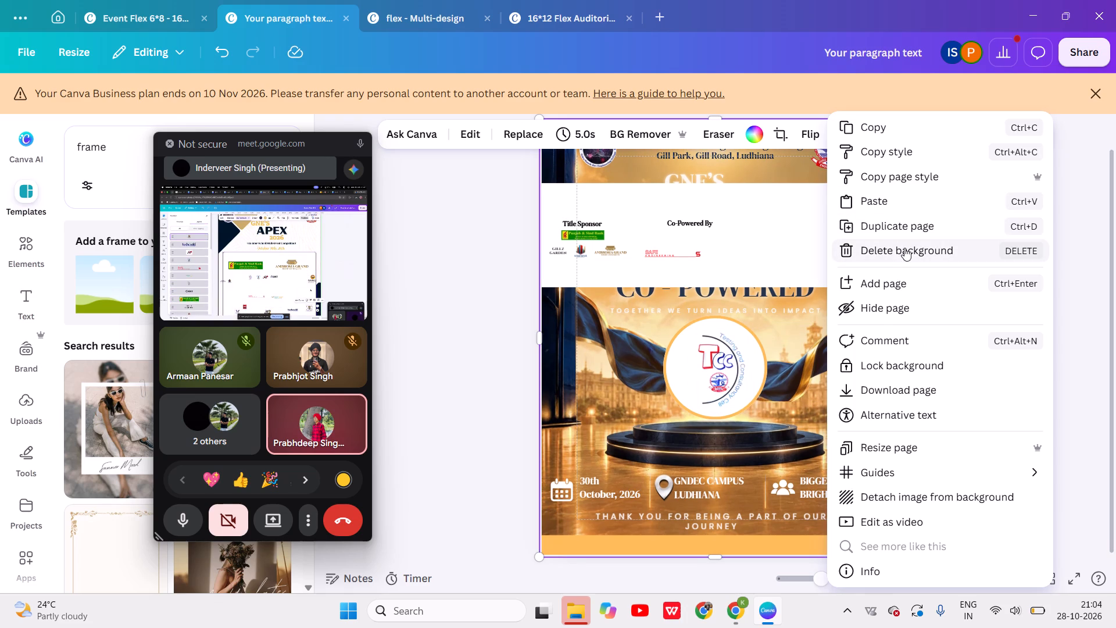
left_click(889, 227)
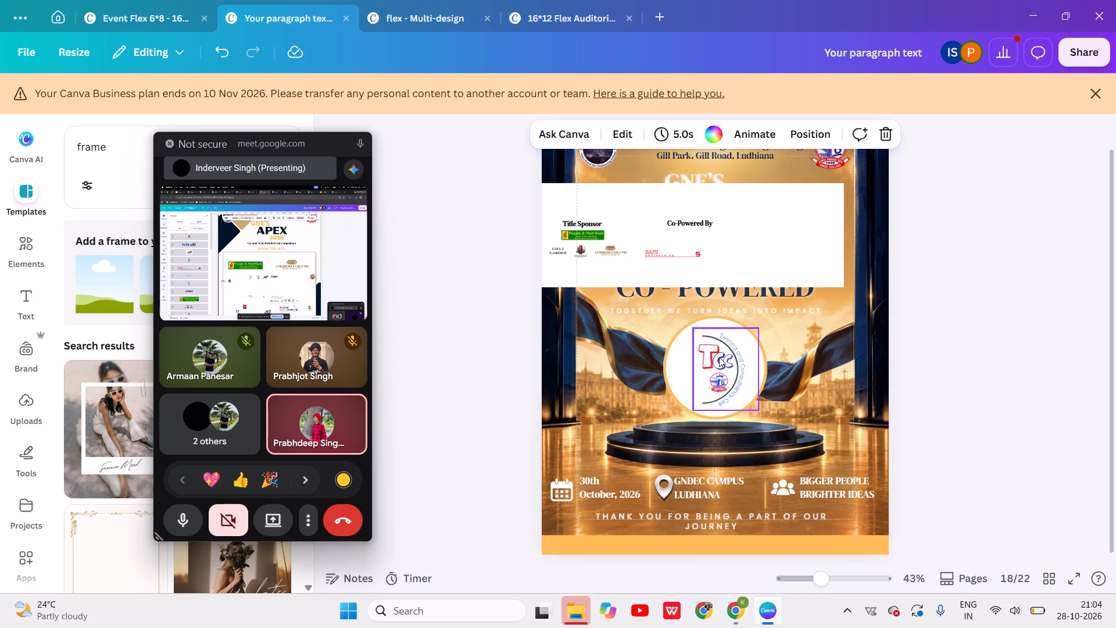
left_click(720, 360)
key("BackSpace")
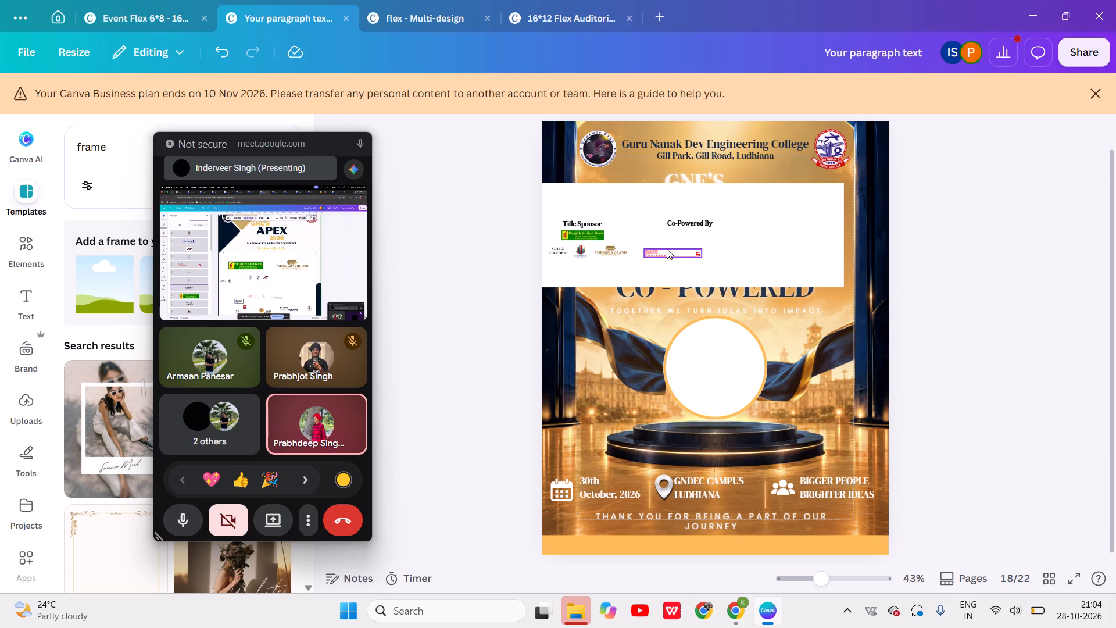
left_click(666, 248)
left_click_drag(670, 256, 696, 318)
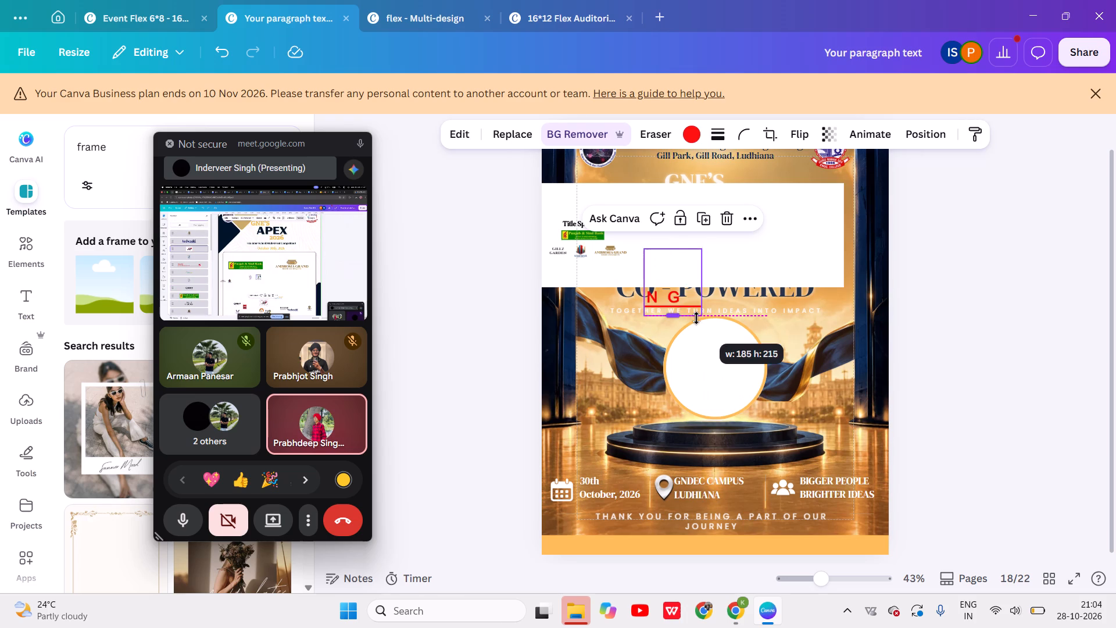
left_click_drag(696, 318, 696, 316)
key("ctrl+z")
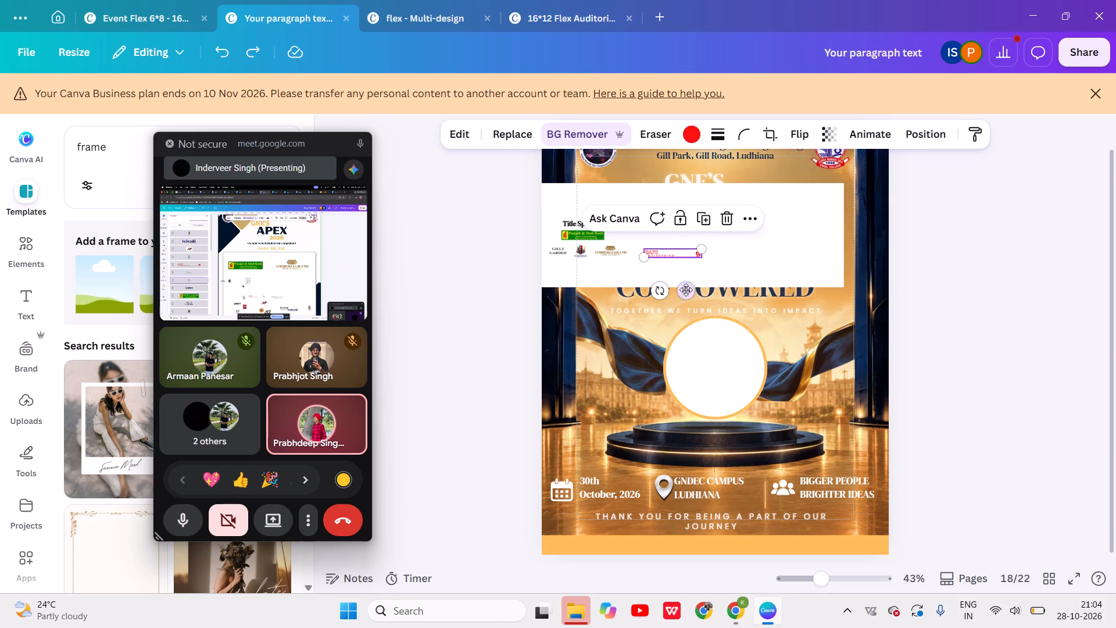
Move the red SAFE logo from the sponsor strip into the empty circle and enlarge it to nearly the circle's width.
left_click(671, 238)
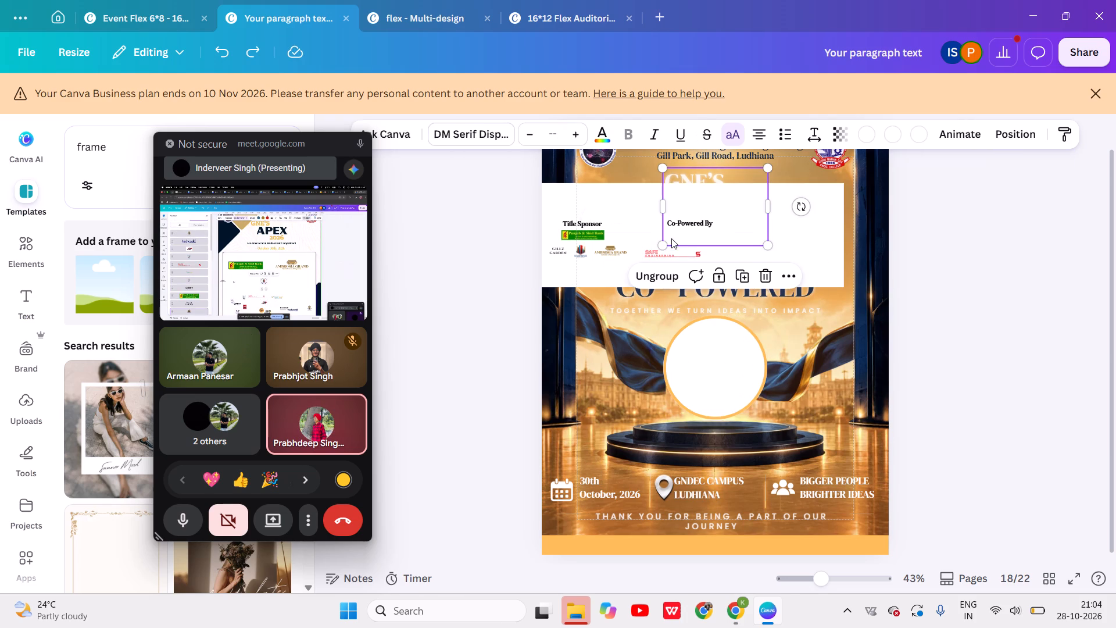
left_click_drag(667, 255, 712, 384)
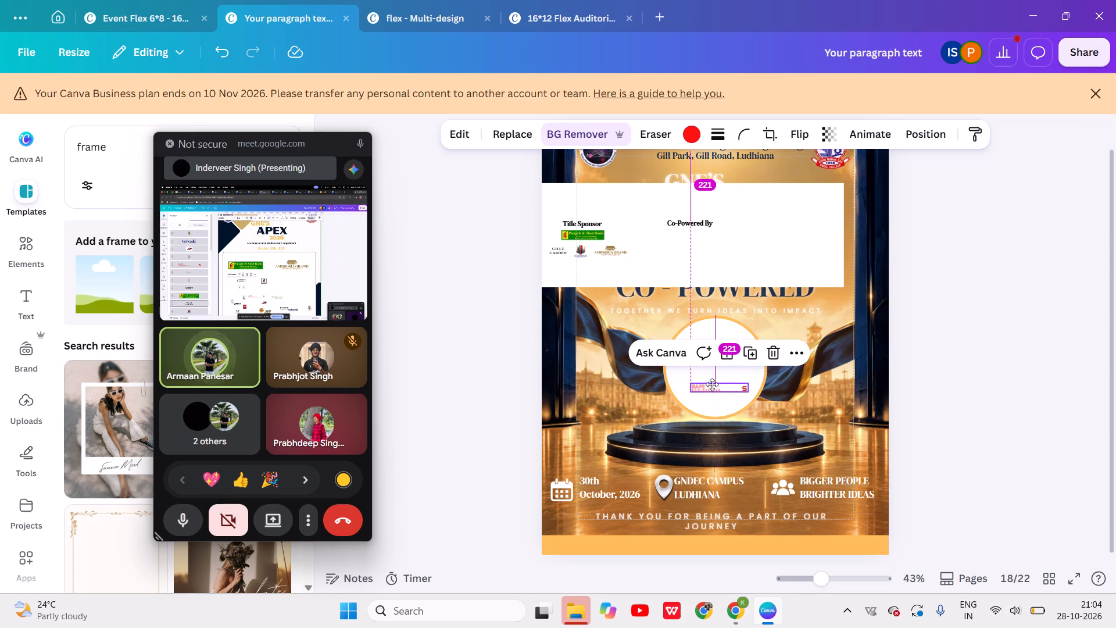
left_click_drag(712, 384, 710, 381)
left_click_drag(689, 384, 682, 395)
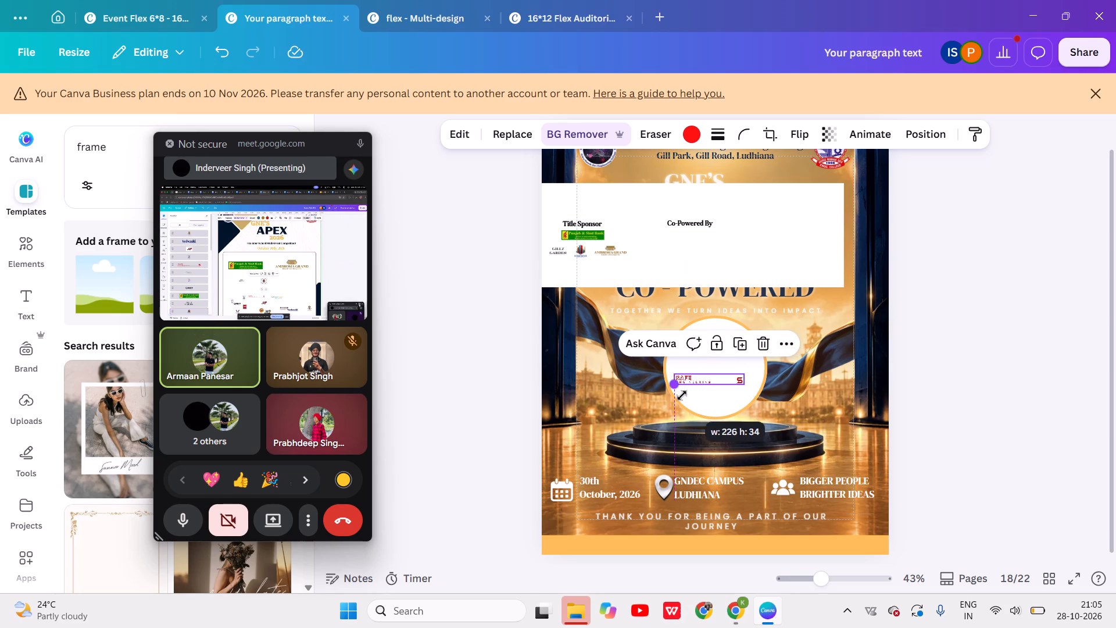
left_click_drag(682, 395, 679, 398)
left_click_drag(744, 371, 749, 366)
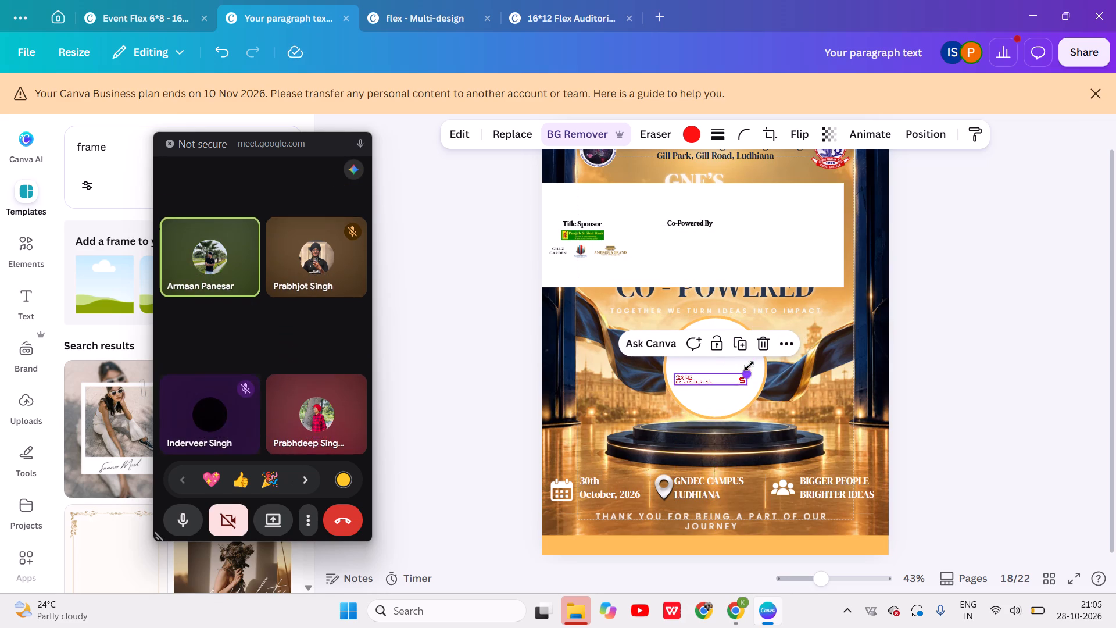
left_click_drag(749, 366, 757, 358)
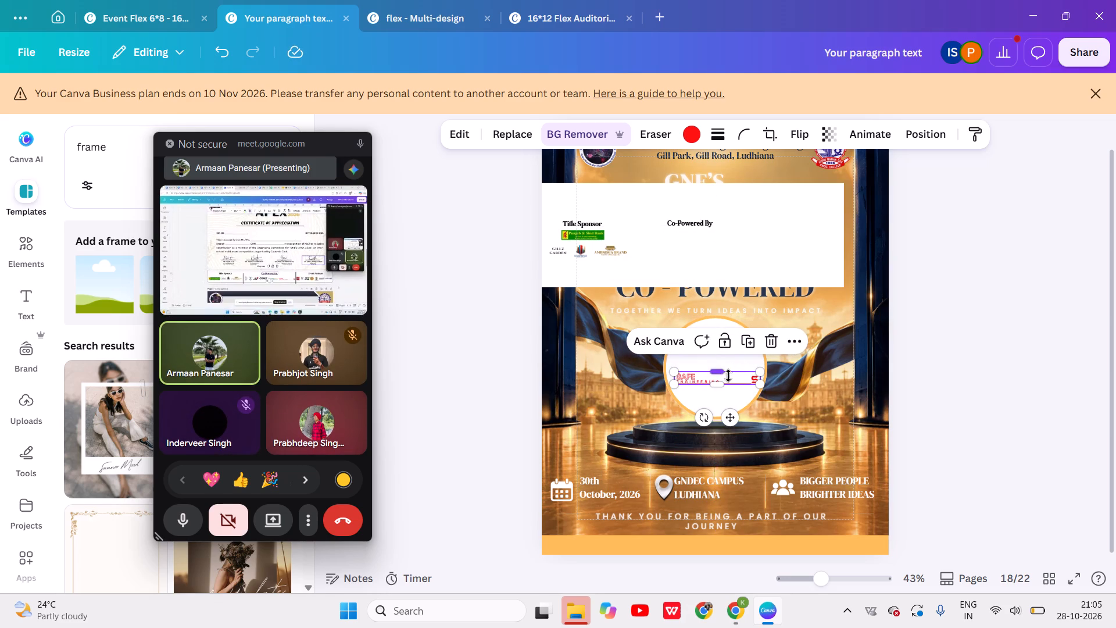
Shift the SAFE logo slightly upward so it sits around the circle's vertical middle.
left_click(750, 443)
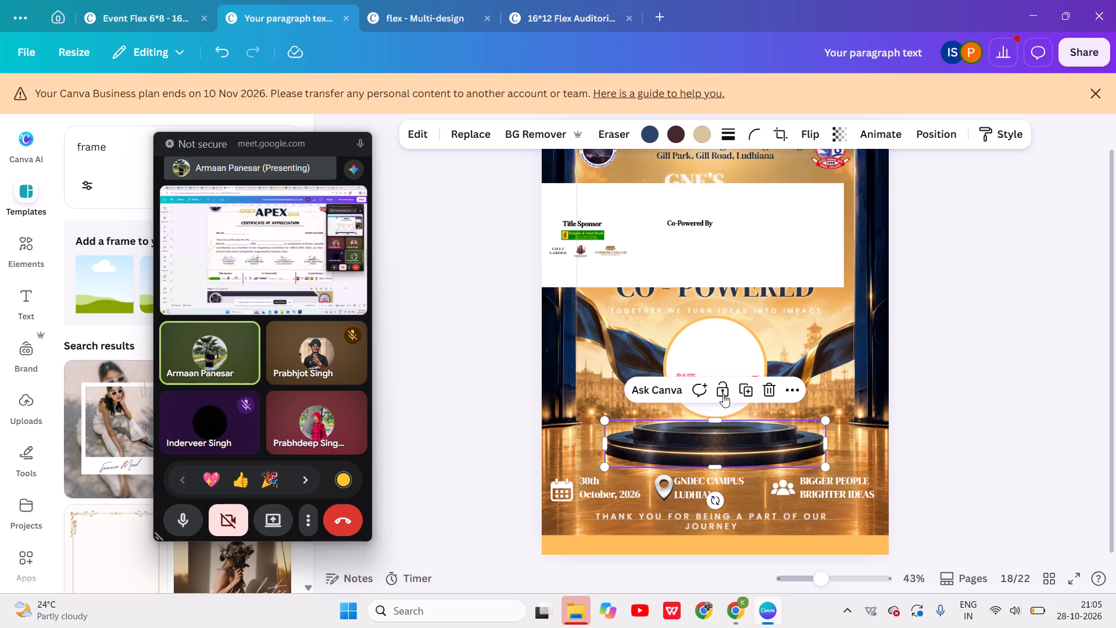
left_click(726, 358)
left_click_drag(713, 384, 713, 377)
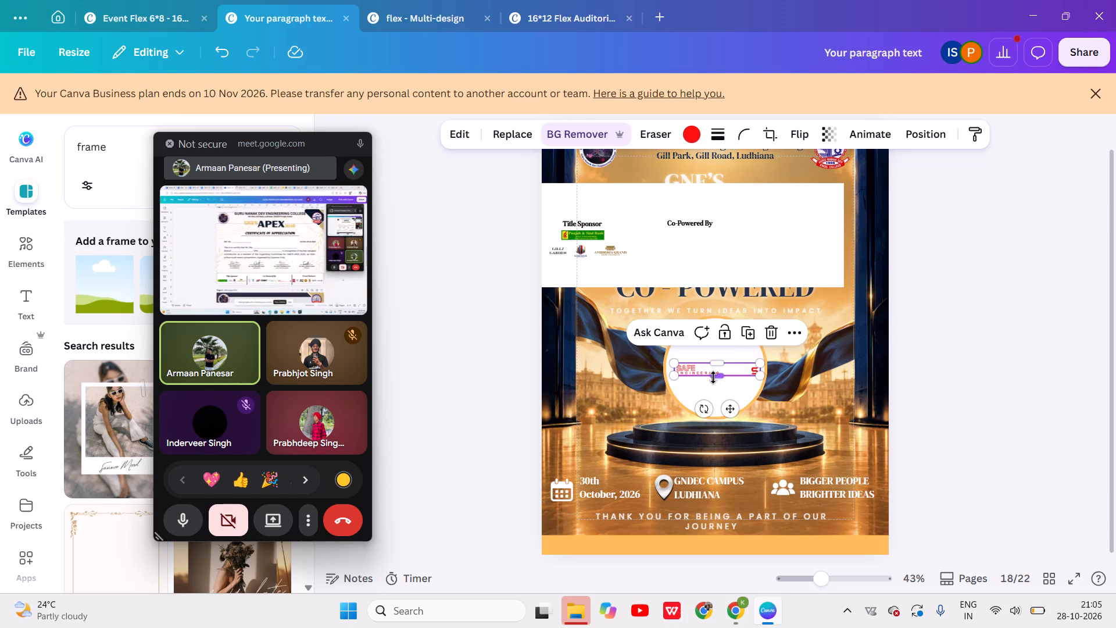
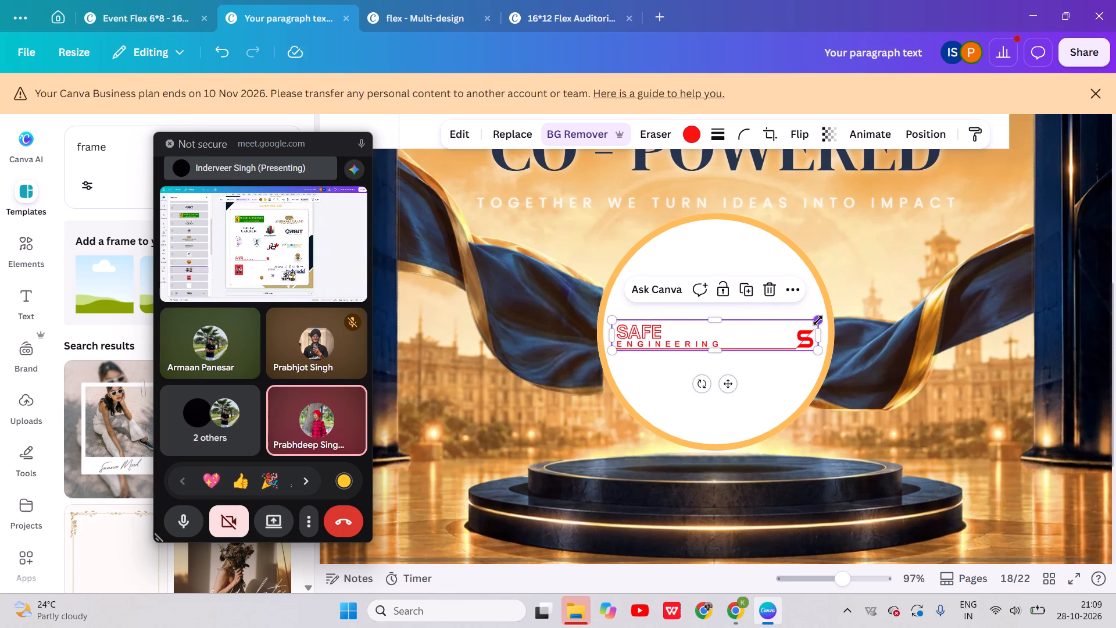
Fine-tune the SAFE logo's size inside the white circle to about 292 wide by 43 high.
left_click_drag(818, 320, 822, 315)
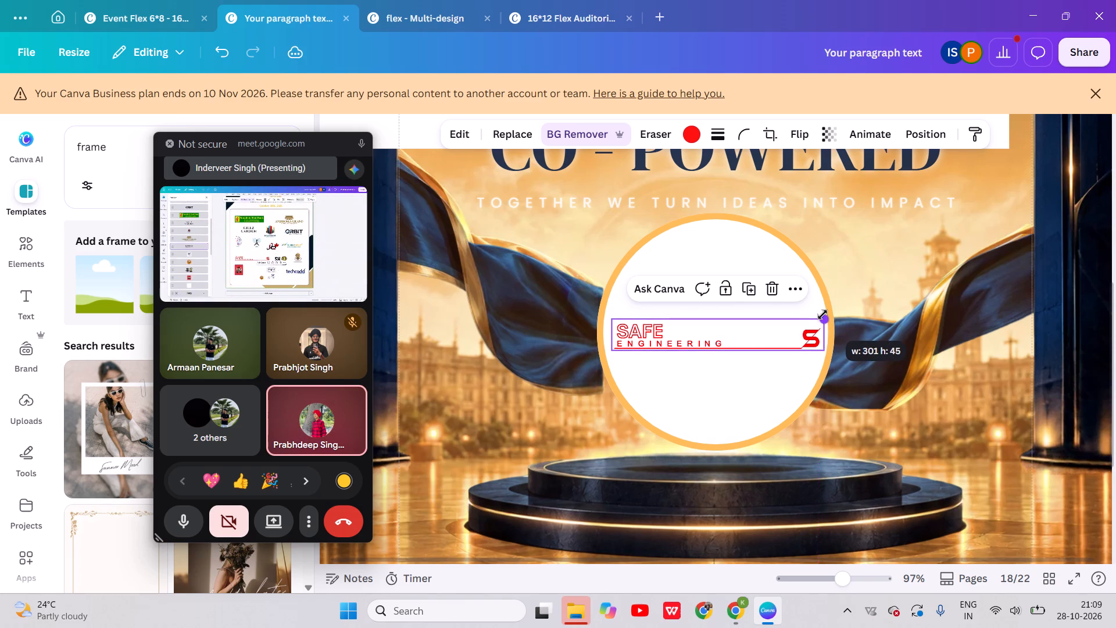
left_click_drag(822, 315, 817, 312)
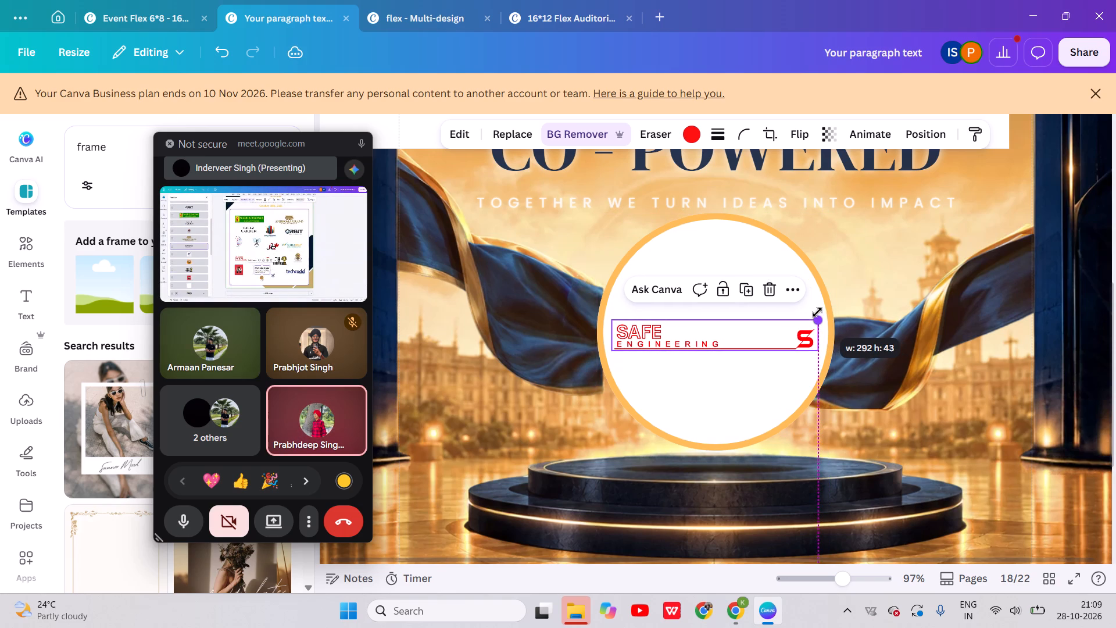
left_click_drag(817, 312, 817, 313)
left_click(867, 391)
Duplicate the SAFE Co-Powered page and delete the SAFE logo from the circle on the copy.
scroll(867, 391, "down", 1)
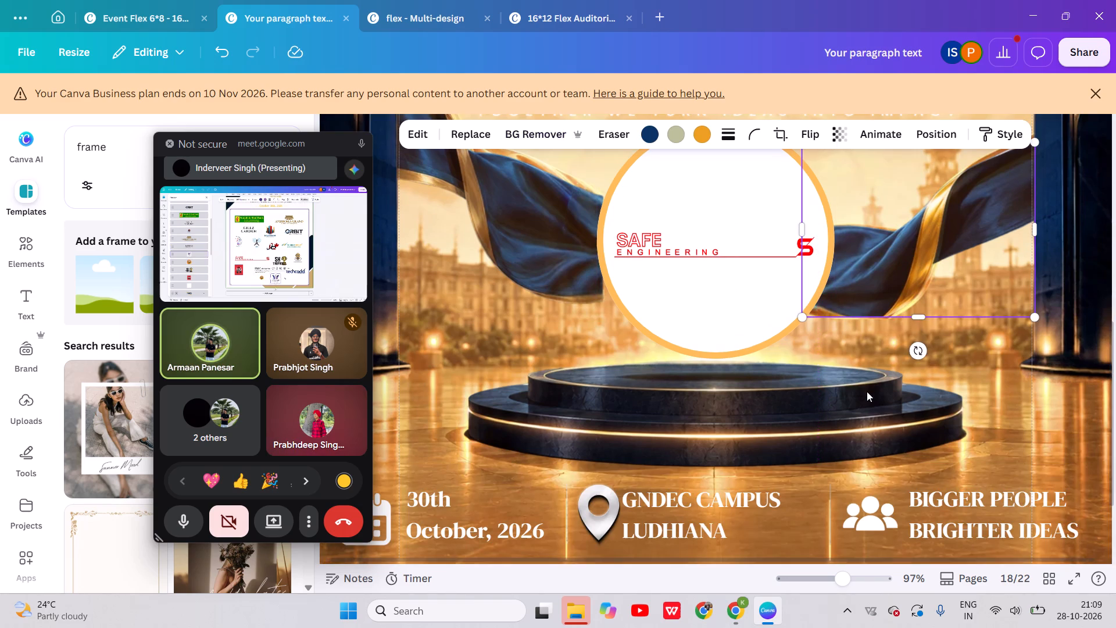
scroll(867, 391, "down", 1)
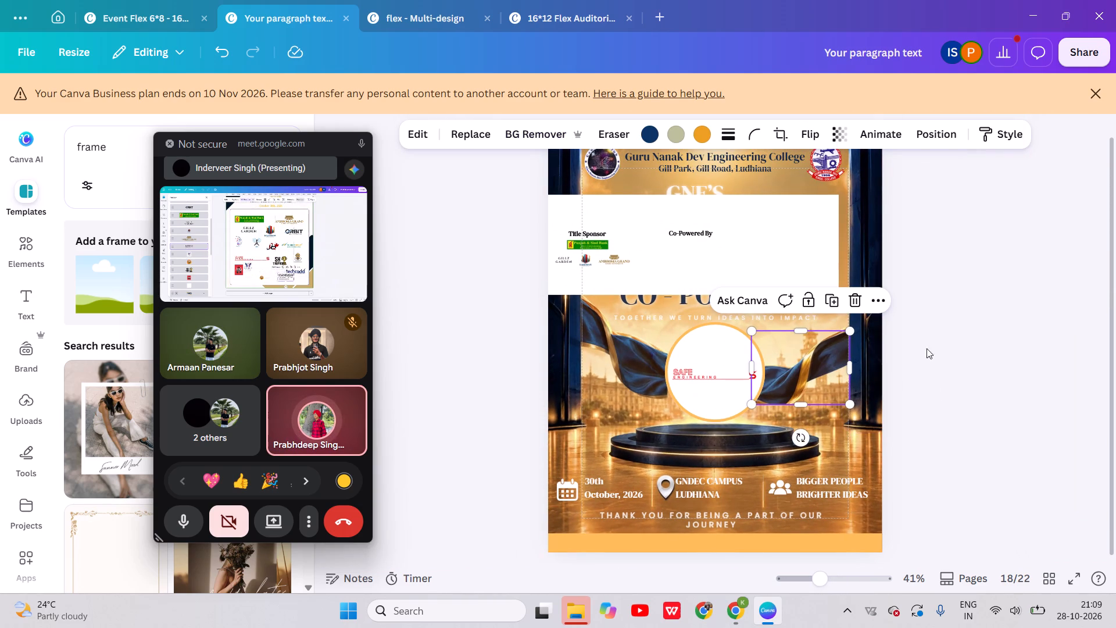
left_click(959, 459)
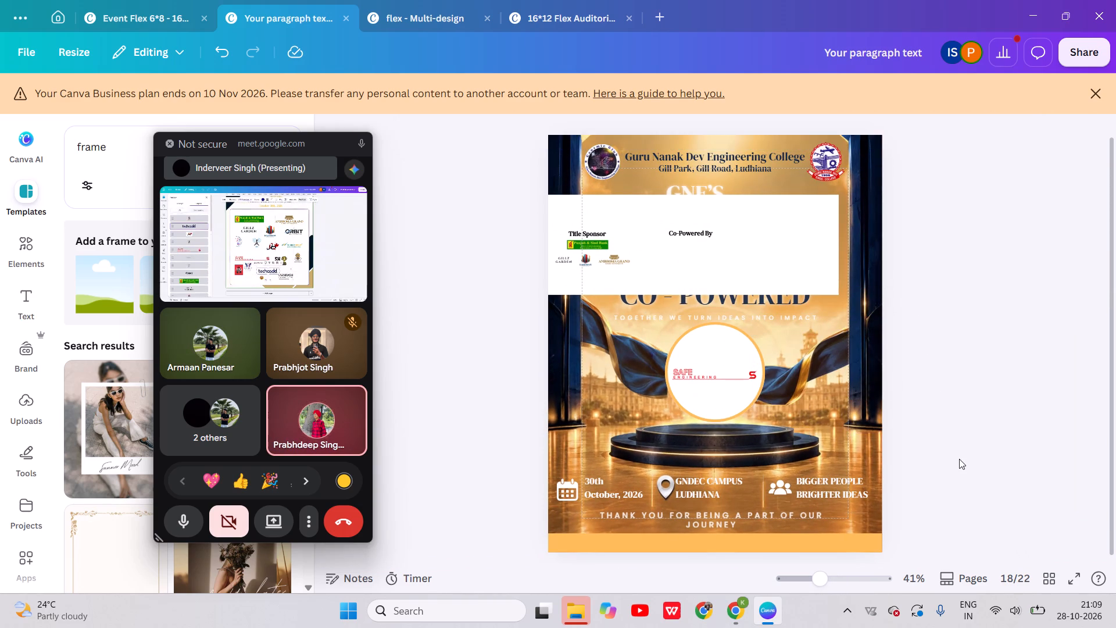
right_click(839, 437)
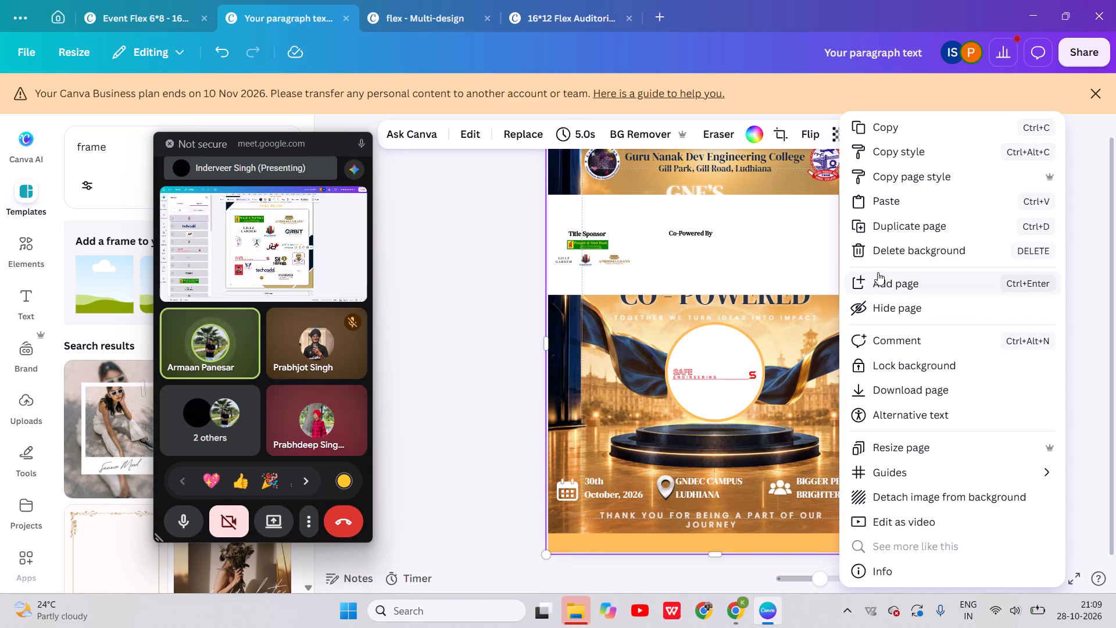
left_click(882, 225)
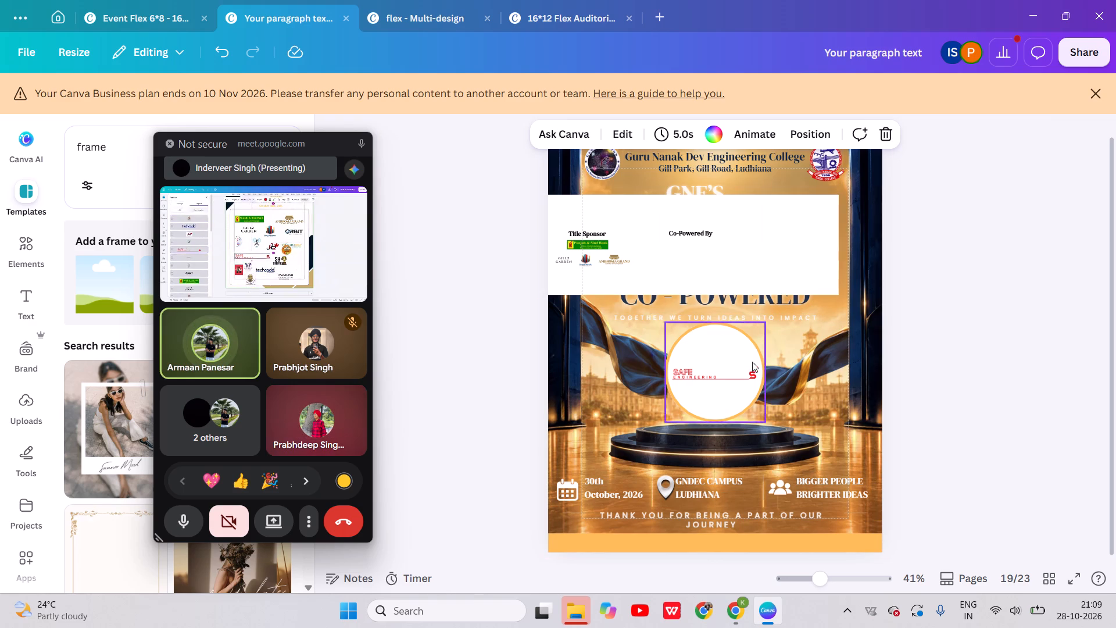
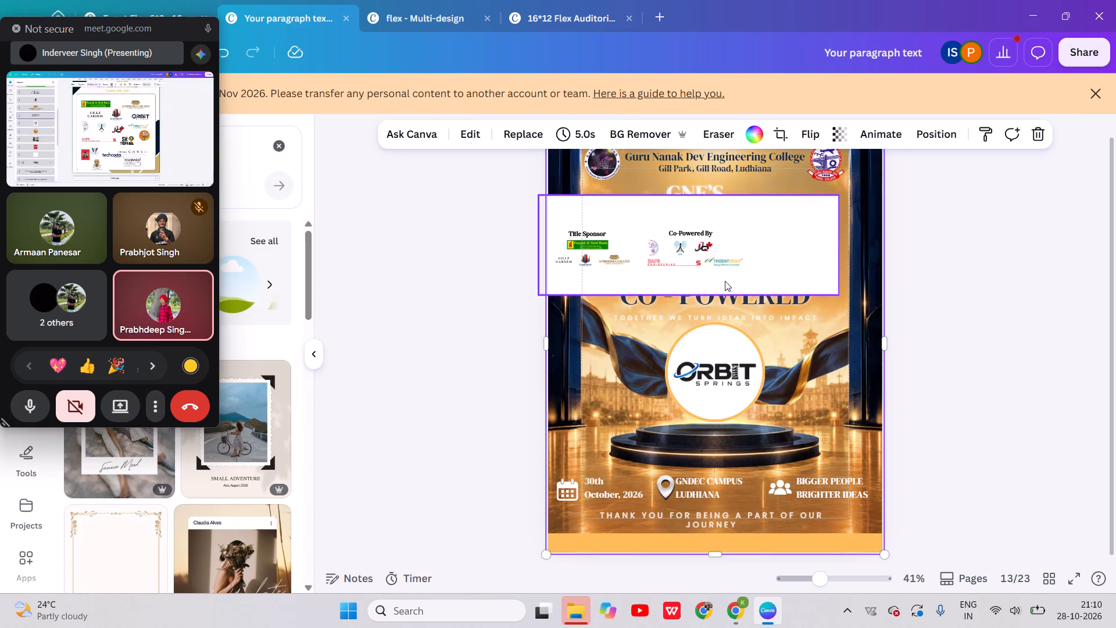
On the Orbit Springs Co-Powered page, delete the white rectangle and the small sponsor logos and headings covering the GNE's APEX 2026 title.
left_click(741, 262)
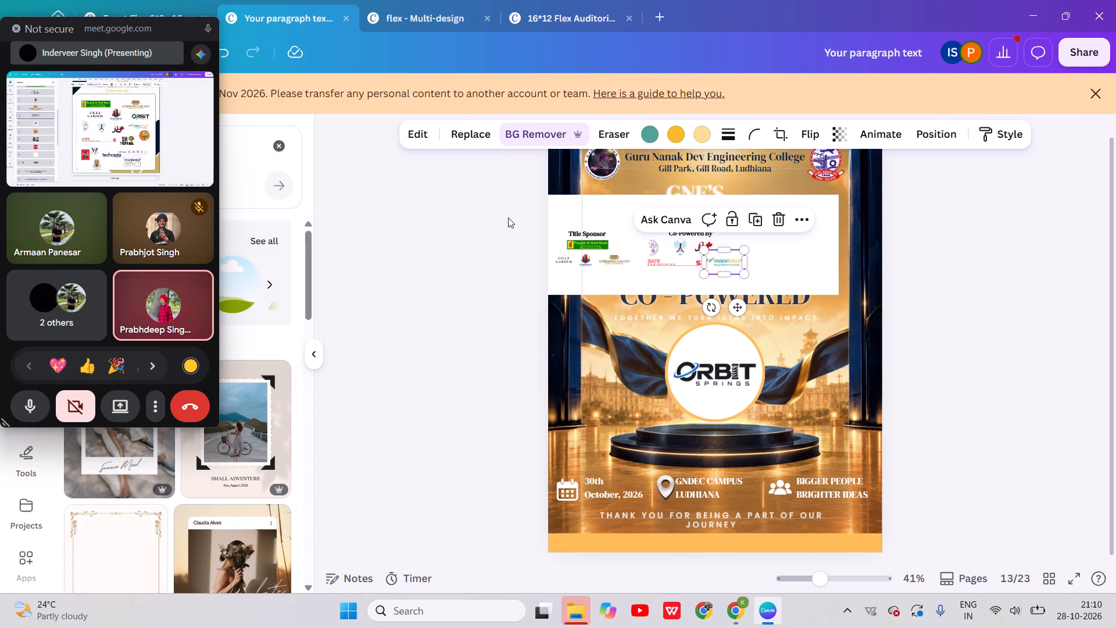
left_click(595, 235)
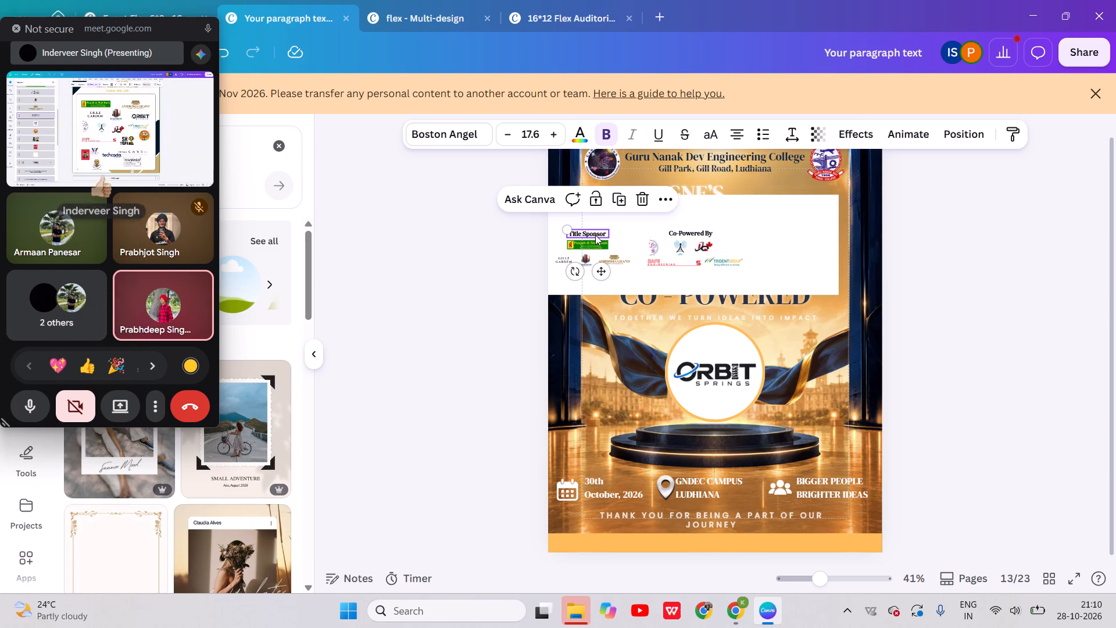
left_click(804, 247)
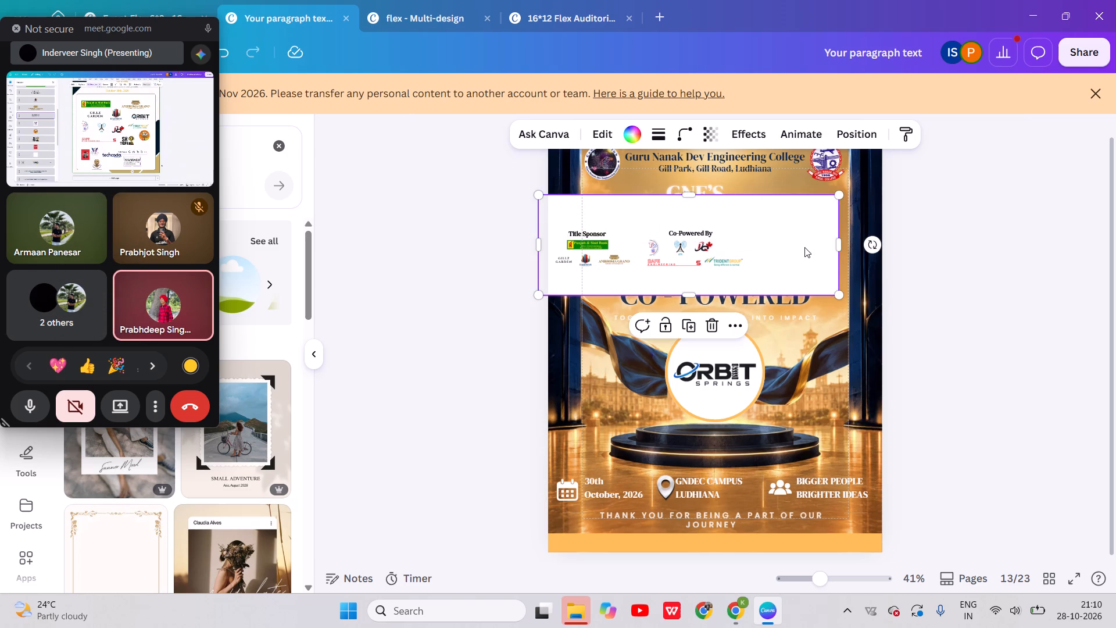
key("BackSpace")
left_click_drag(535, 232, 775, 276)
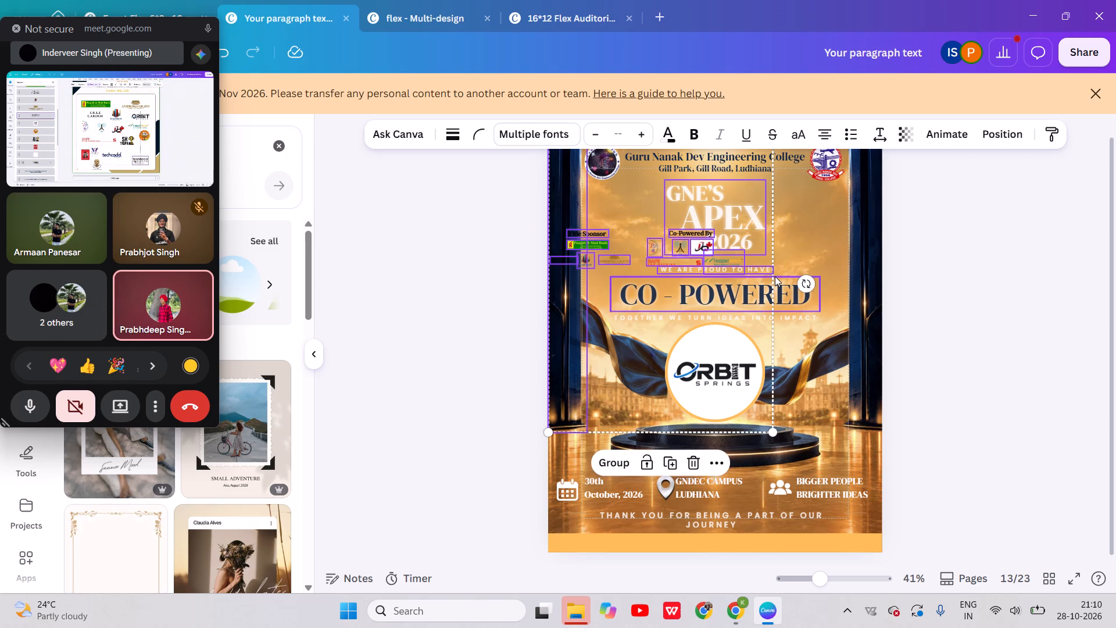
left_click(565, 177, "shift")
left_click(721, 206, "shift")
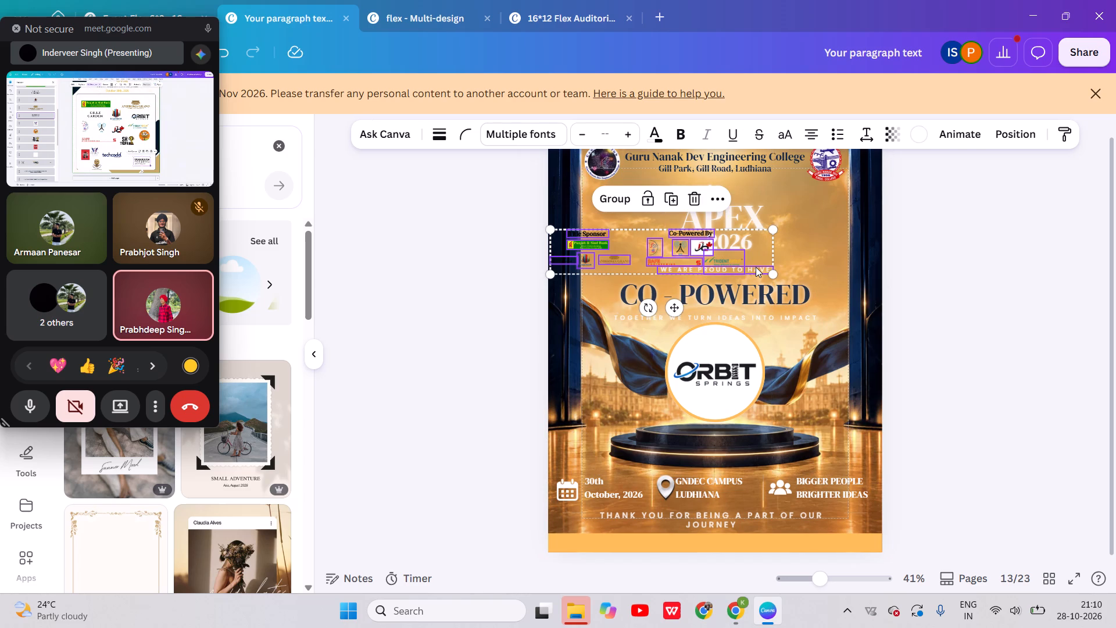
left_click(756, 267, "shift")
key("BackSpace")
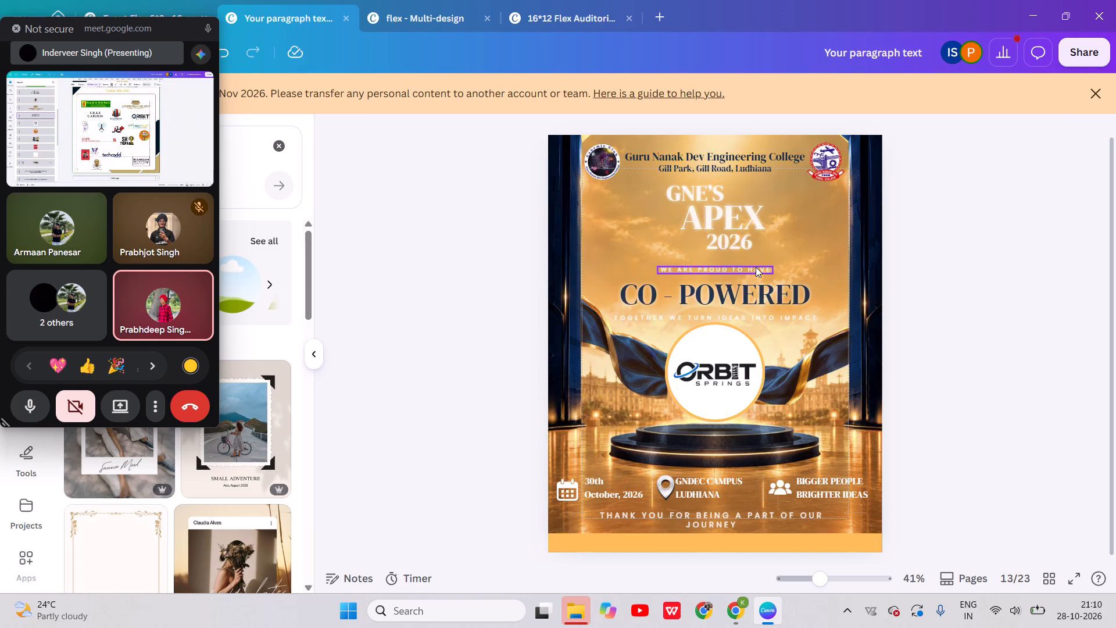
left_click(974, 324)
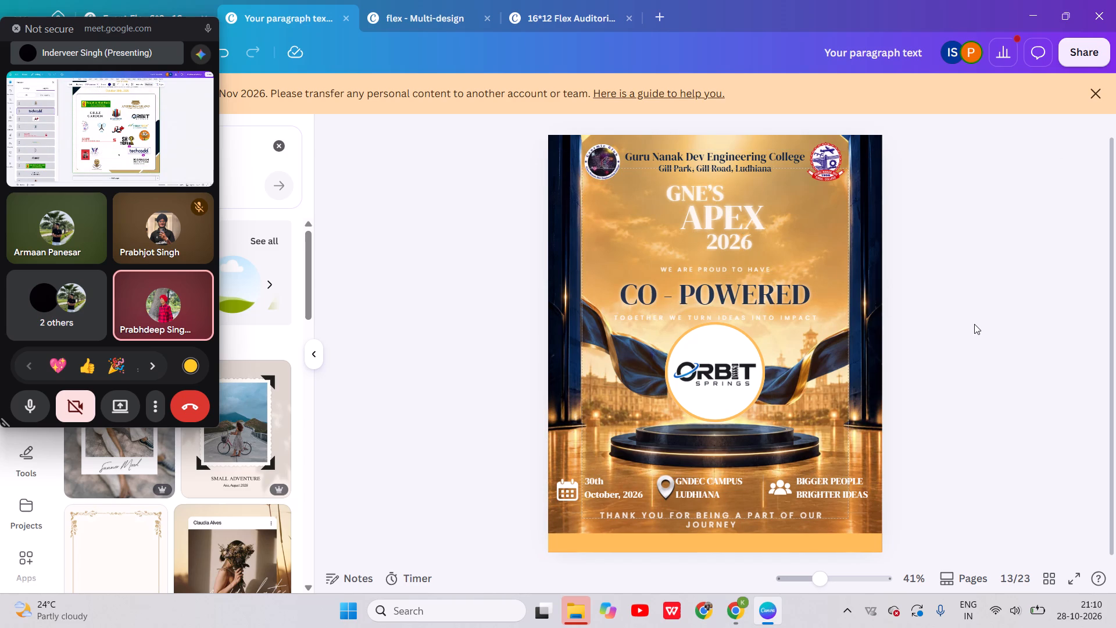
On the following Co-Powered page with the JQ maple-leaf logo, delete the Title Sponsor and Co-Powered By headings and all small sponsor logos on the white rectangle.
key("Right")
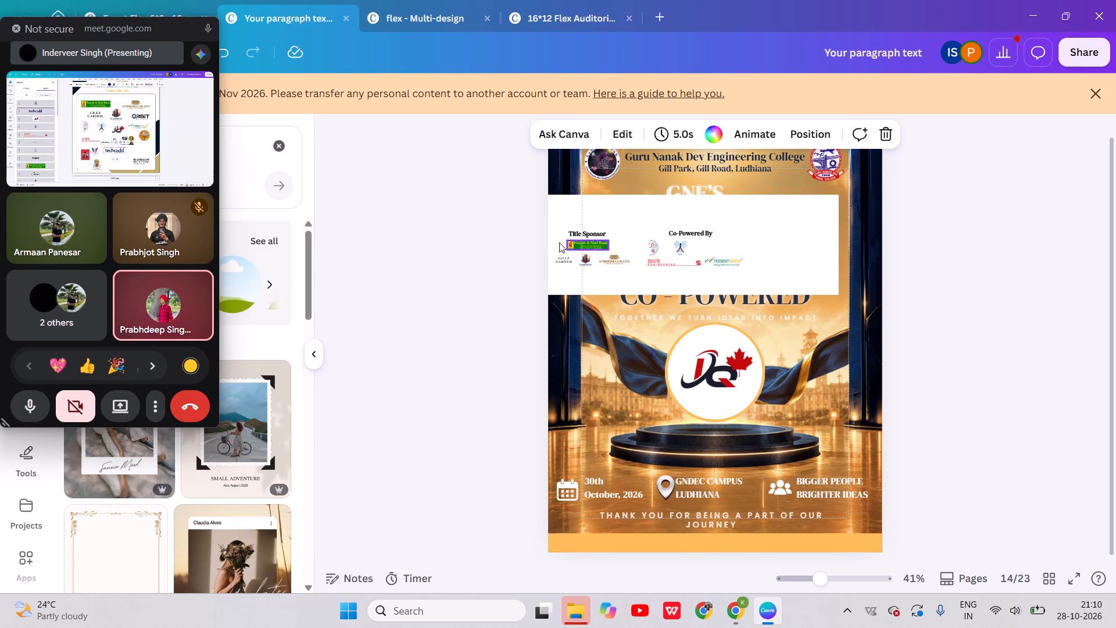
left_click_drag(522, 242, 784, 276)
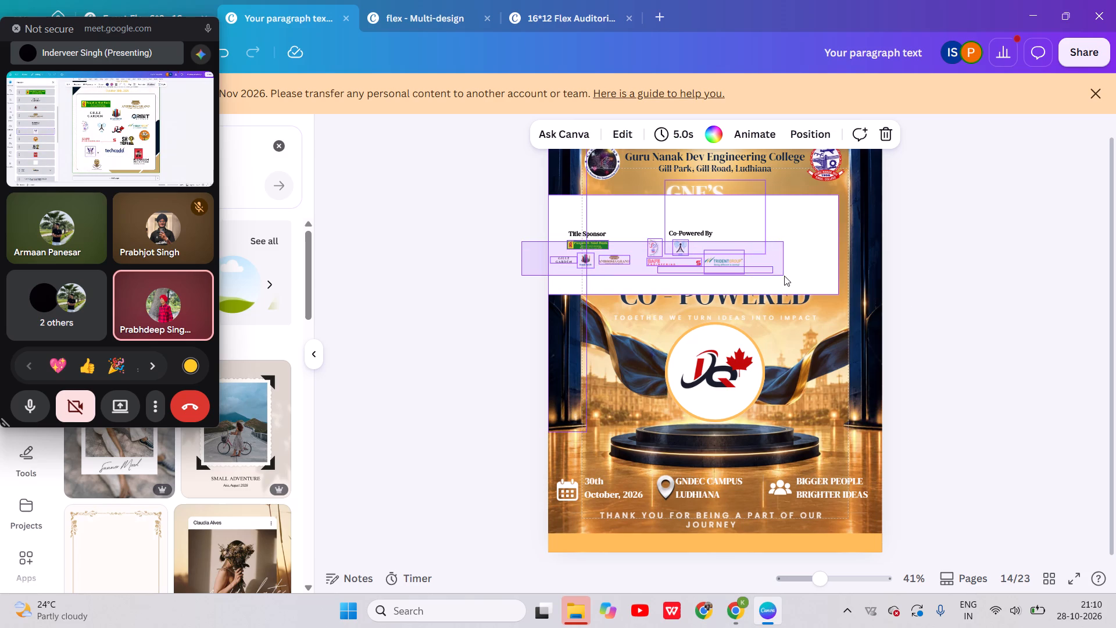
left_click(1061, 259)
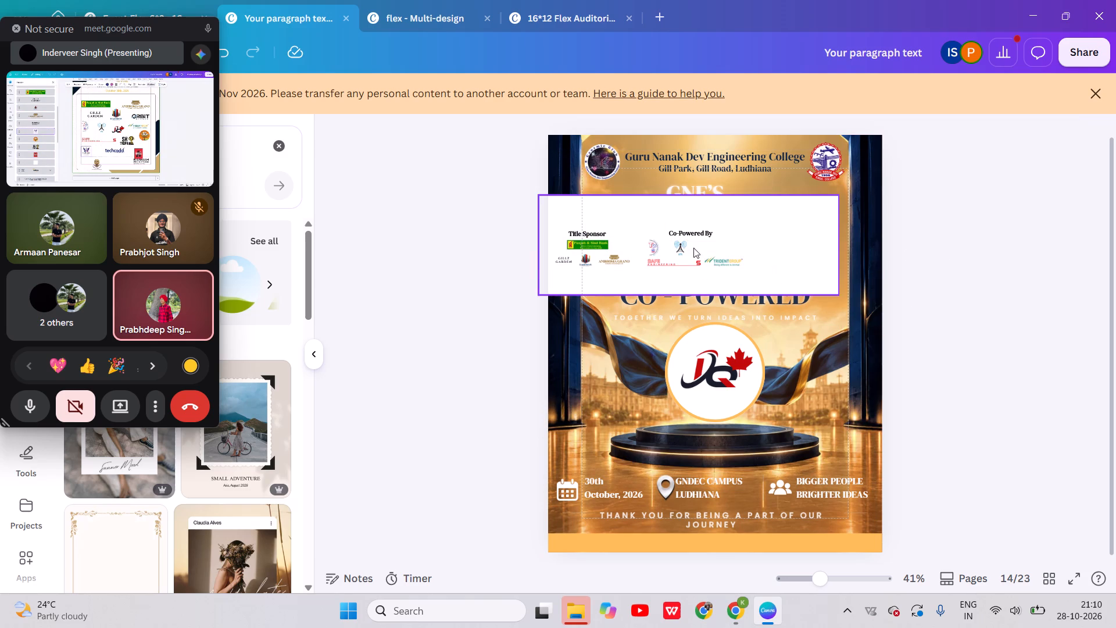
left_click(596, 232)
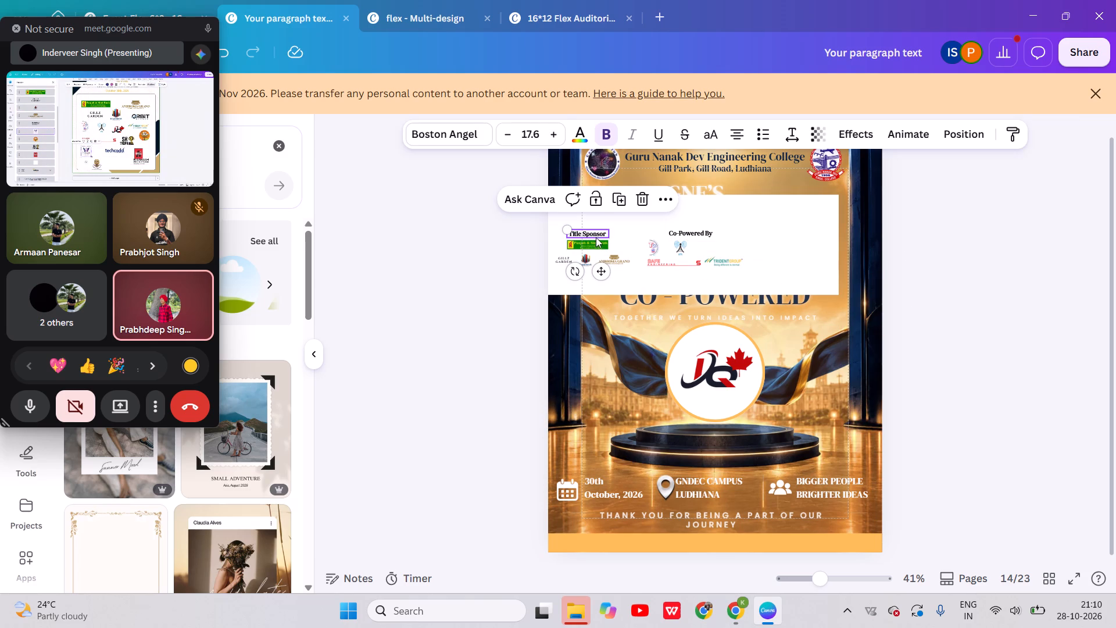
left_click(596, 240, "shift")
left_click(567, 262, "shift")
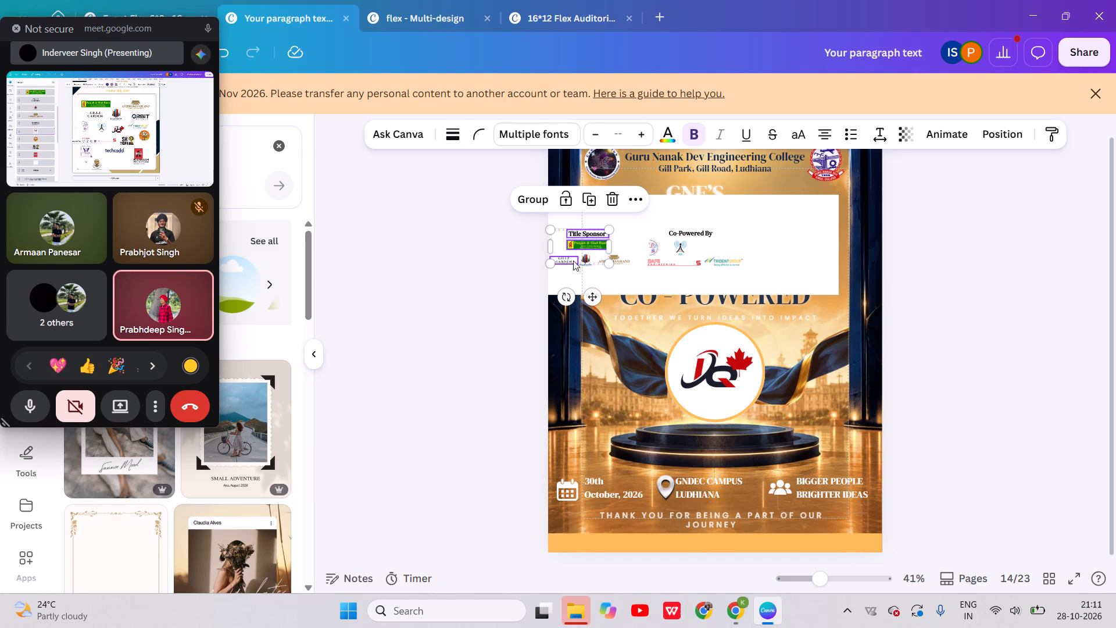
left_click(582, 260, "shift")
left_click(602, 258, "shift")
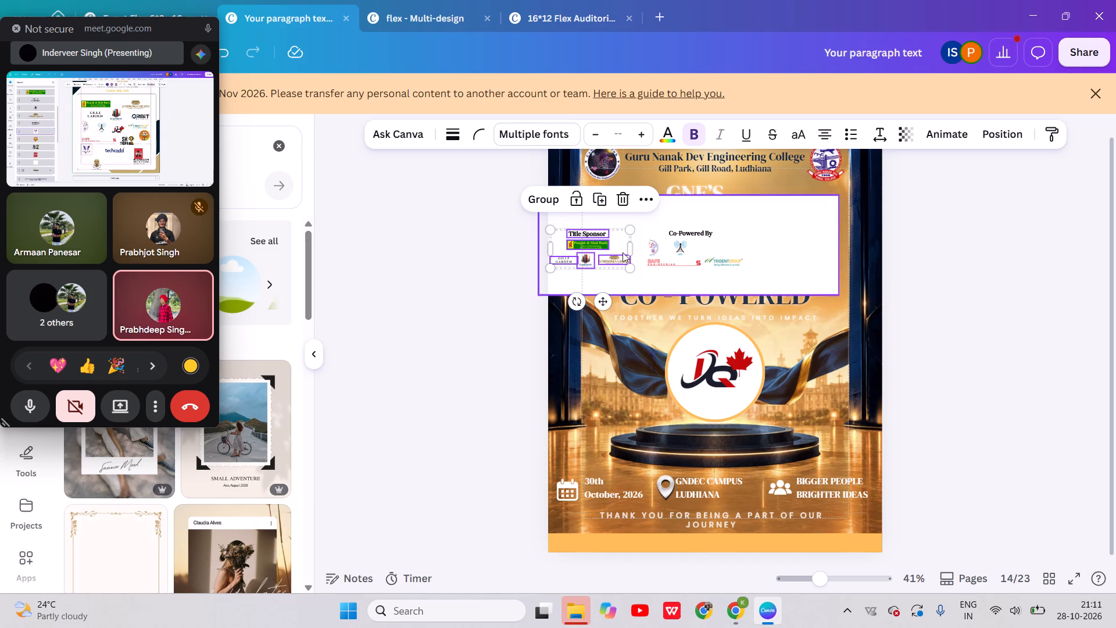
left_click(650, 247, "shift")
left_click(679, 232, "shift")
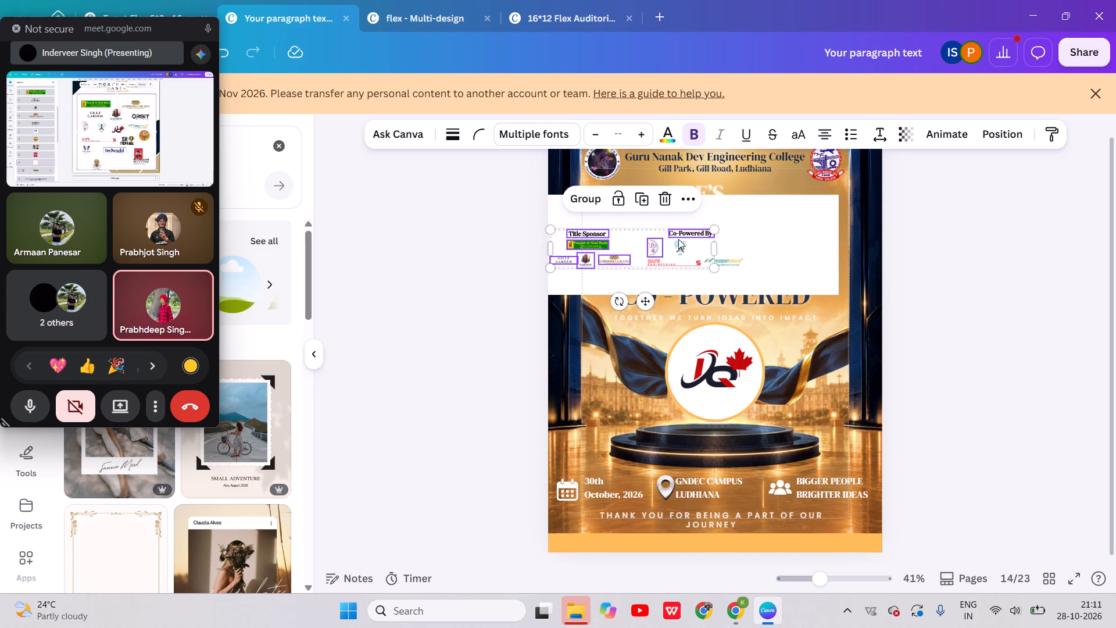
left_click(677, 244, "shift")
left_click(671, 260, "shift")
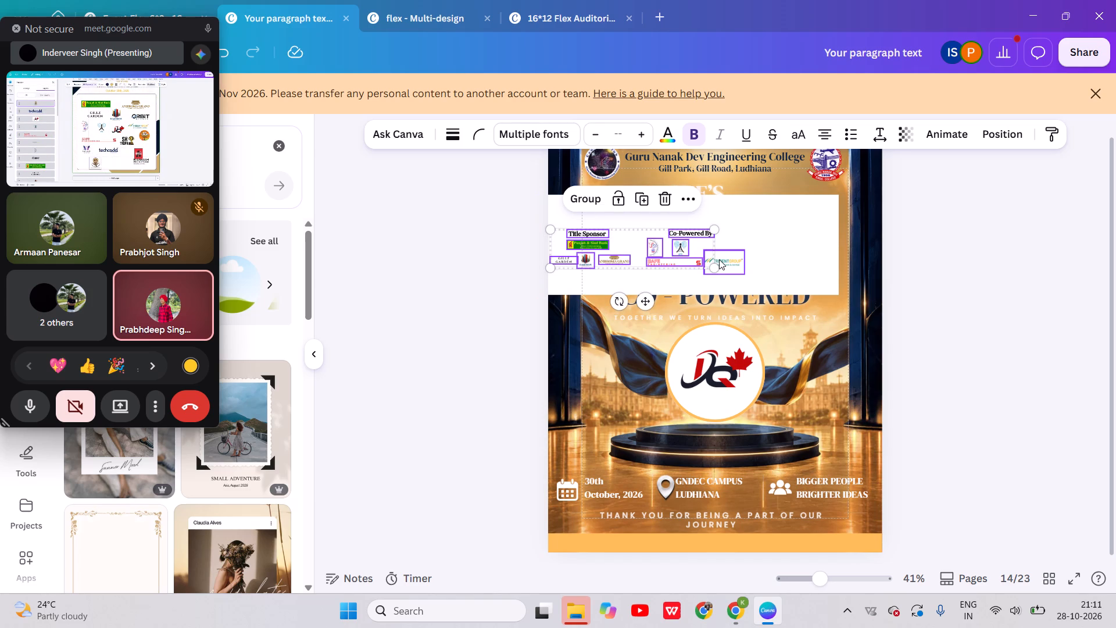
left_click(719, 259, "shift")
key("BackSpace")
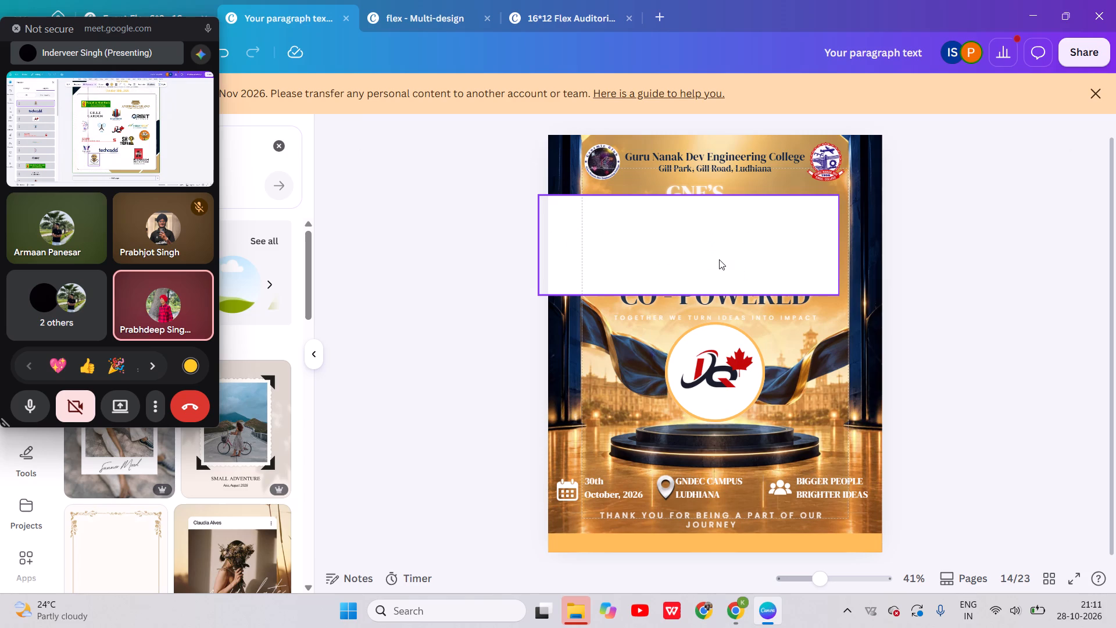
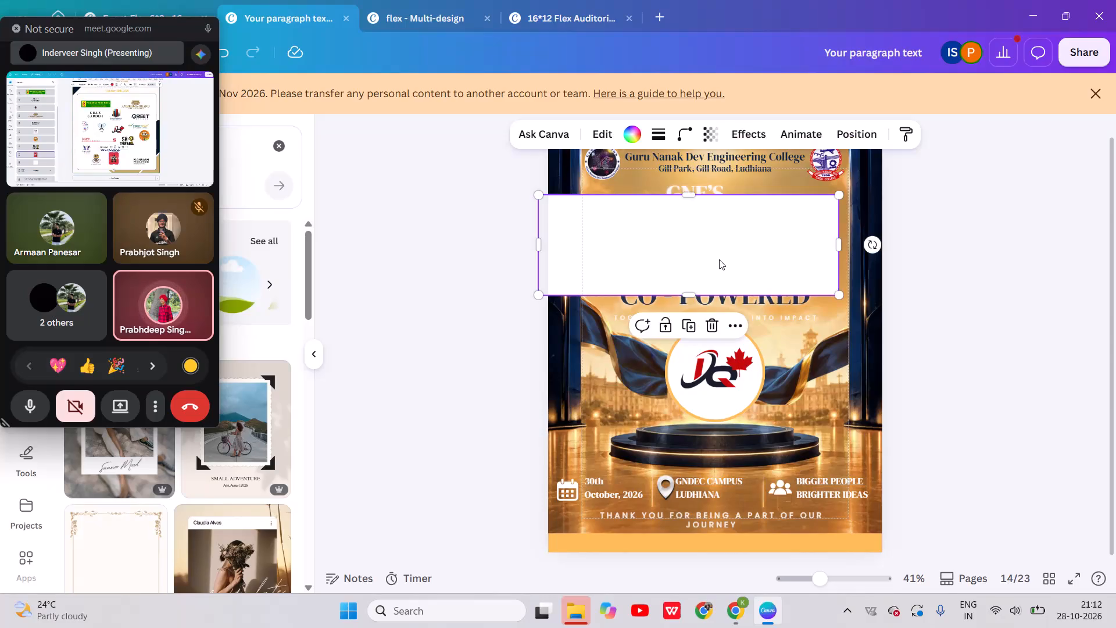
Delete the white rectangle covering the GNE's APEX 2026 title on the JQ maple-leaf Co-Powered page.
key("BackSpace")
On the ATS Co-Powered page, delete the small sponsor logos, both sponsor headings and the white rectangle covering the GNE's APEX 2026 title.
key("Right")
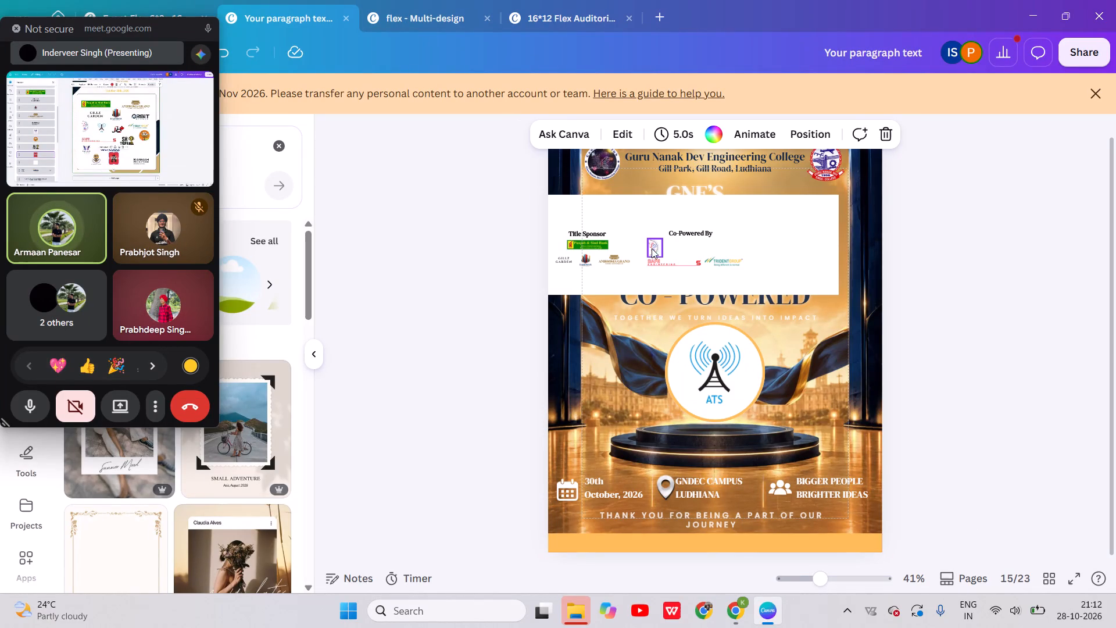
left_click(648, 249)
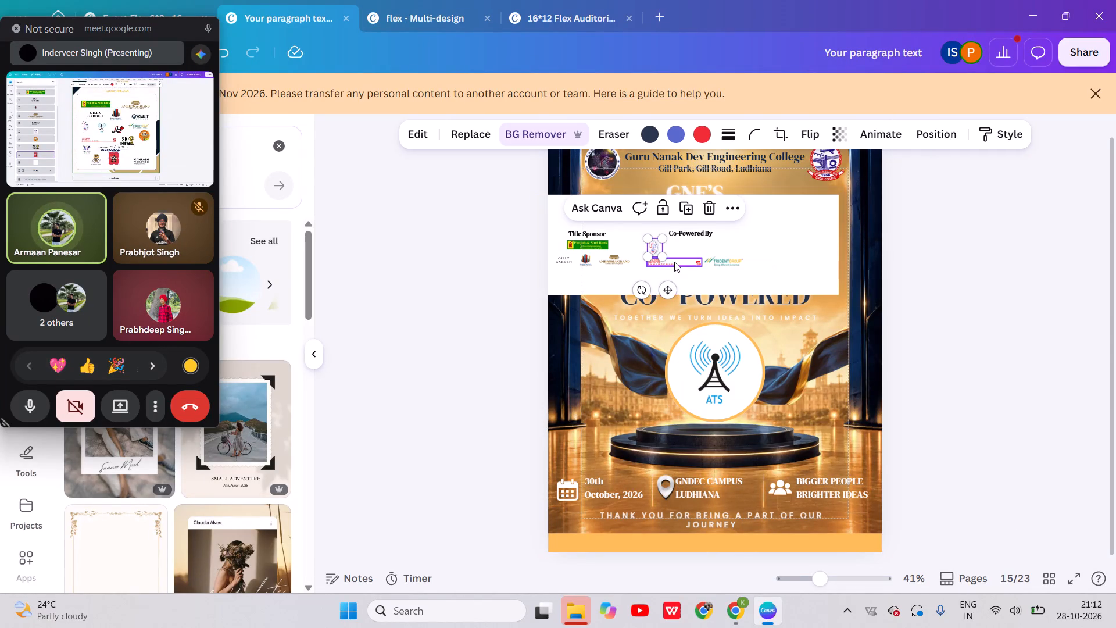
left_click(674, 262, "shift")
left_click(719, 264, "shift")
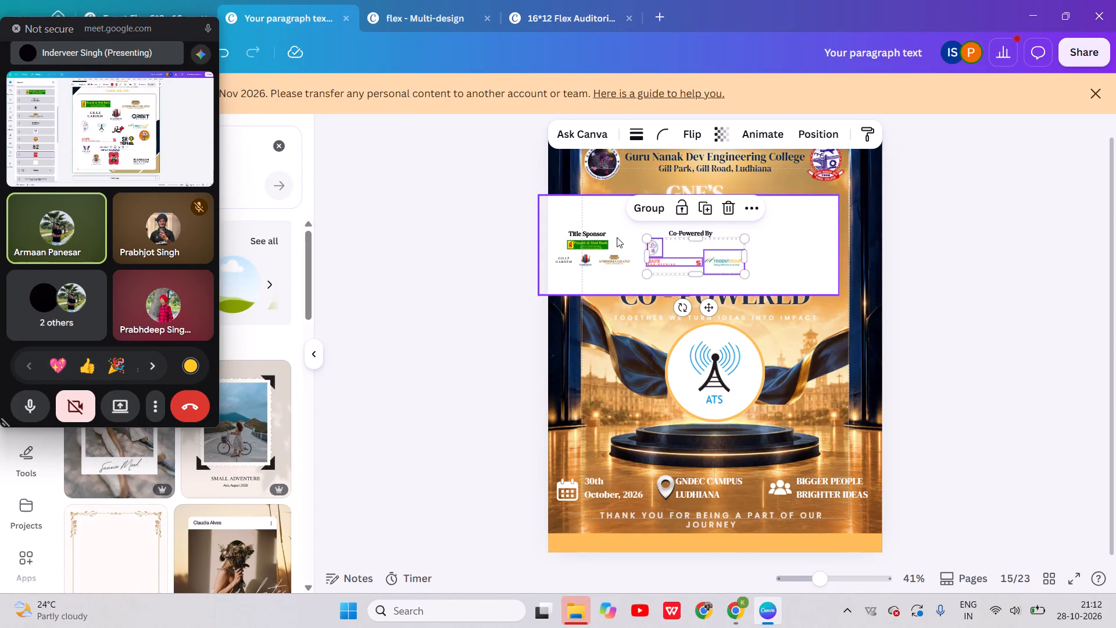
left_click(601, 245, "shift")
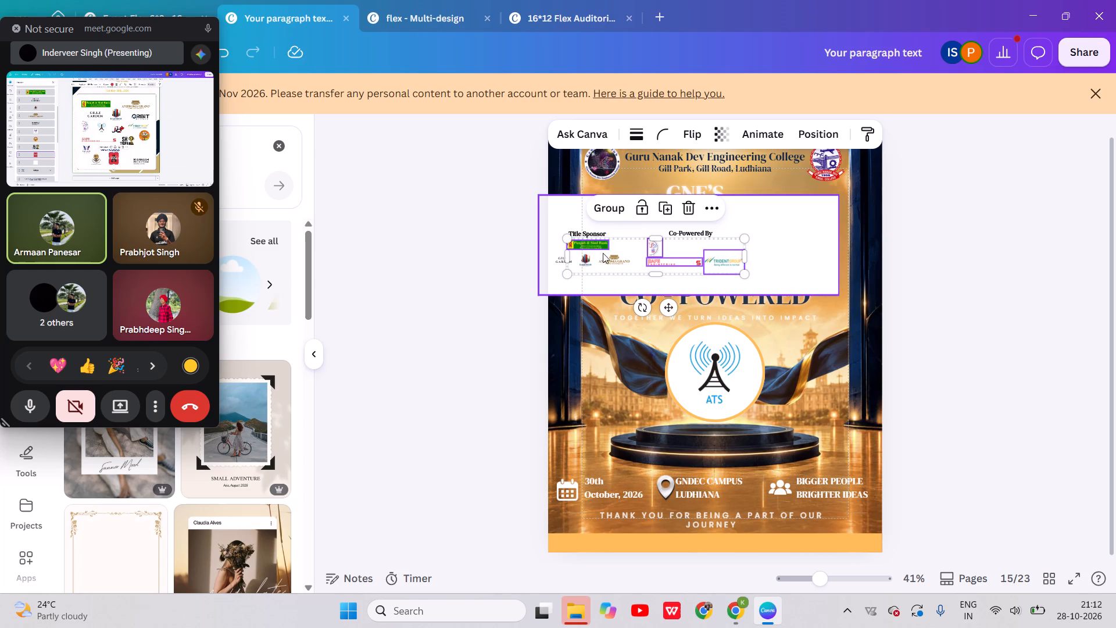
left_click(613, 257, "shift")
left_click(583, 257, "shift")
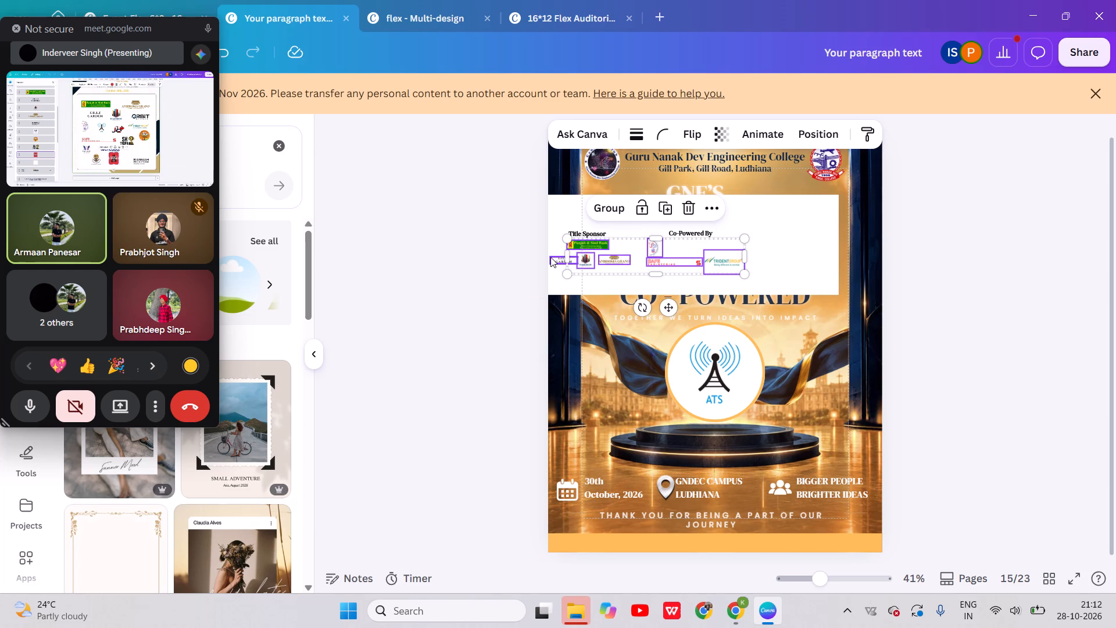
left_click(556, 257, "shift")
left_click(679, 238, "shift")
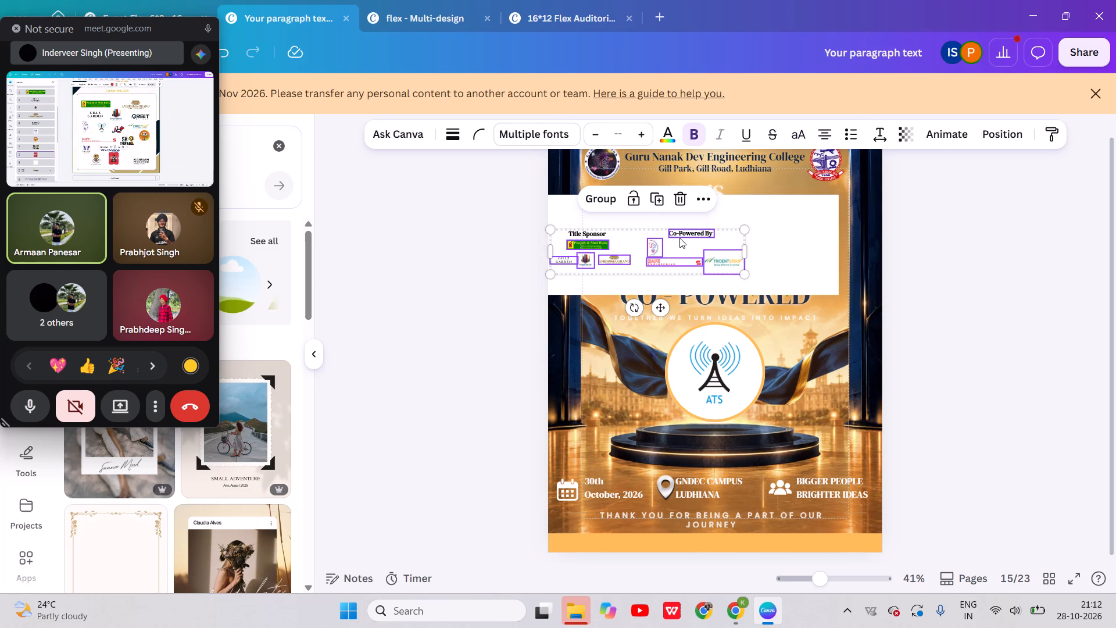
left_click(580, 231, "shift")
key("BackSpace")
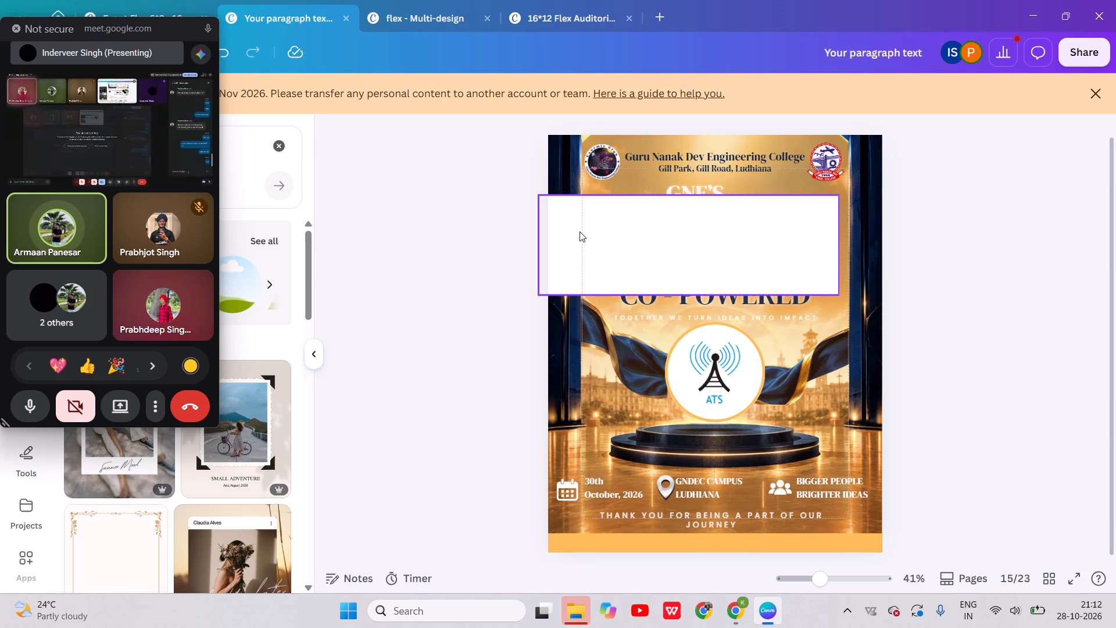
left_click(685, 241)
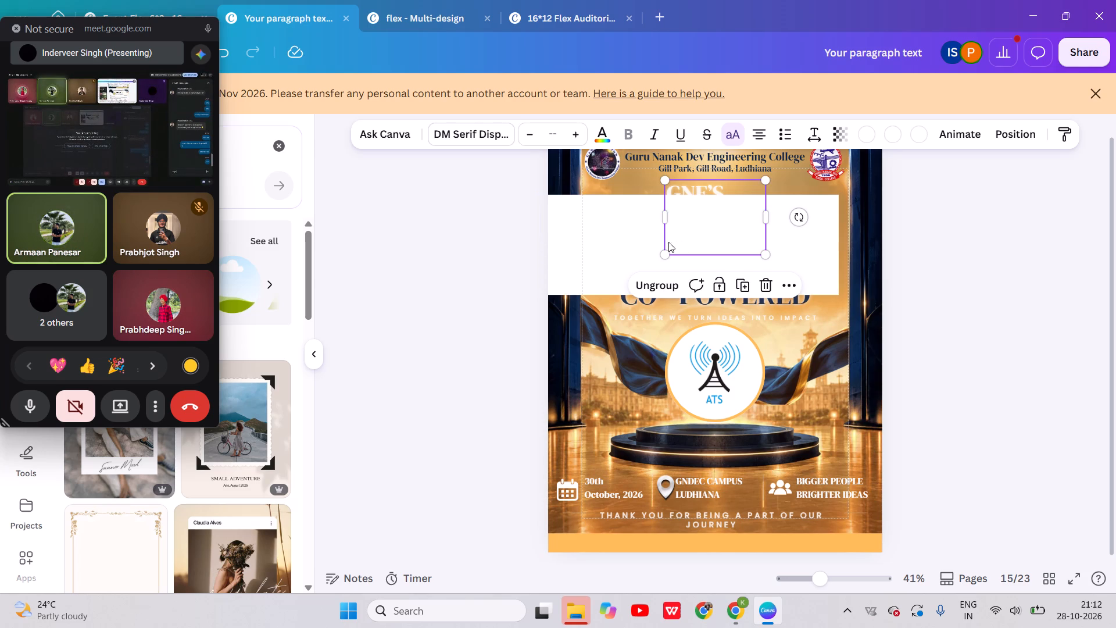
left_click(616, 249)
key("BackSpace")
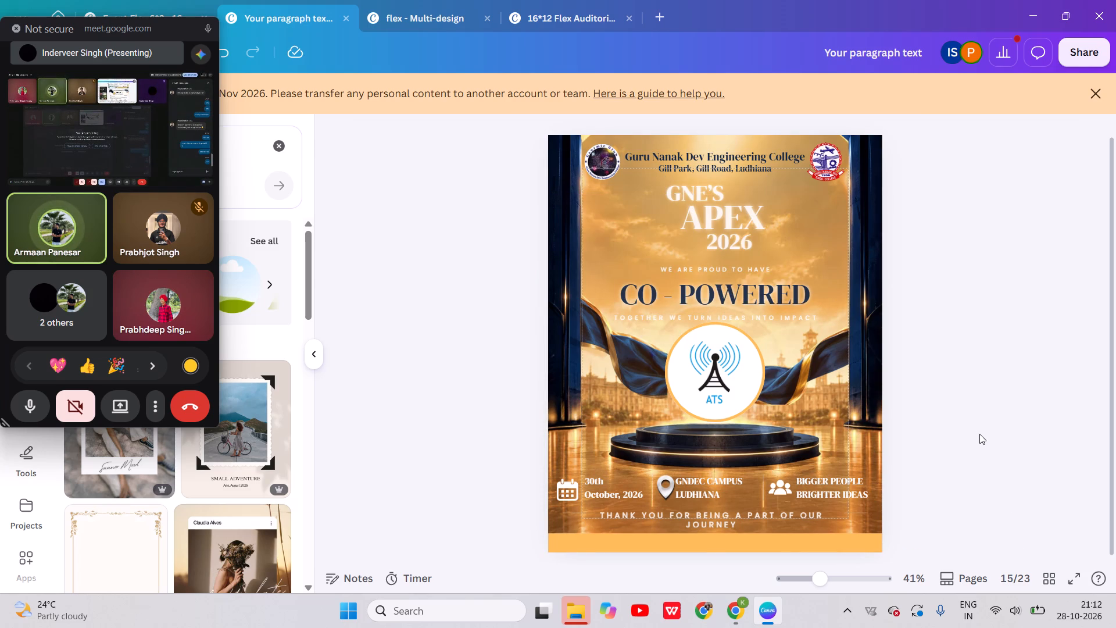
On the Trident Group Co-Powered page, delete the white rectangle with its headings and small sponsor logos, including the Punjab & Sind Bank logo.
left_click(972, 485)
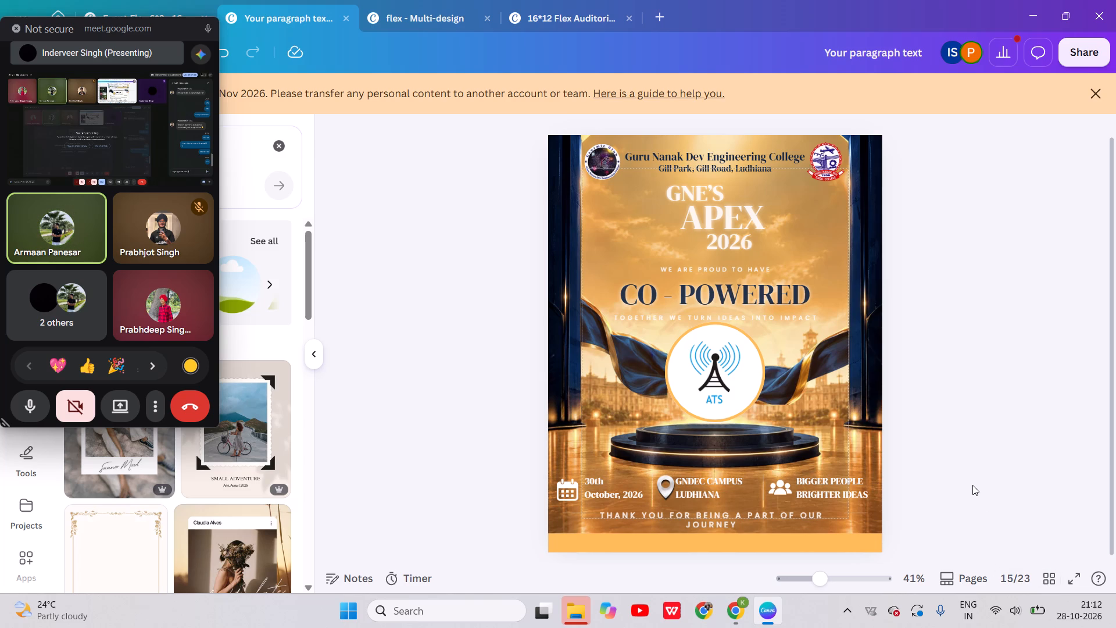
key("Right")
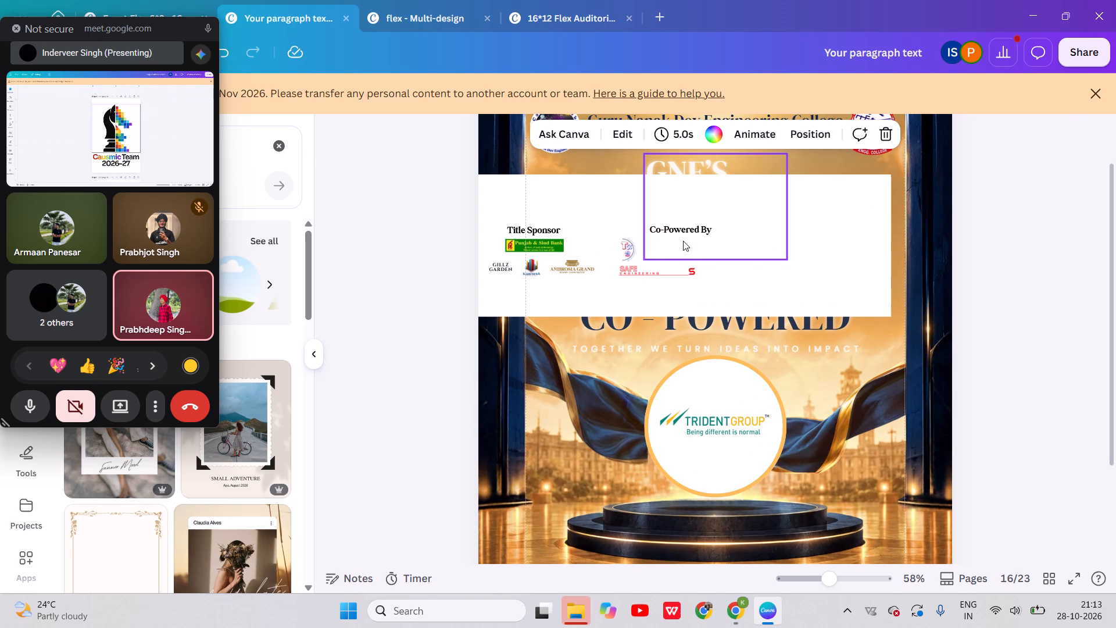
left_click(683, 241)
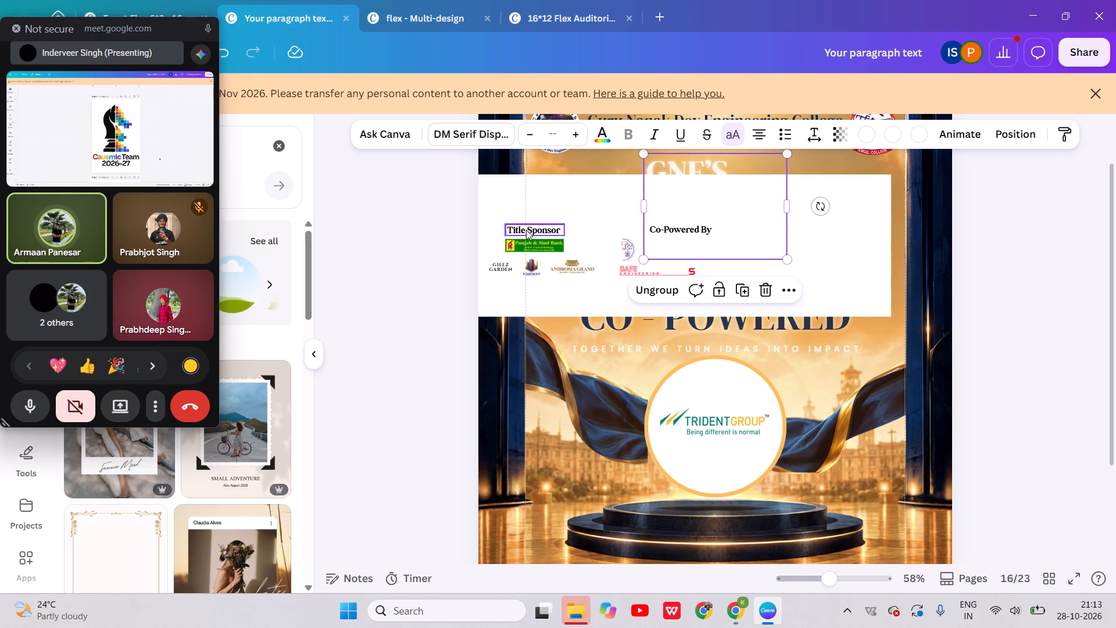
left_click(818, 266)
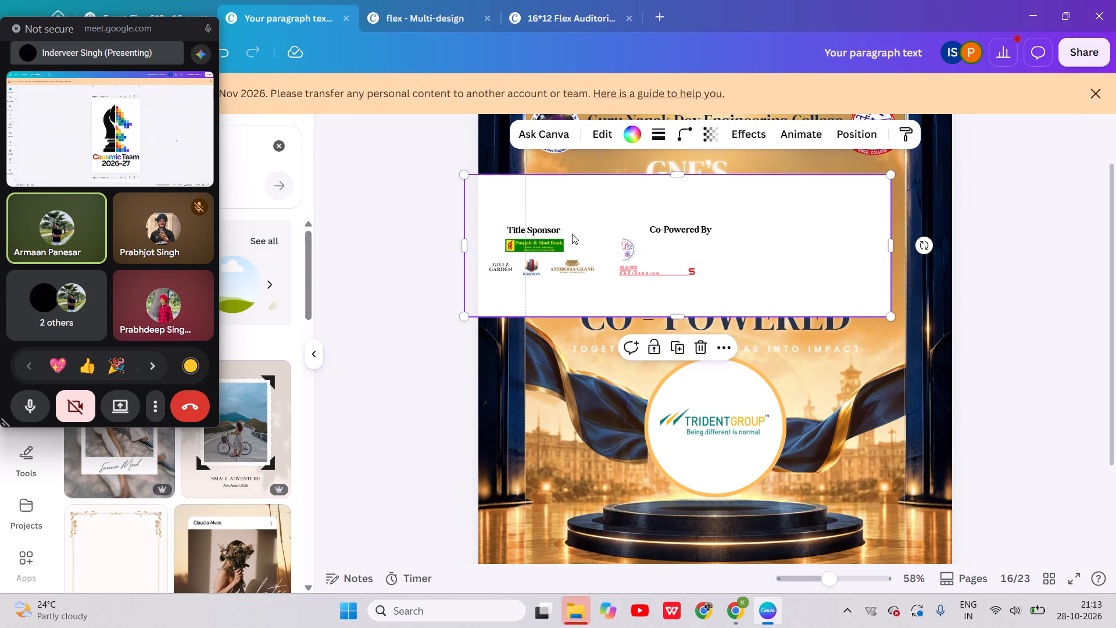
left_click(548, 233, "shift")
left_click(664, 234, "shift")
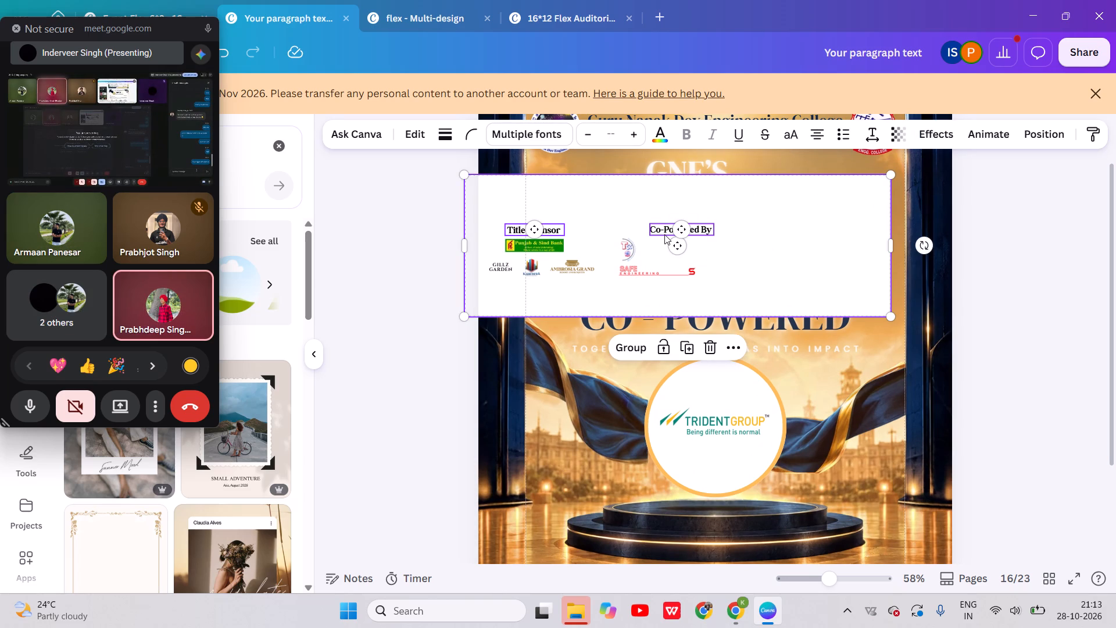
left_click(624, 251, "shift")
left_click(632, 268, "shift")
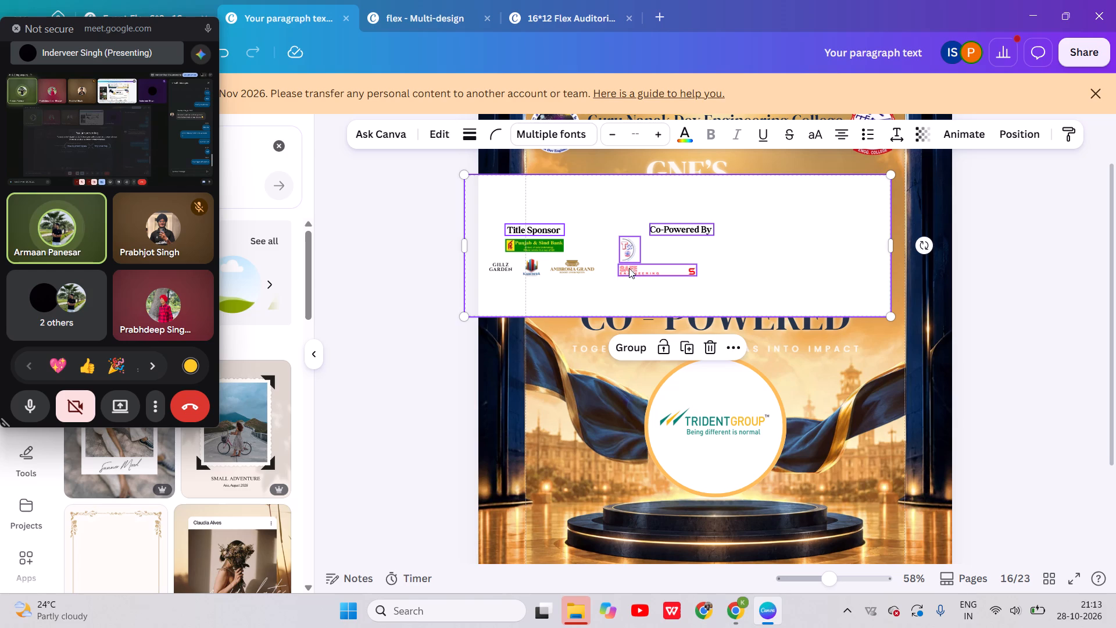
left_click(588, 266, "shift")
left_click(535, 265, "shift")
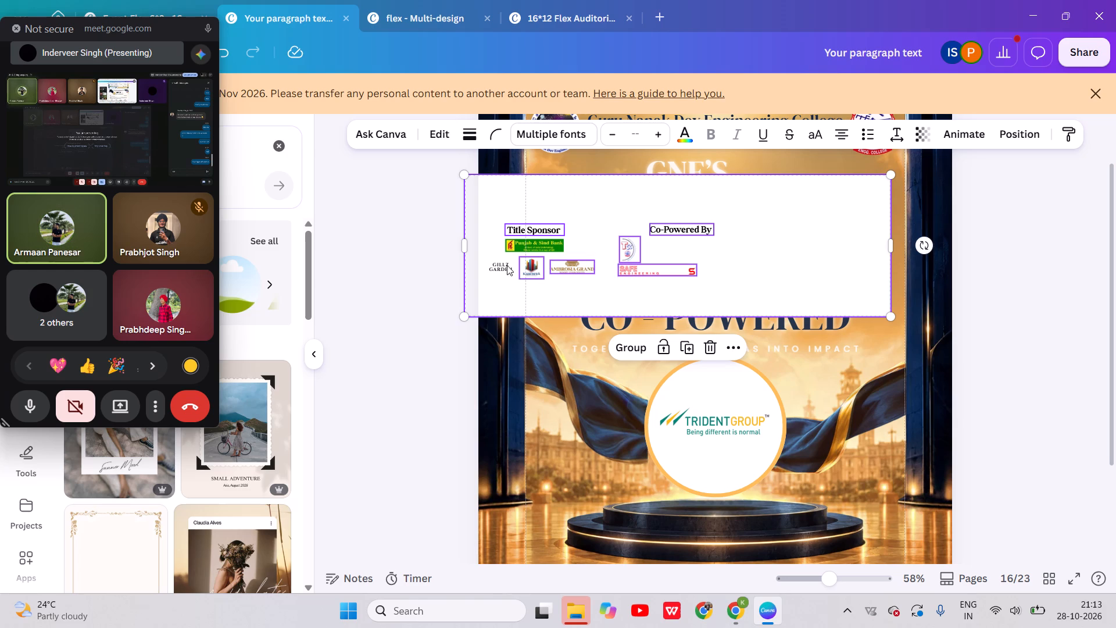
left_click(499, 265, "shift")
key("BackSpace")
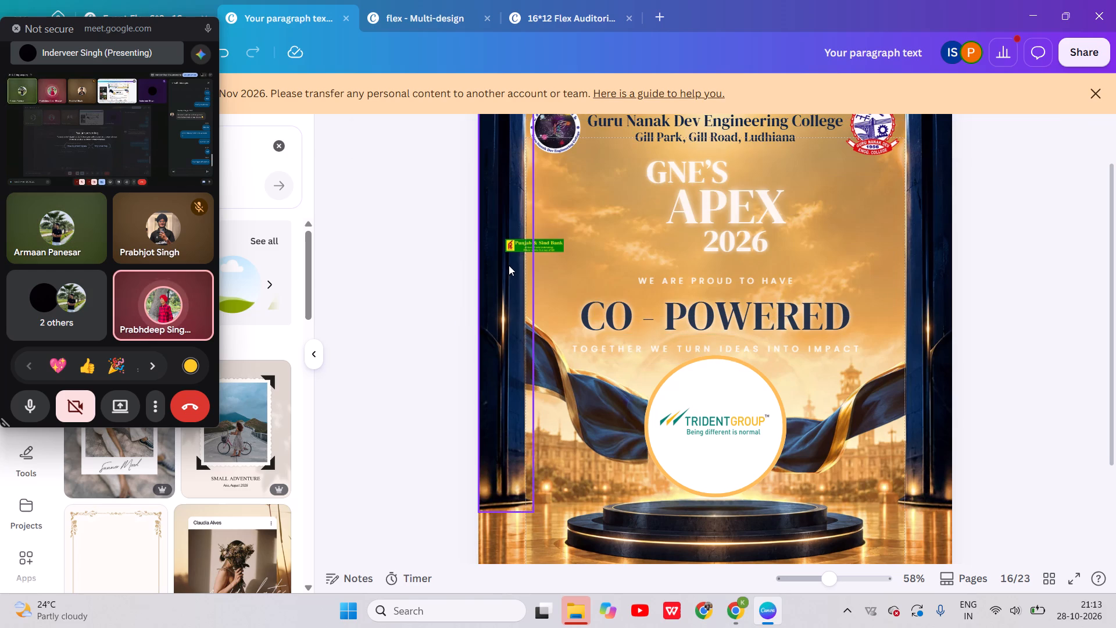
left_click(524, 250)
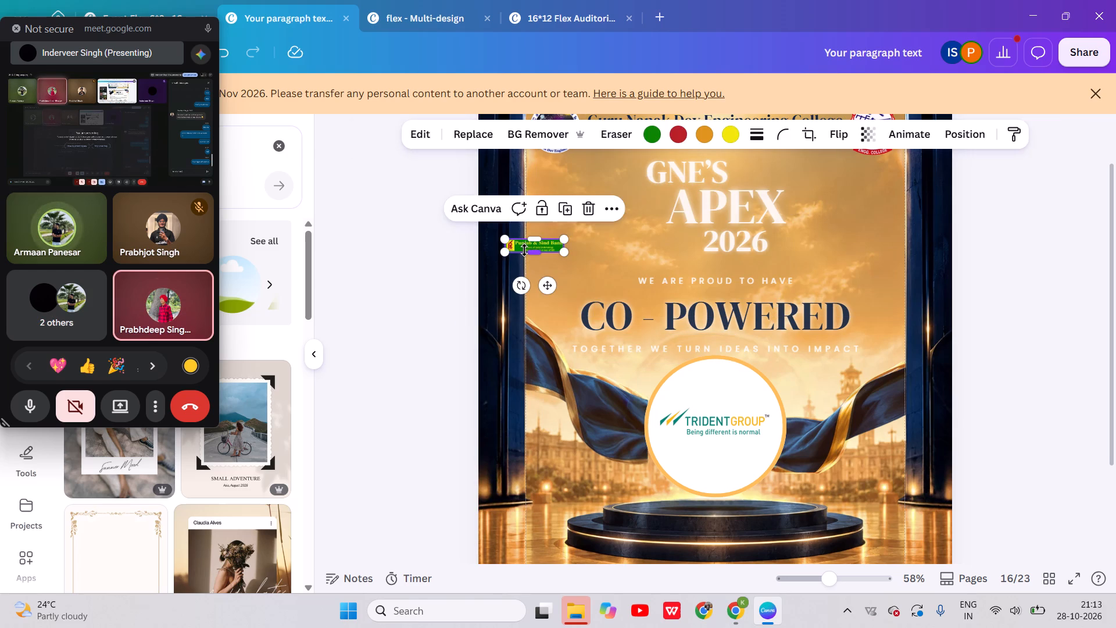
key("BackSpace")
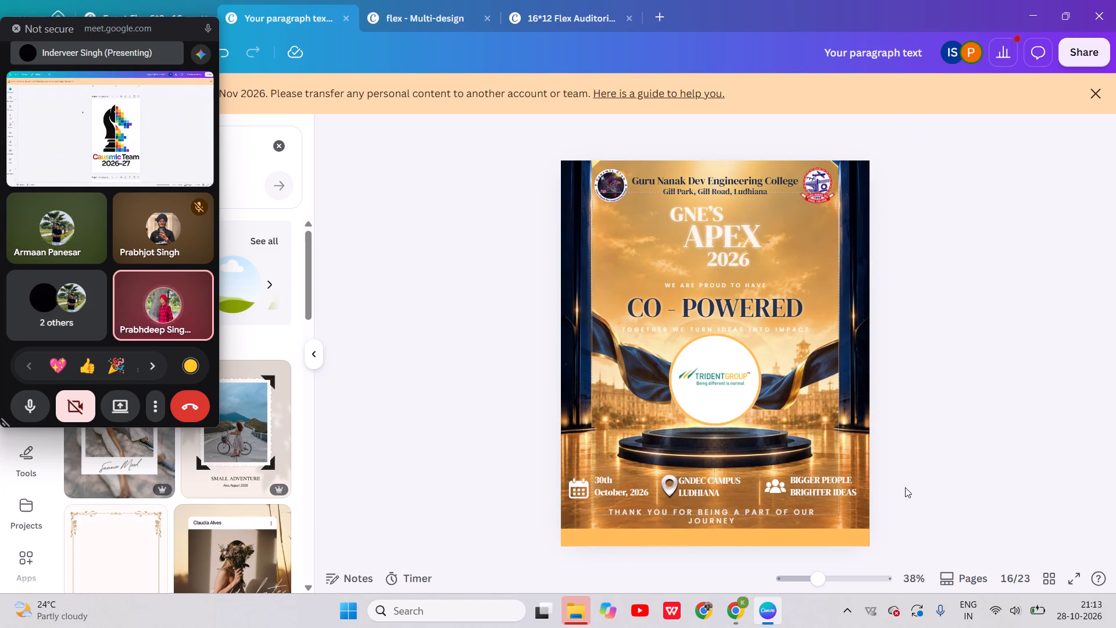
On the TCC Testing and Consultancy Cell Co-Powered page, delete both sponsor headings, the small sponsor logos and the white rectangle over the title.
left_click(928, 485)
key("Right")
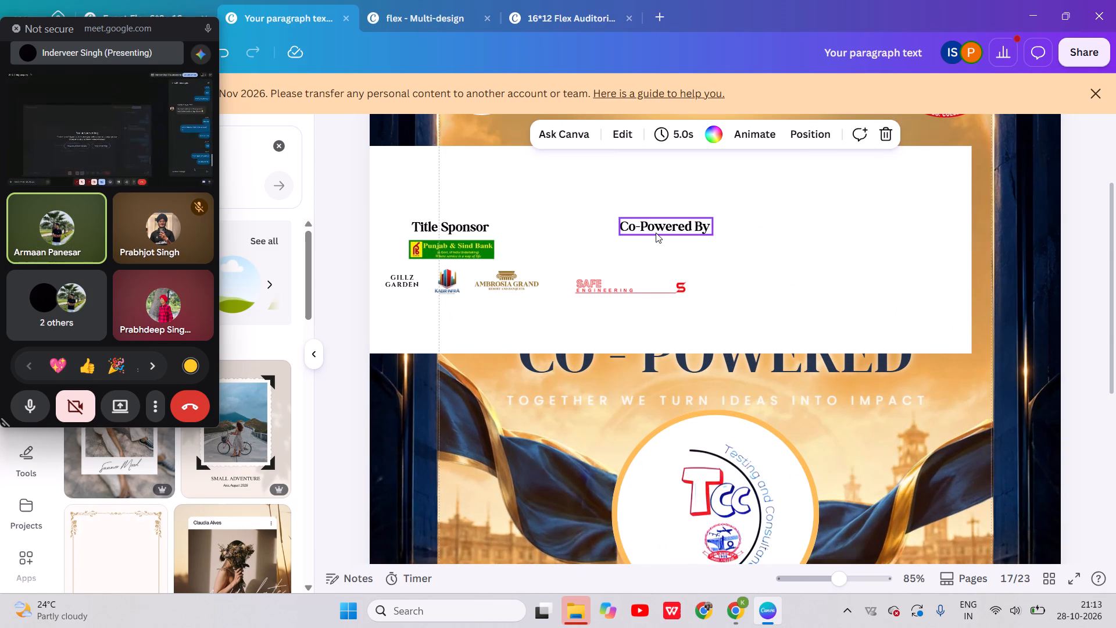
left_click(656, 233)
left_click(470, 230, "shift")
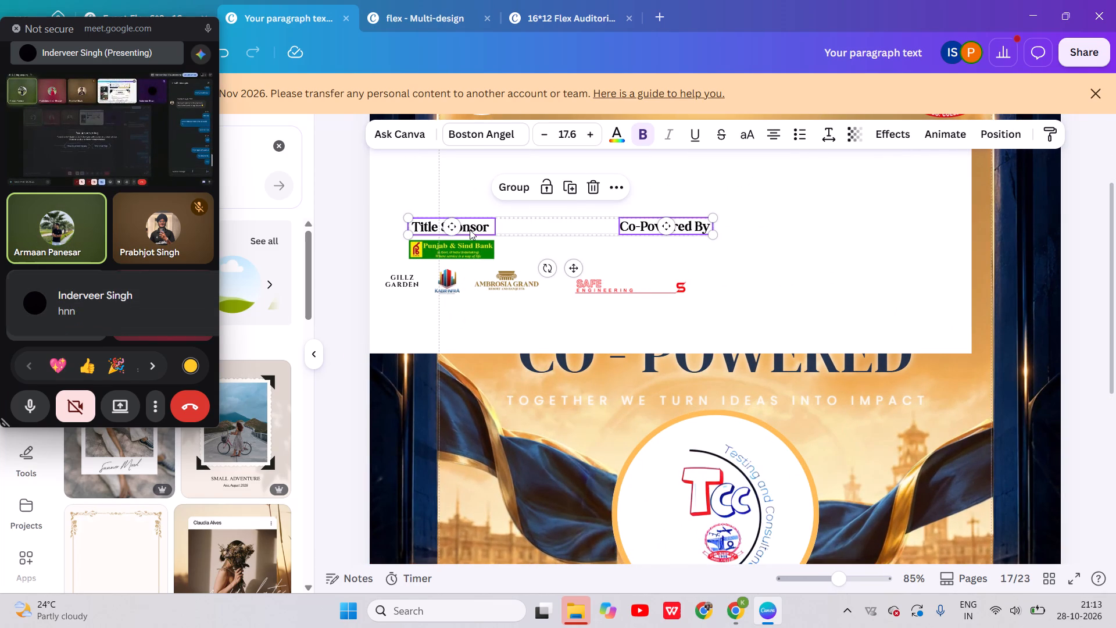
left_click(468, 245, "shift")
left_click(403, 280, "shift")
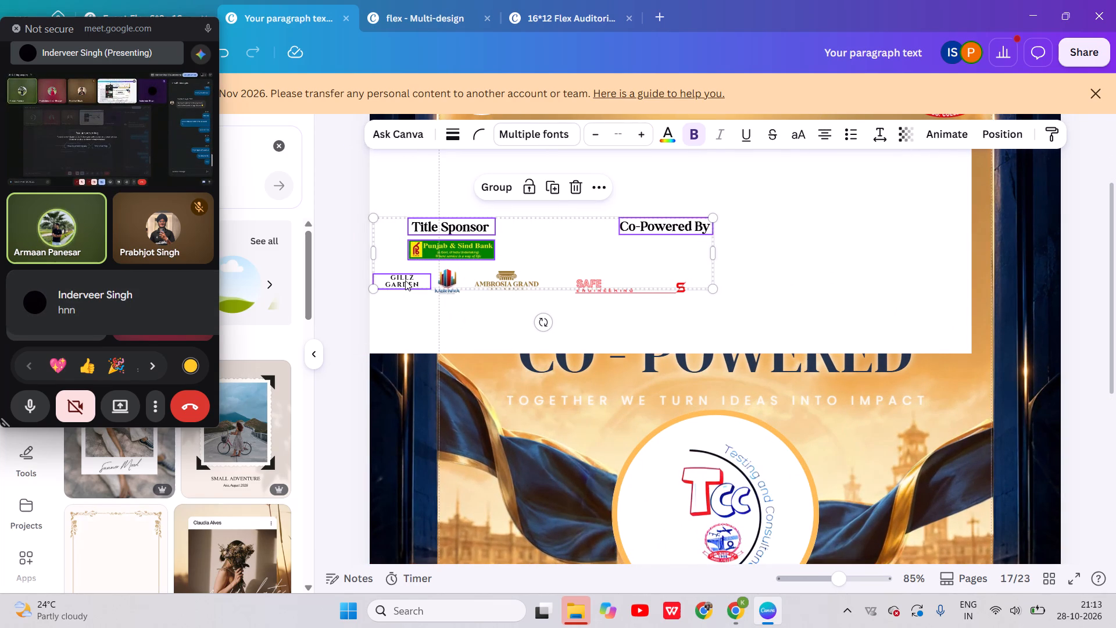
left_click(449, 280, "shift")
left_click(491, 276, "shift")
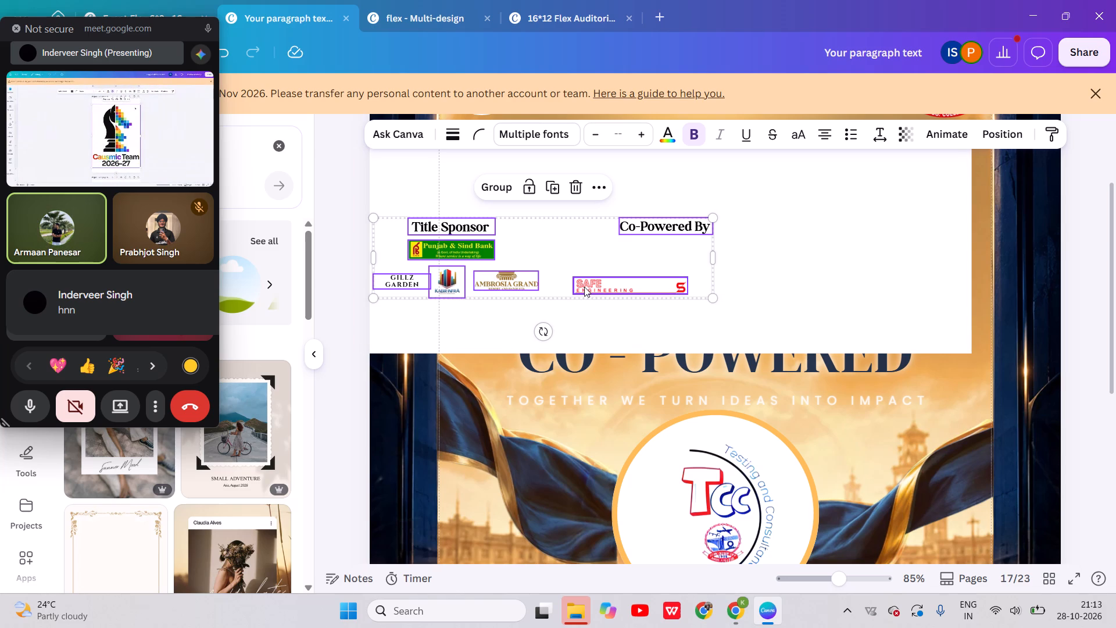
left_click(584, 287, "shift")
key("BackSpace")
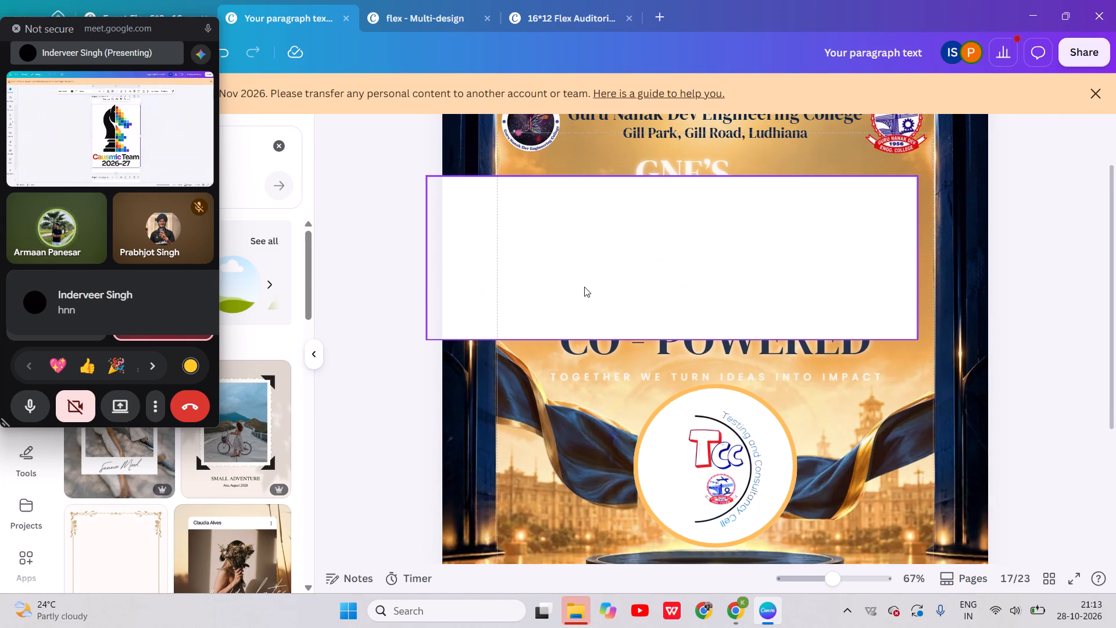
left_click(584, 287)
key("BackSpace")
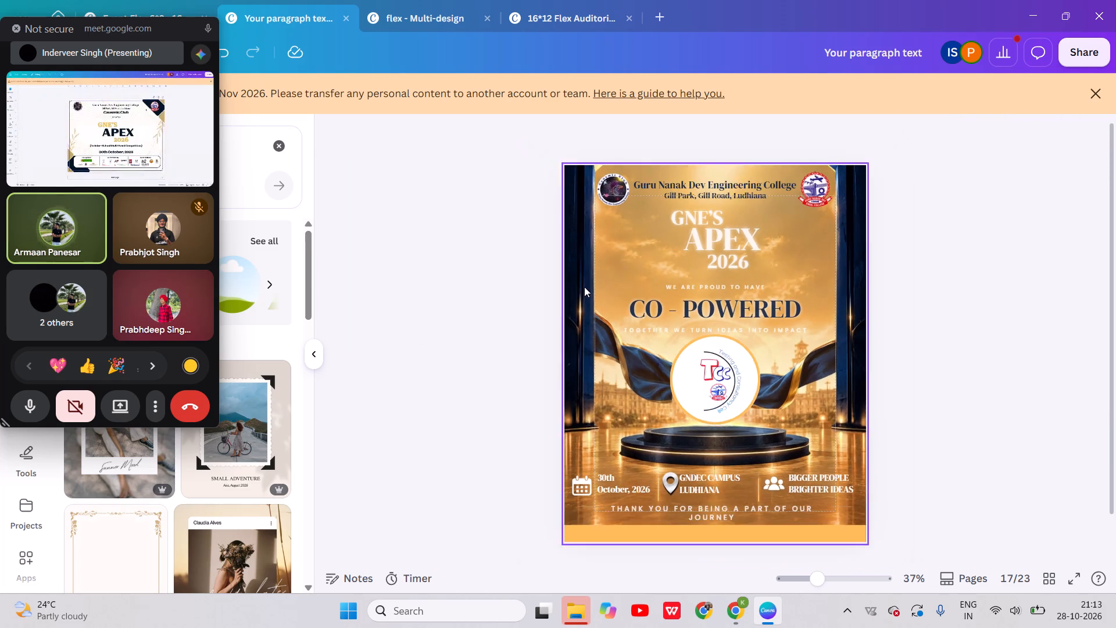
On the Safe Engineering Co-Powered page, delete both sponsor headings, the small title-sponsor logos including Ambrosia Grand, and the white rectangle over the title.
left_click(880, 408)
key("Right")
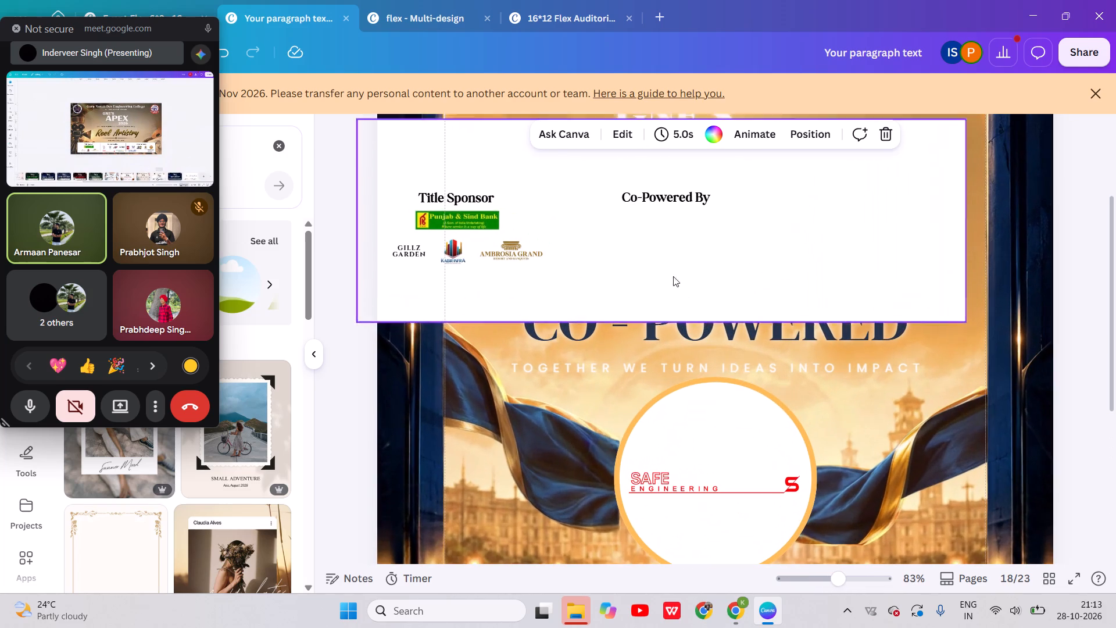
left_click(641, 204)
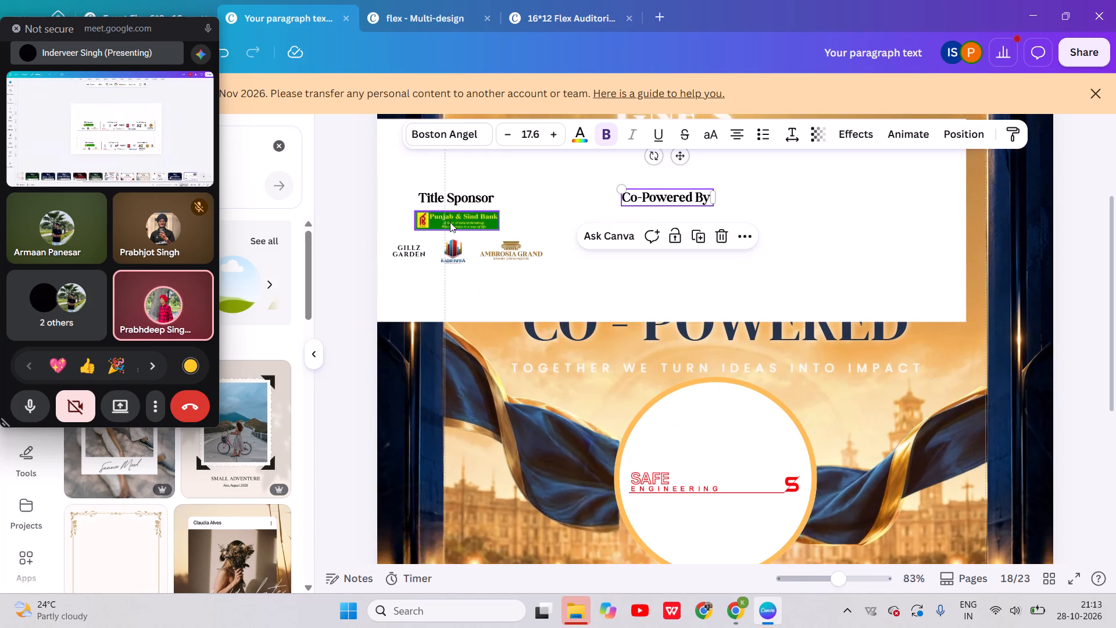
left_click(450, 214, "shift")
left_click(449, 198, "shift")
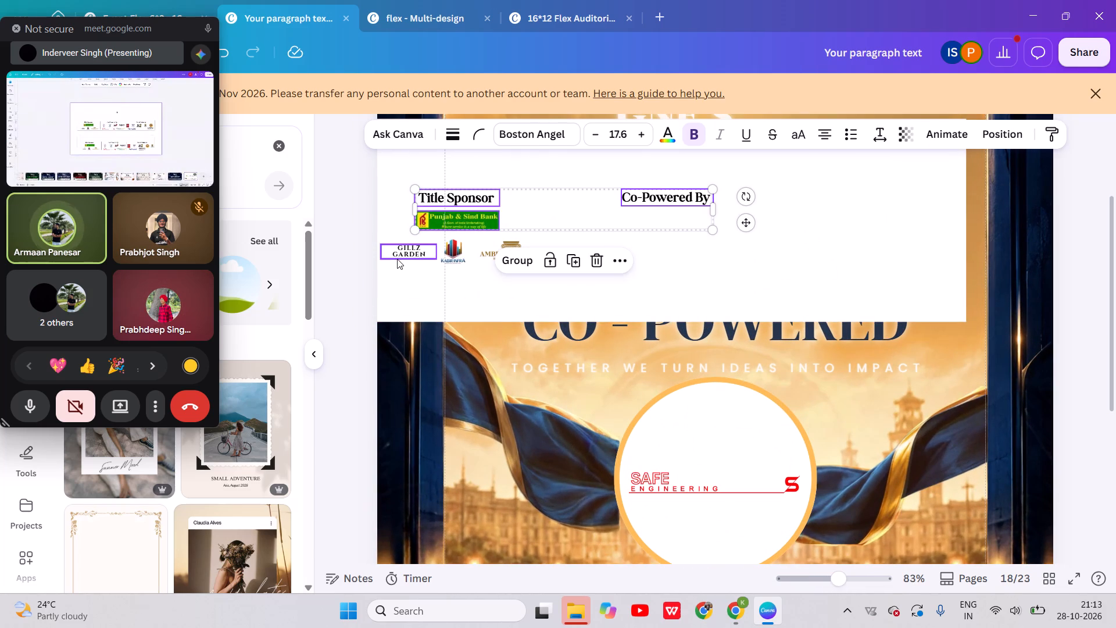
left_click(397, 259, "shift")
left_click(457, 245, "shift")
left_click(500, 242, "shift")
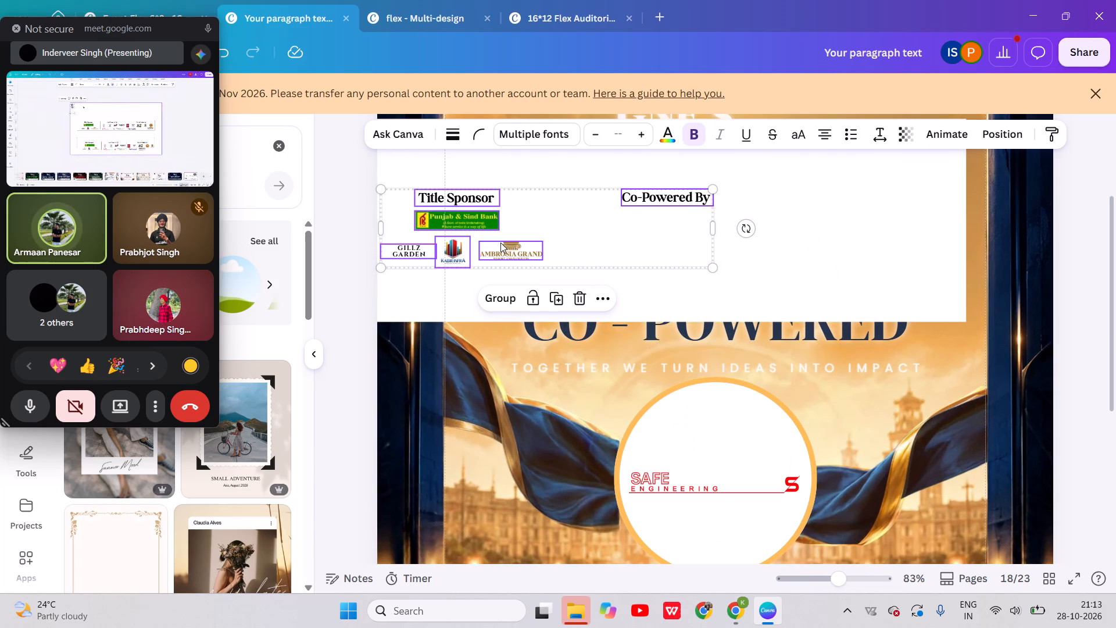
left_click(500, 242, "shift")
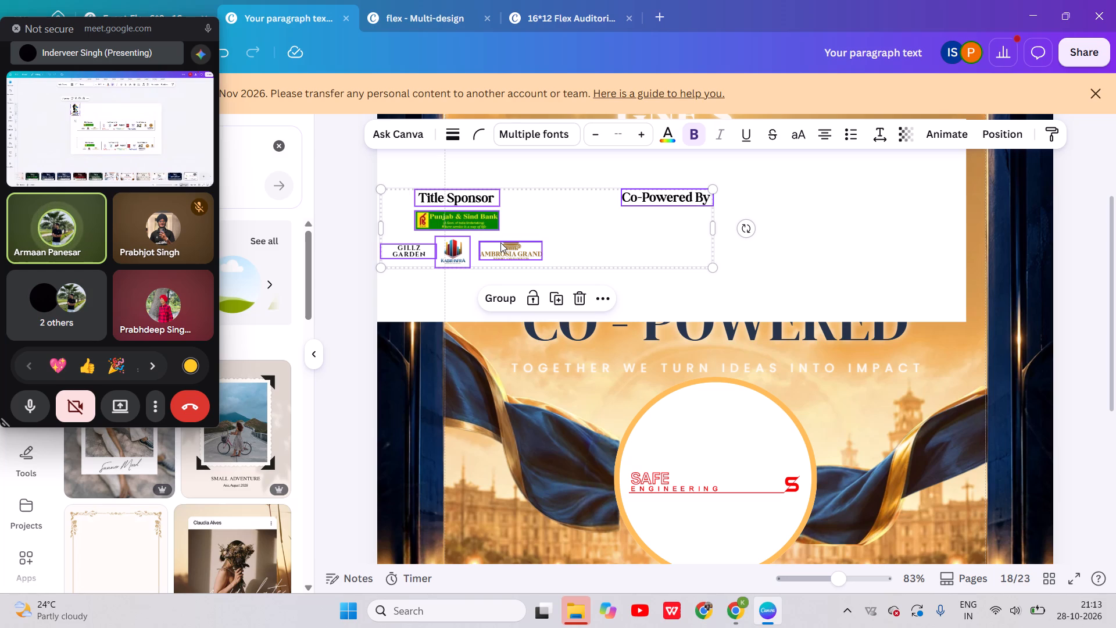
key("BackSpace")
left_click(505, 248)
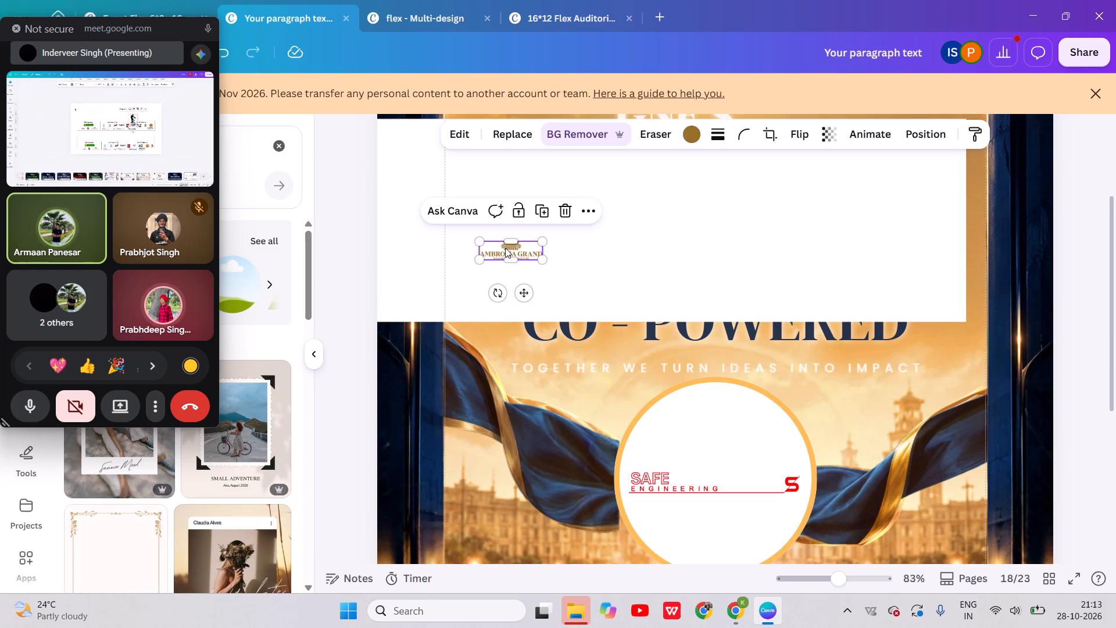
key("BackSpace")
left_click(532, 249)
key("BackSpace")
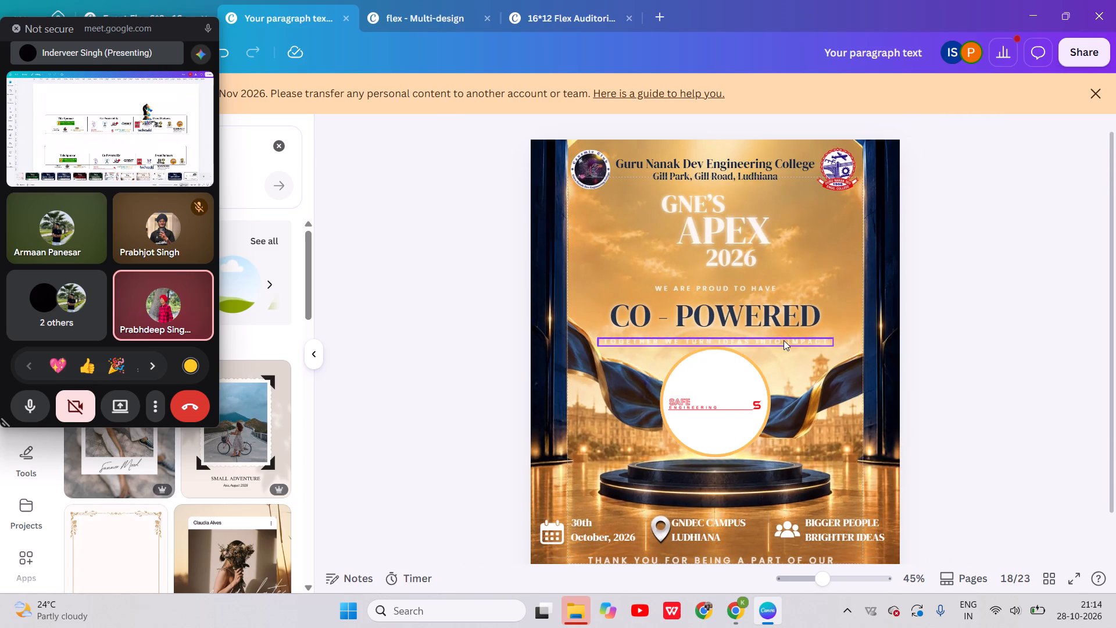
Look through the pages after the Safe Engineering poster and return to the Co-Powered page with the empty white circle.
left_click(1031, 496)
key("Right")
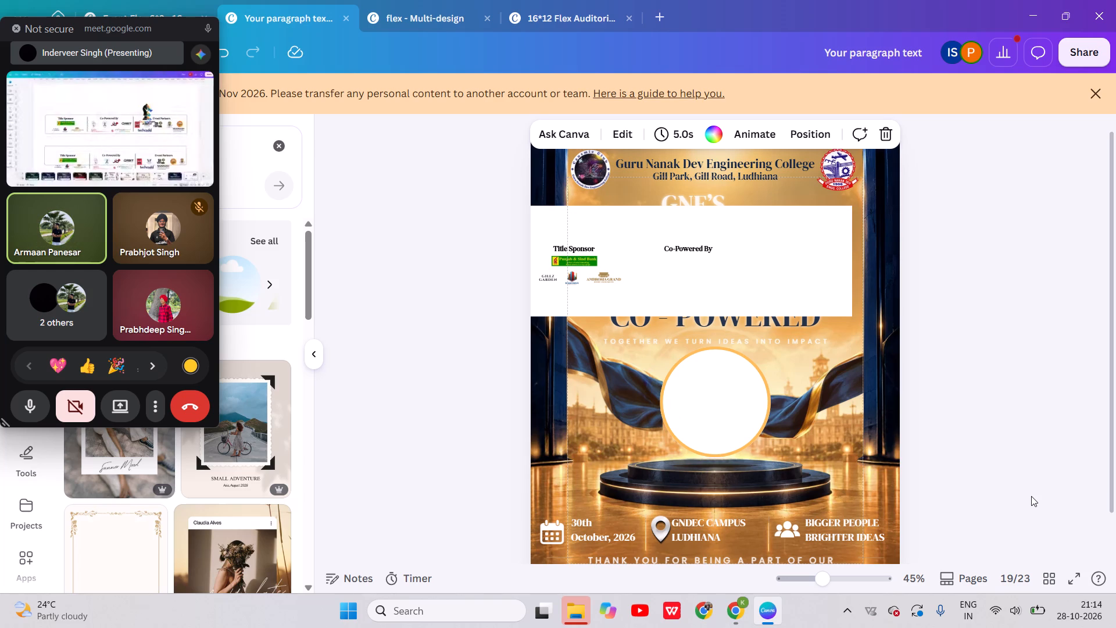
key("Right")
key("Right")
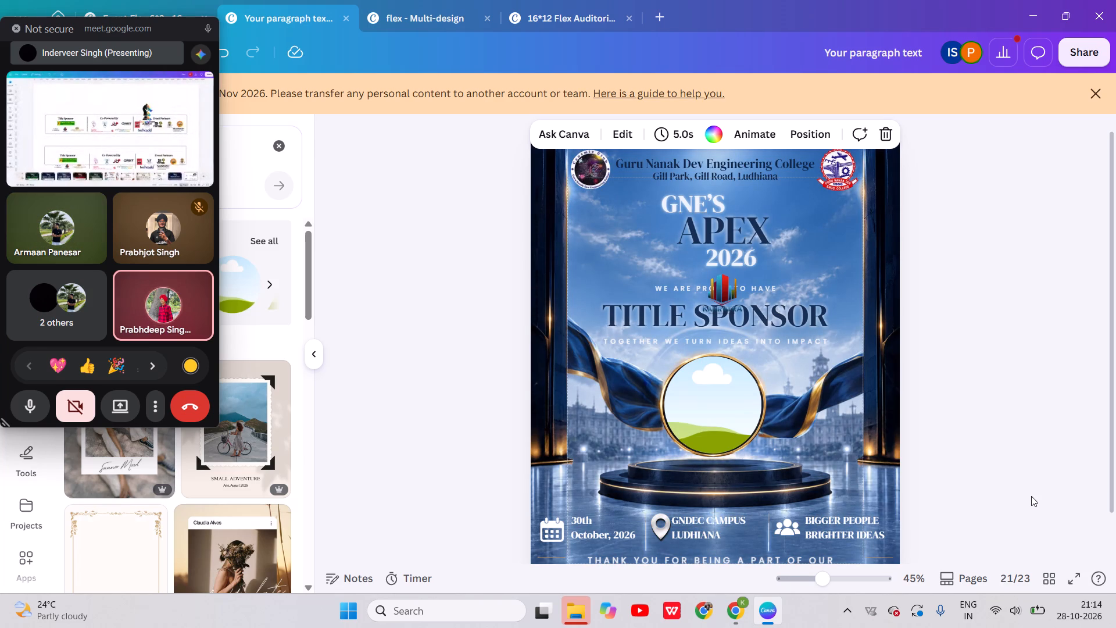
key("Left")
key("Left")
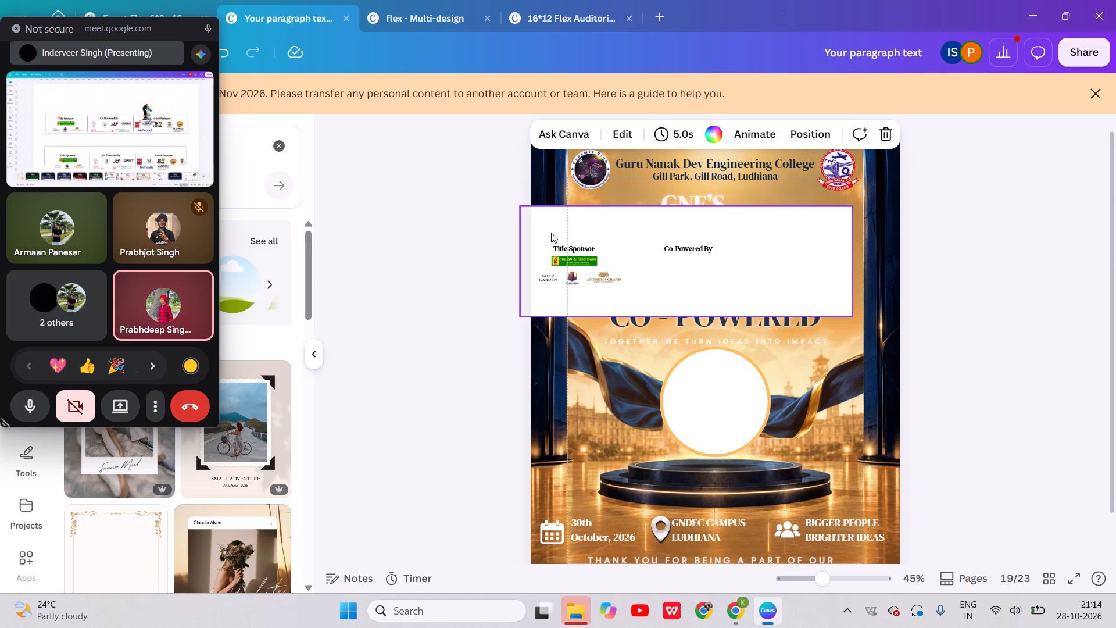
On the Co-Powered page with the empty white circle, copy the white rectangle with the Title Sponsor heading and its sponsor logos.
left_click_drag(506, 234, 629, 286)
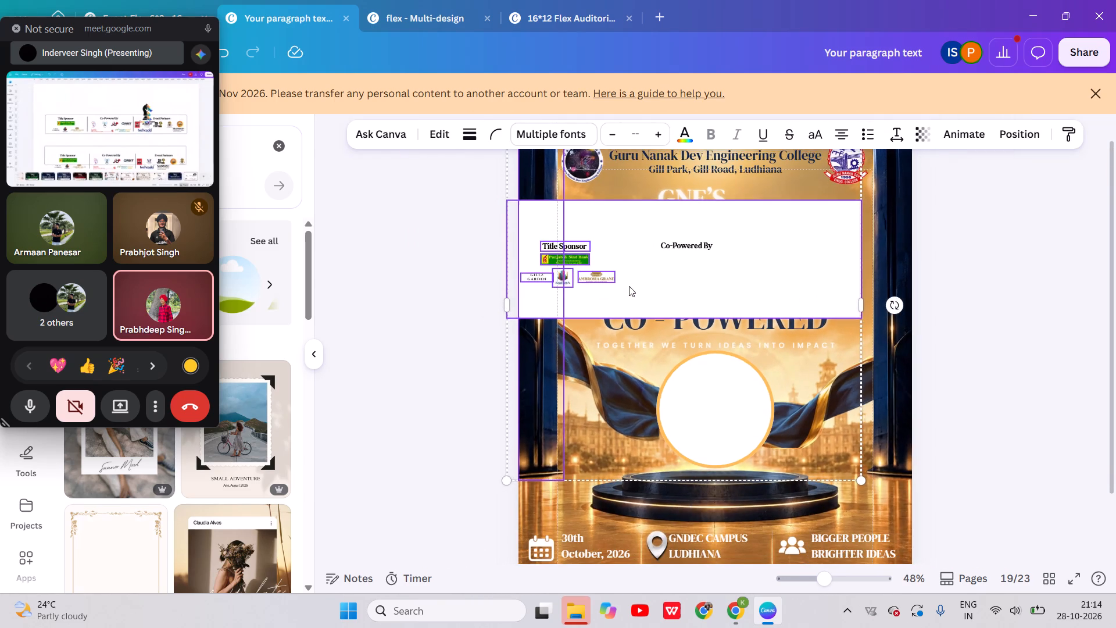
left_click(542, 187, "shift")
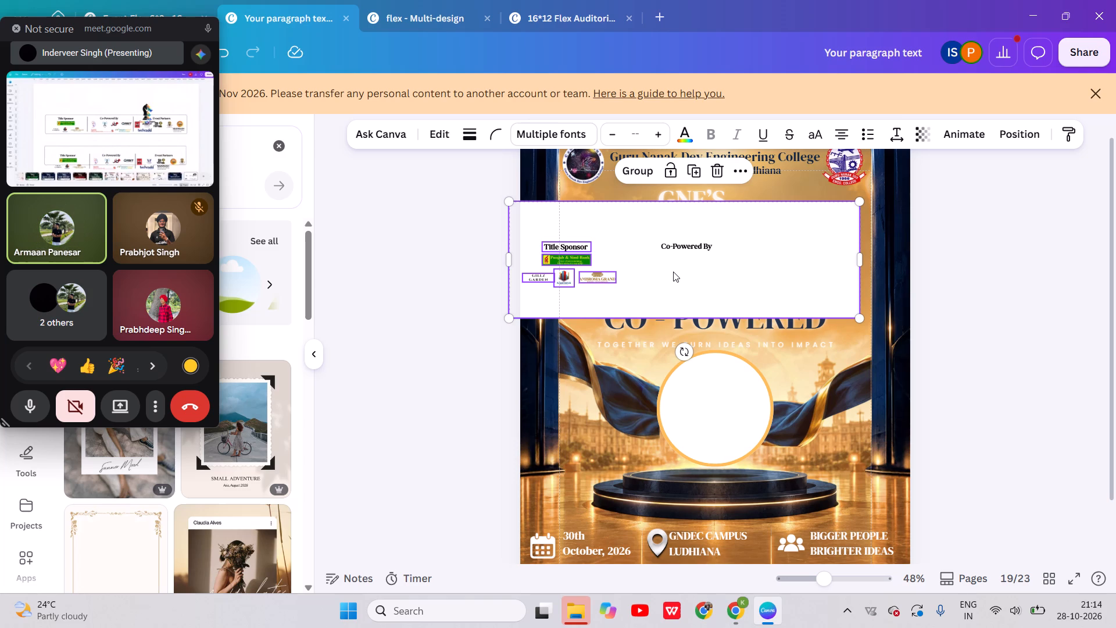
key("ctrl+c")
On the blue Title Sponsor page, replace the stray logo over the title with the copied Title Sponsor strip.
key("Right")
key("0")
key("Right")
key("Right")
left_click(959, 530)
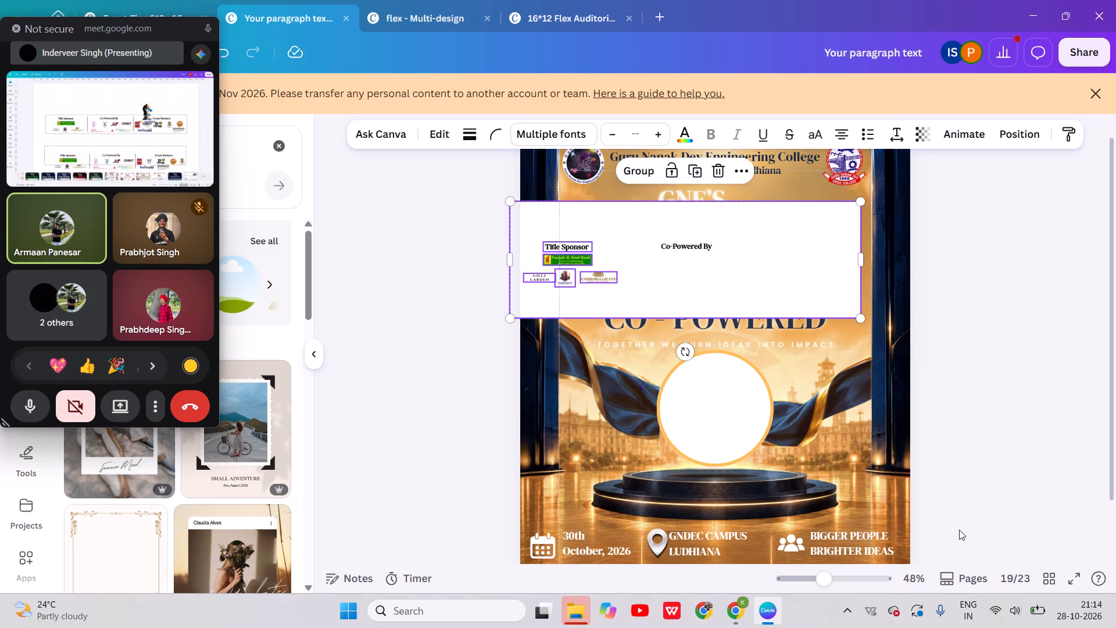
key("Right")
key("Right")
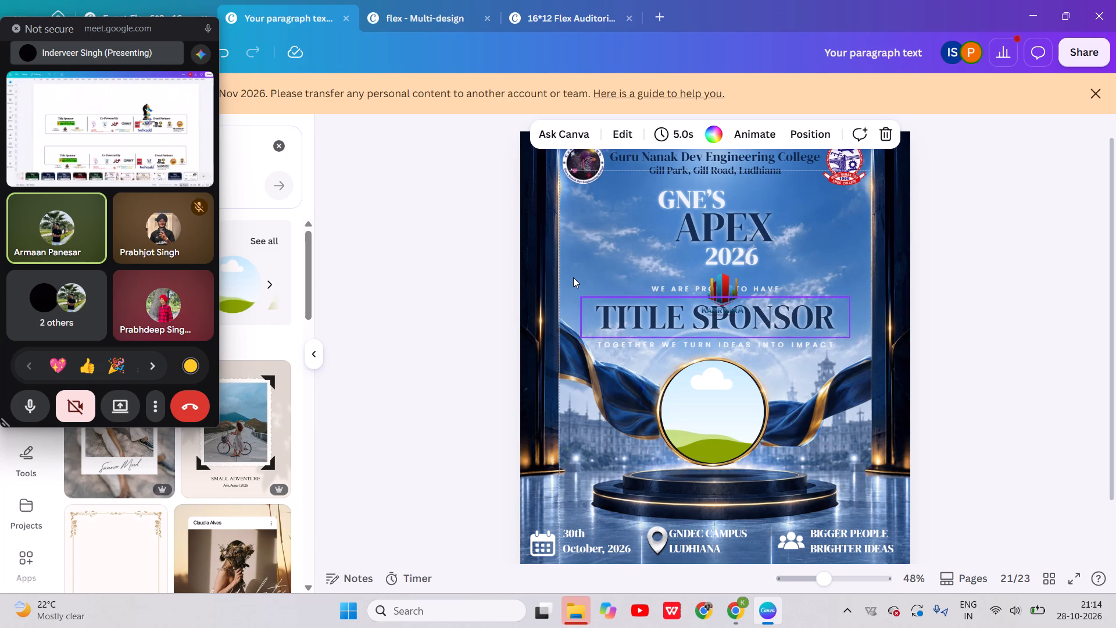
left_click(741, 288)
key("BackSpace")
key("ctrl+v")
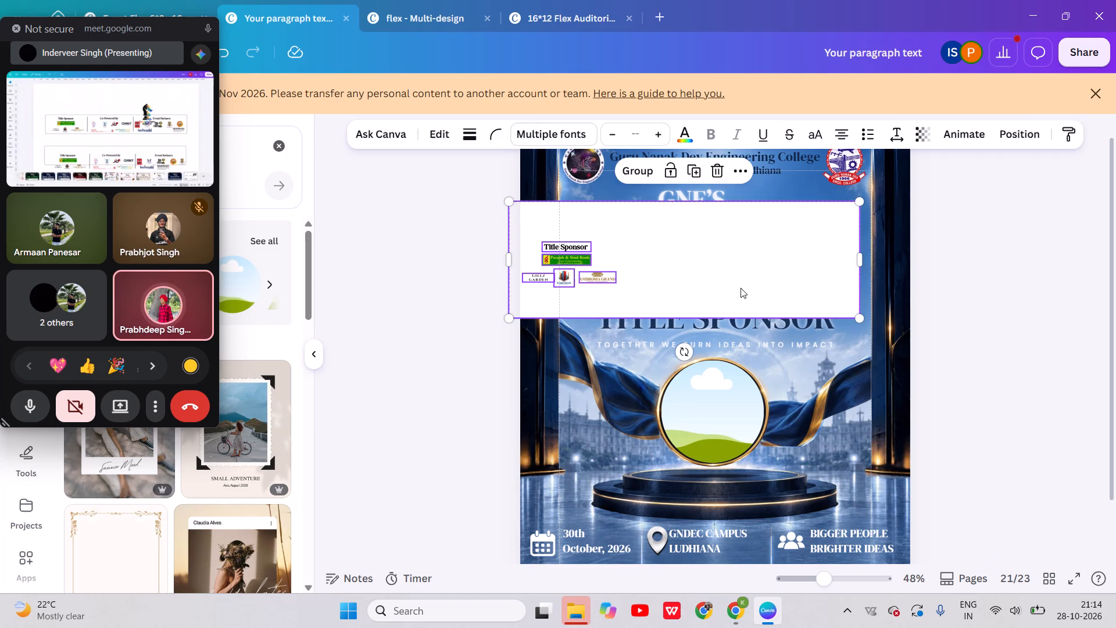
left_click(613, 246)
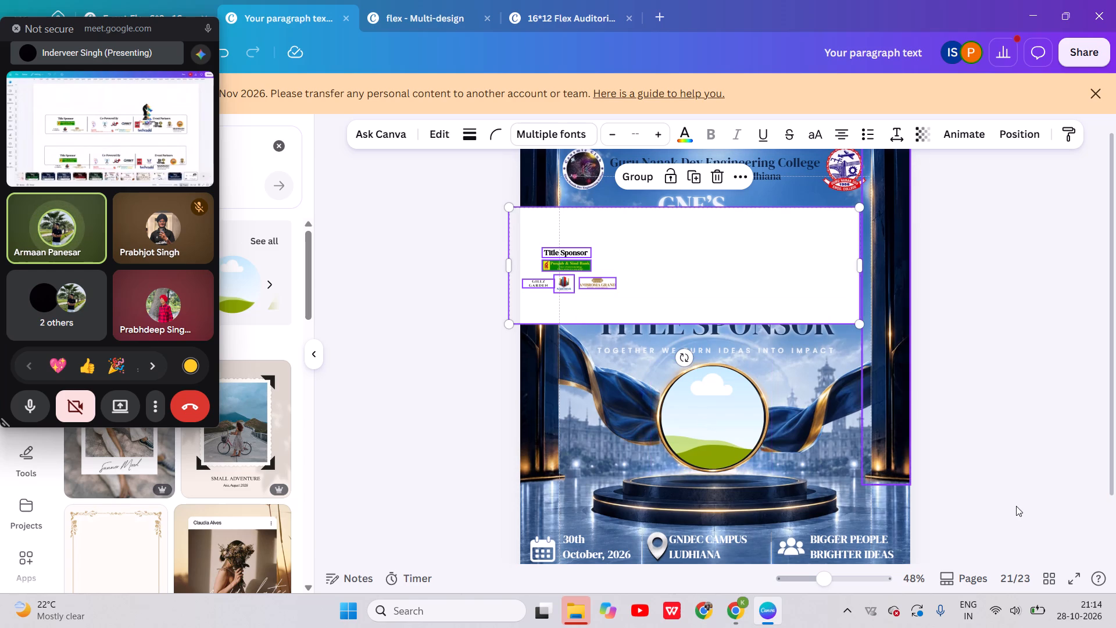
left_click(1000, 534)
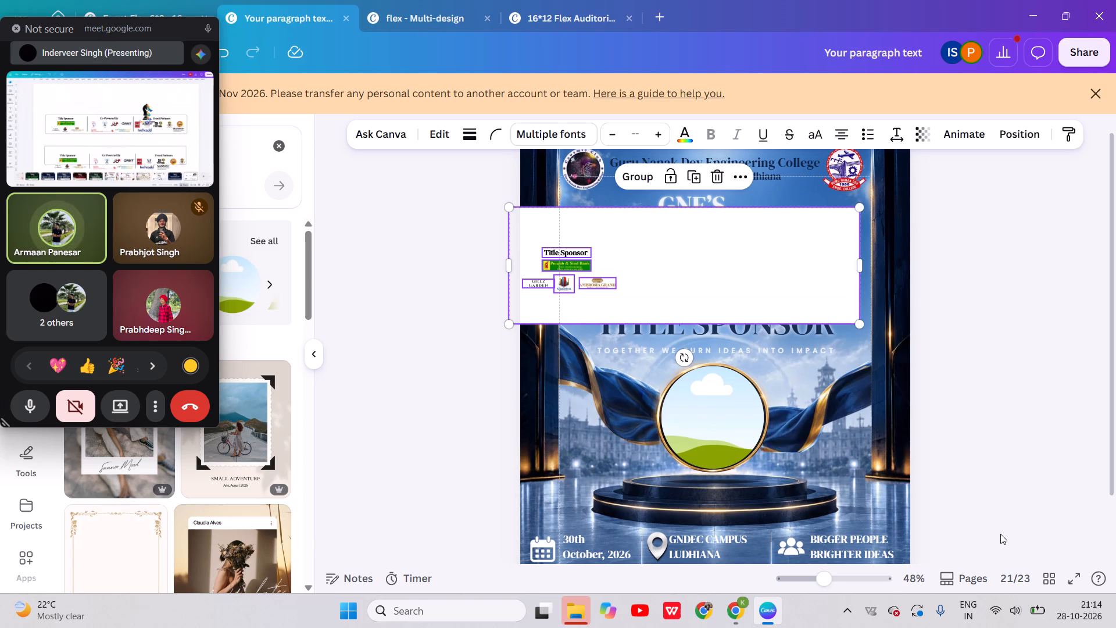
left_click(990, 522)
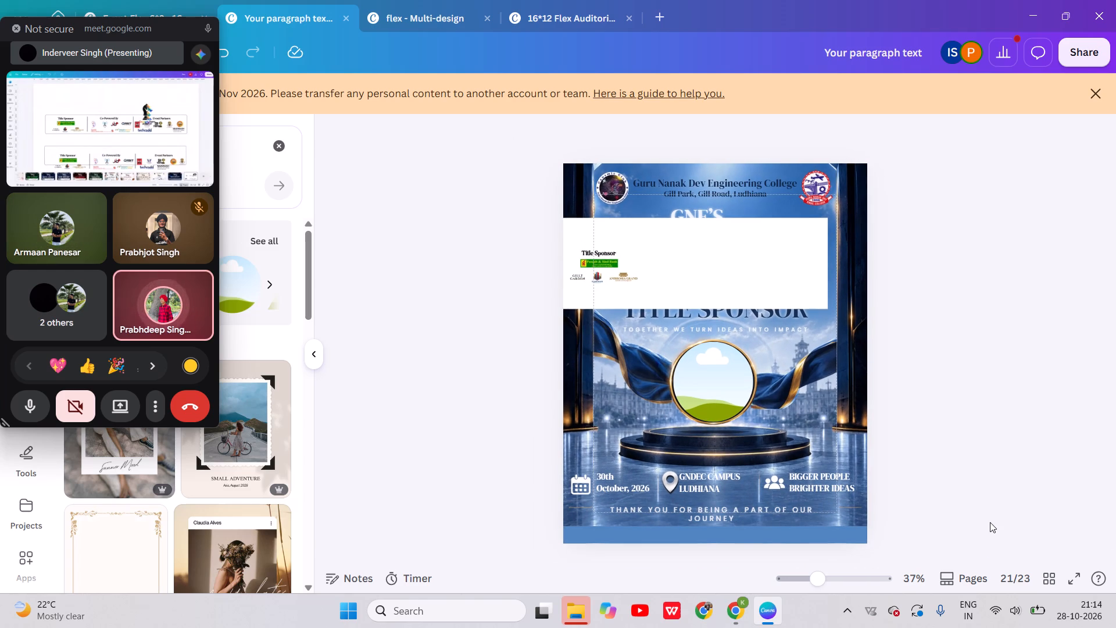
Replace the Title Sponsor page's round picture frame with a copy of the orange-bordered white circle from the Safe Engineering page.
key("Left")
key("Left")
key("Left")
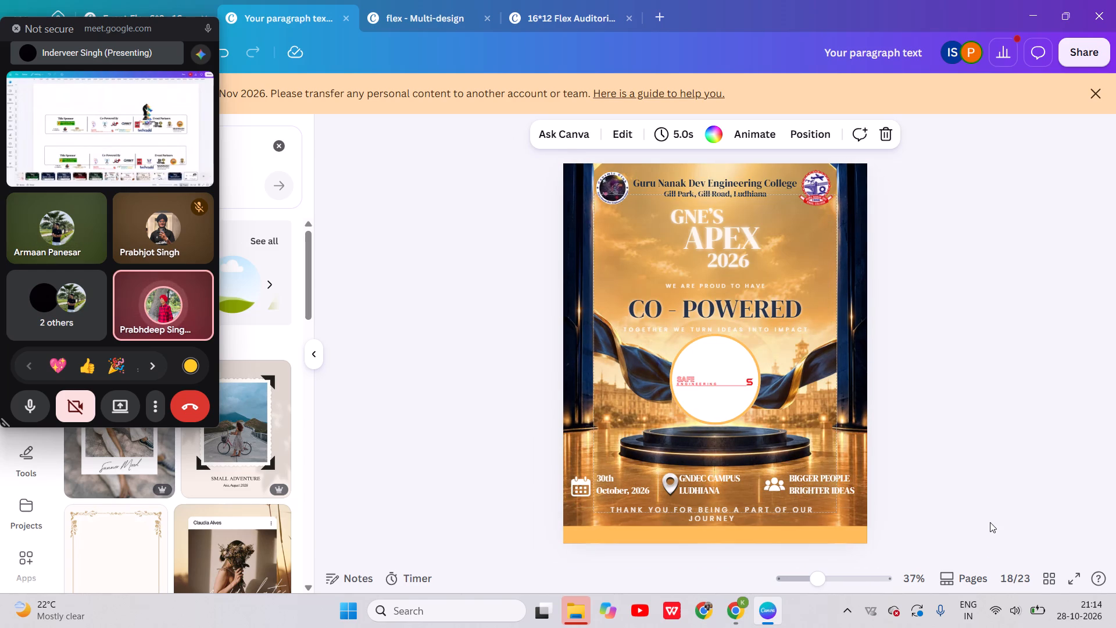
left_click(713, 398)
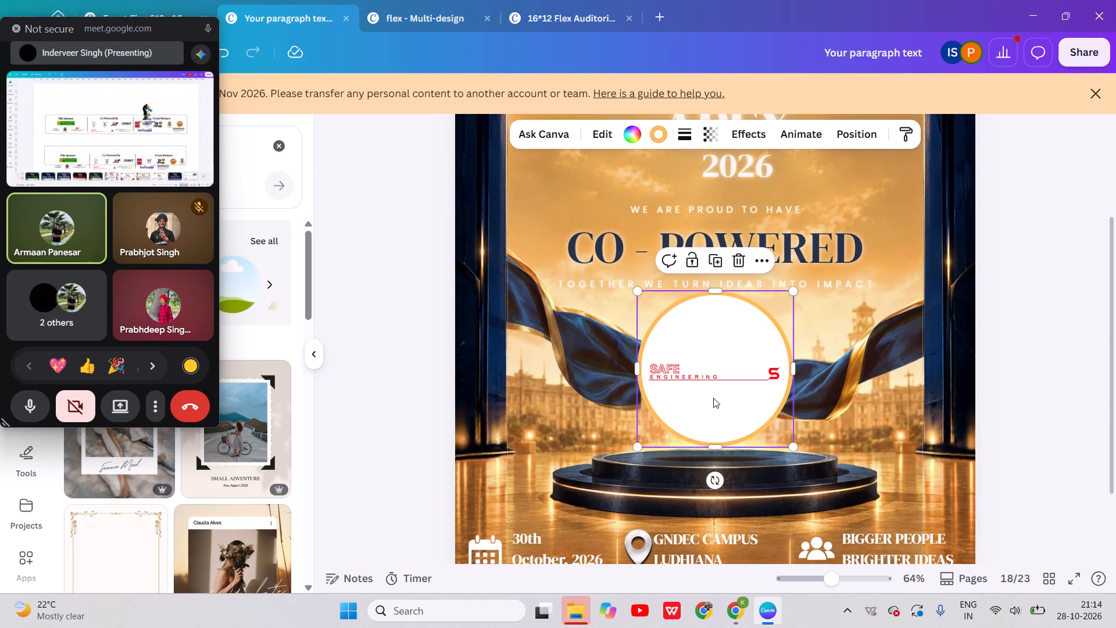
key("ctrl+c")
left_click(1043, 575)
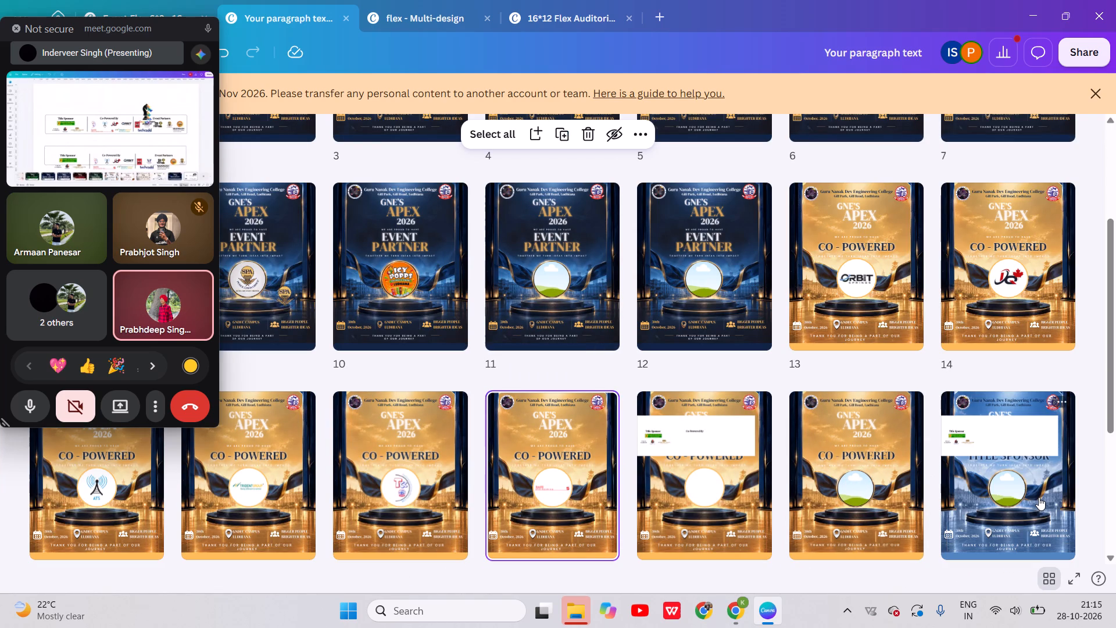
left_click(1039, 497)
left_click(1043, 576)
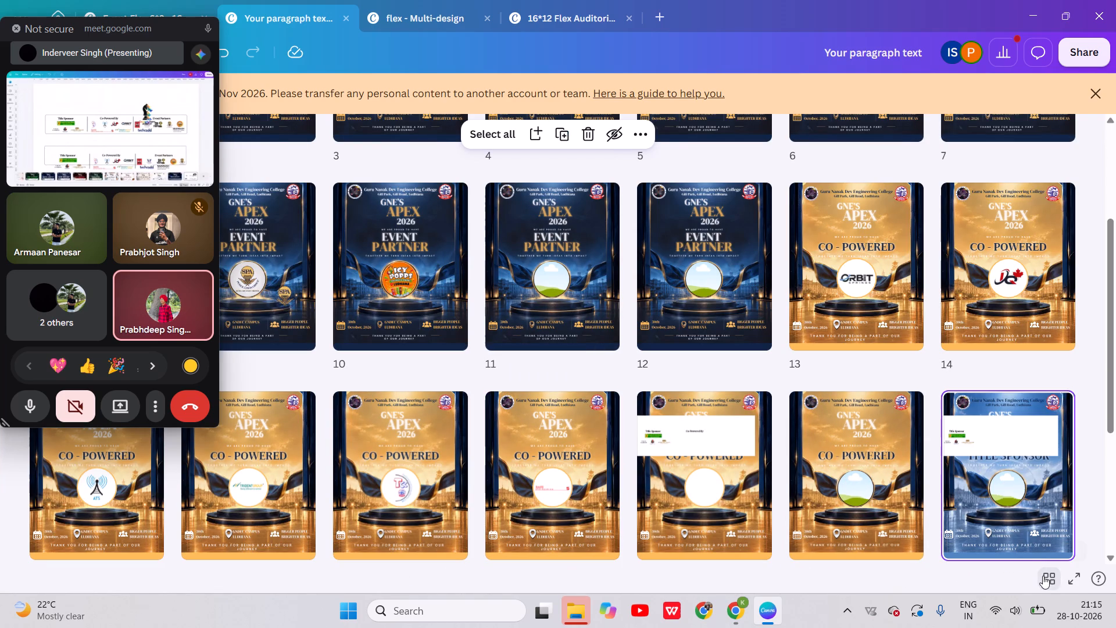
left_click(737, 406)
key("BackSpace")
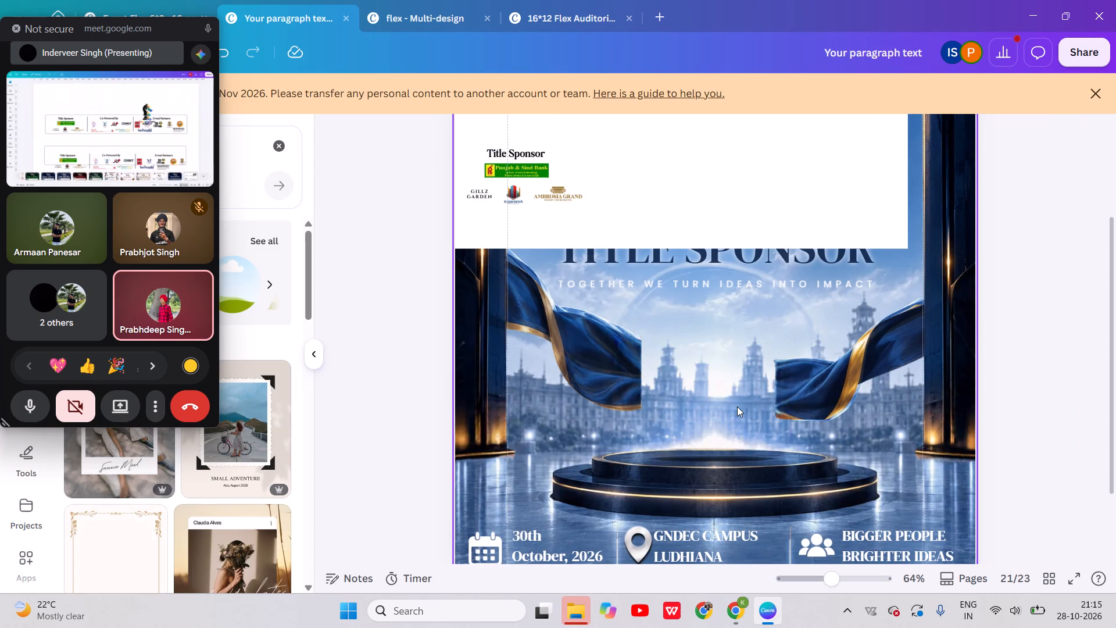
key("ctrl+v")
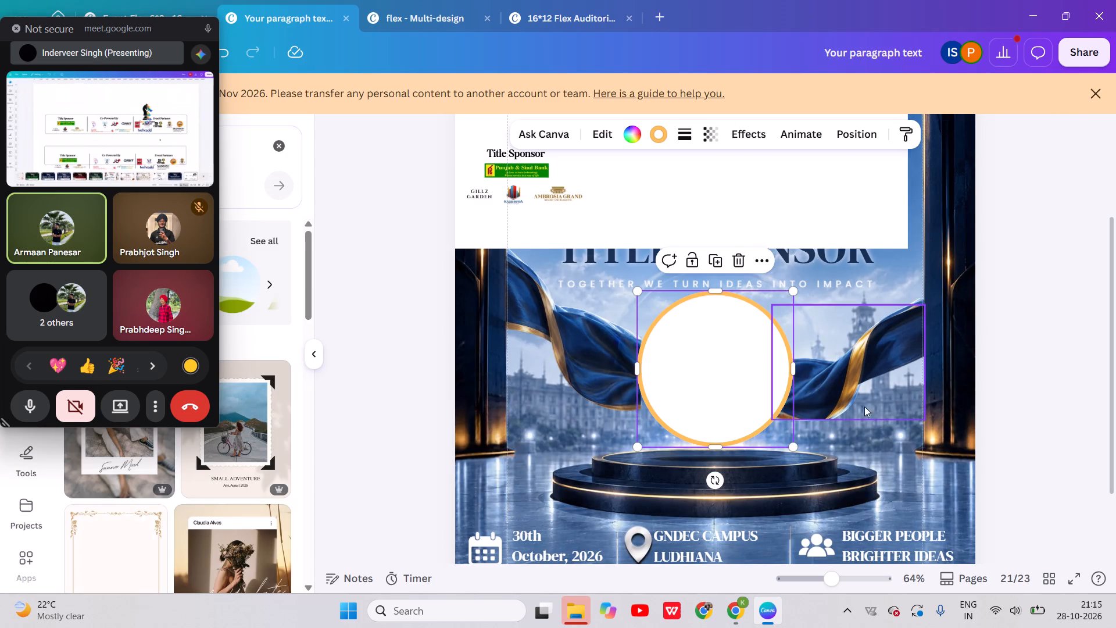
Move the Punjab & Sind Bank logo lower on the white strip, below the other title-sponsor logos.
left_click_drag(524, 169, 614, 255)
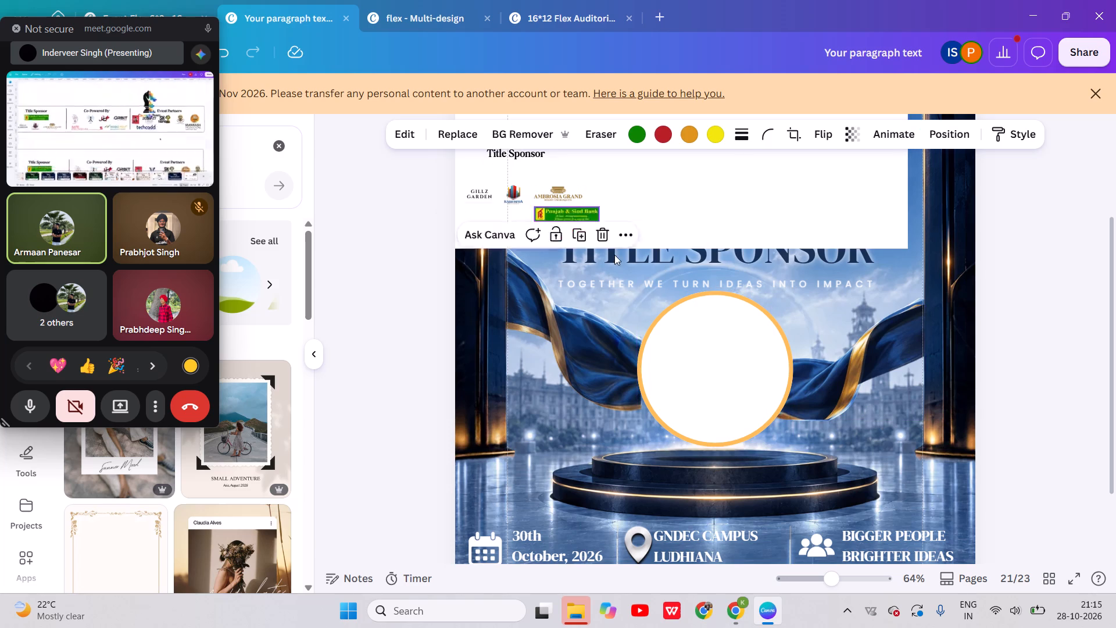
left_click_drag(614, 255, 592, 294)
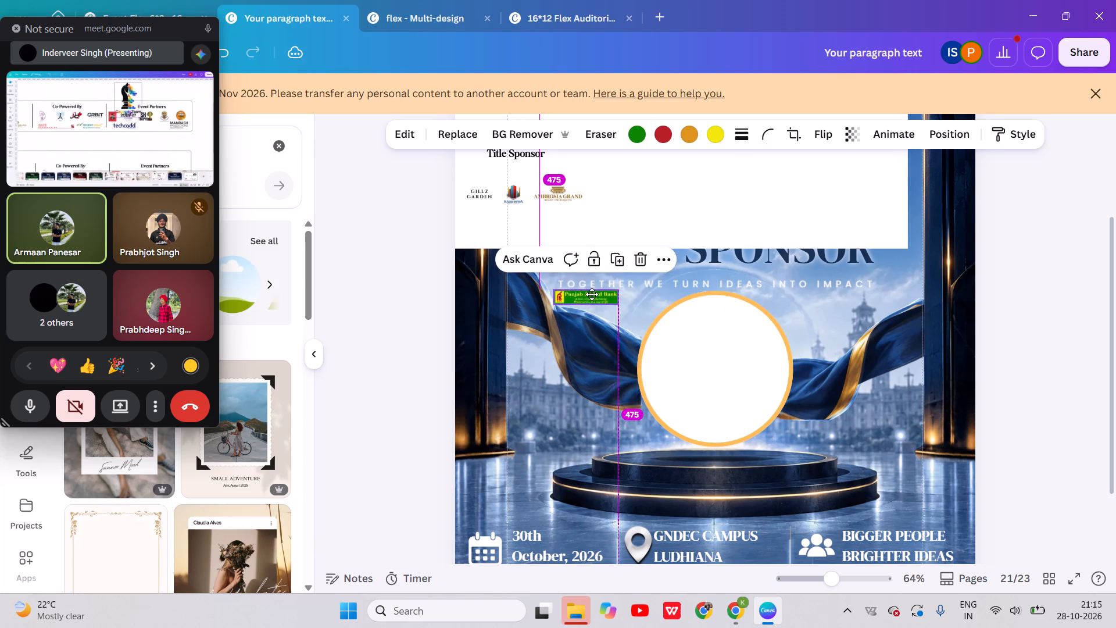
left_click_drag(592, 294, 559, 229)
Move the white circle's layer beneath the sponsor logos, directly under the TITLE SPONSOR text layer.
right_click(711, 398)
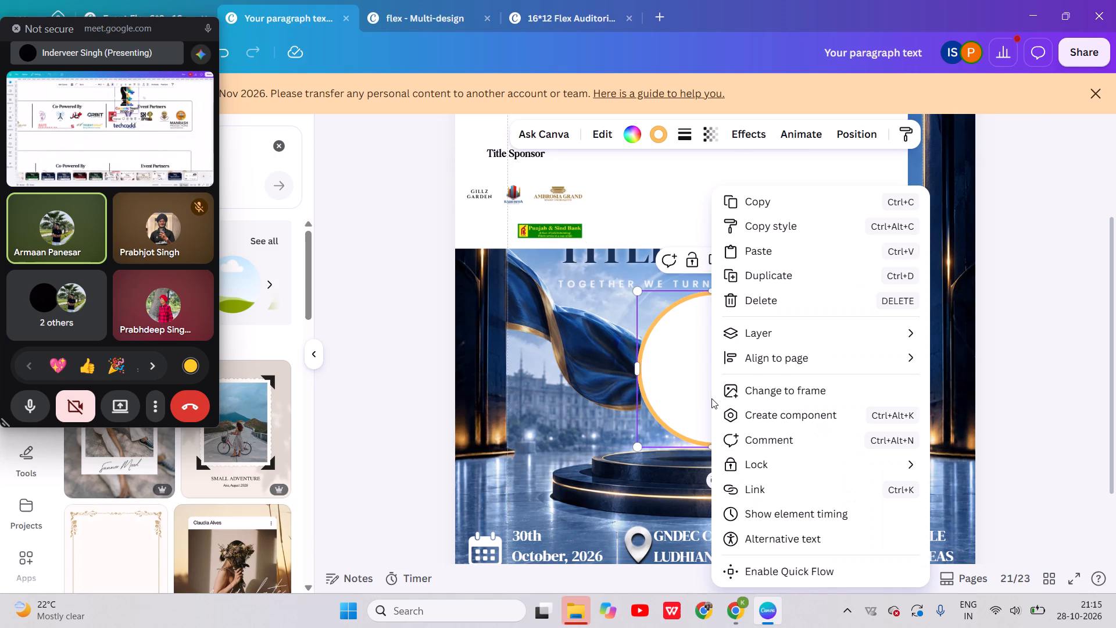
left_click(800, 334)
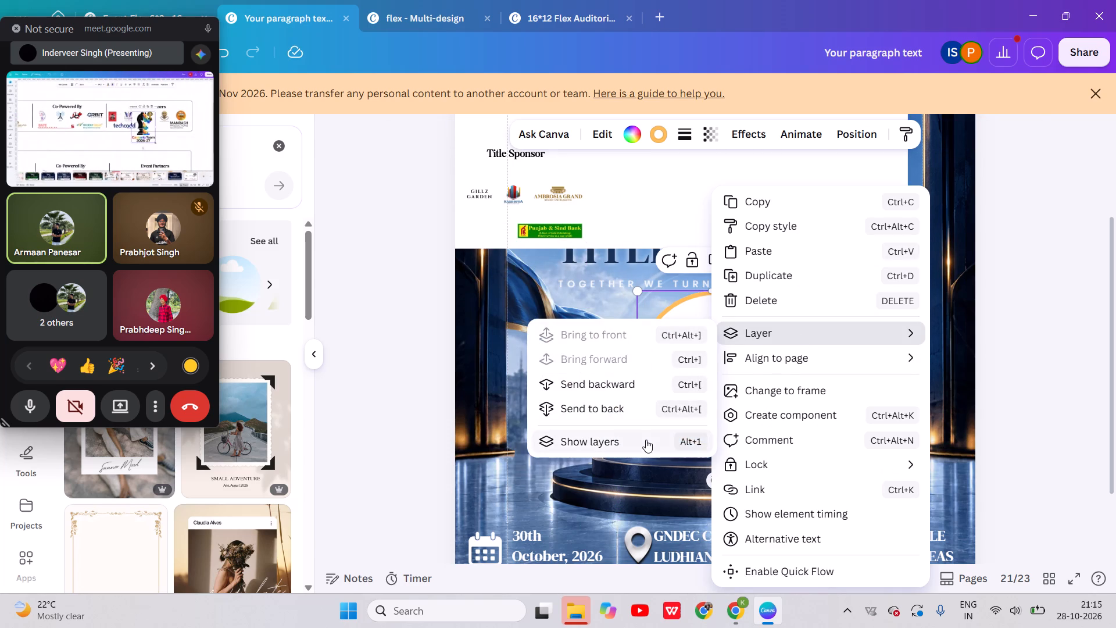
left_click(646, 440)
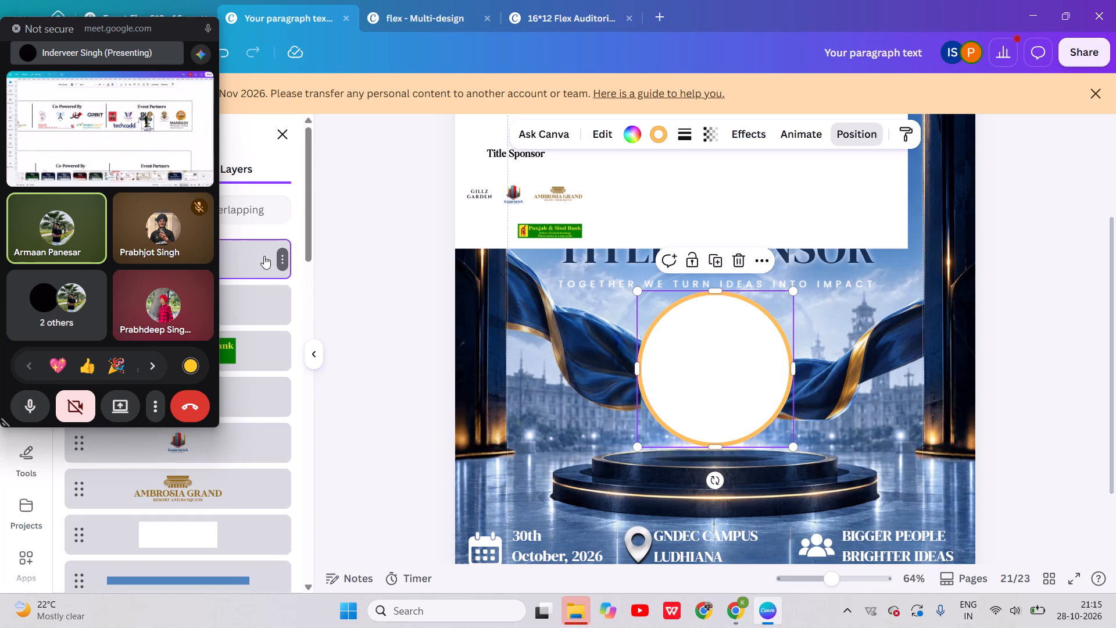
left_click_drag(264, 256, 267, 583)
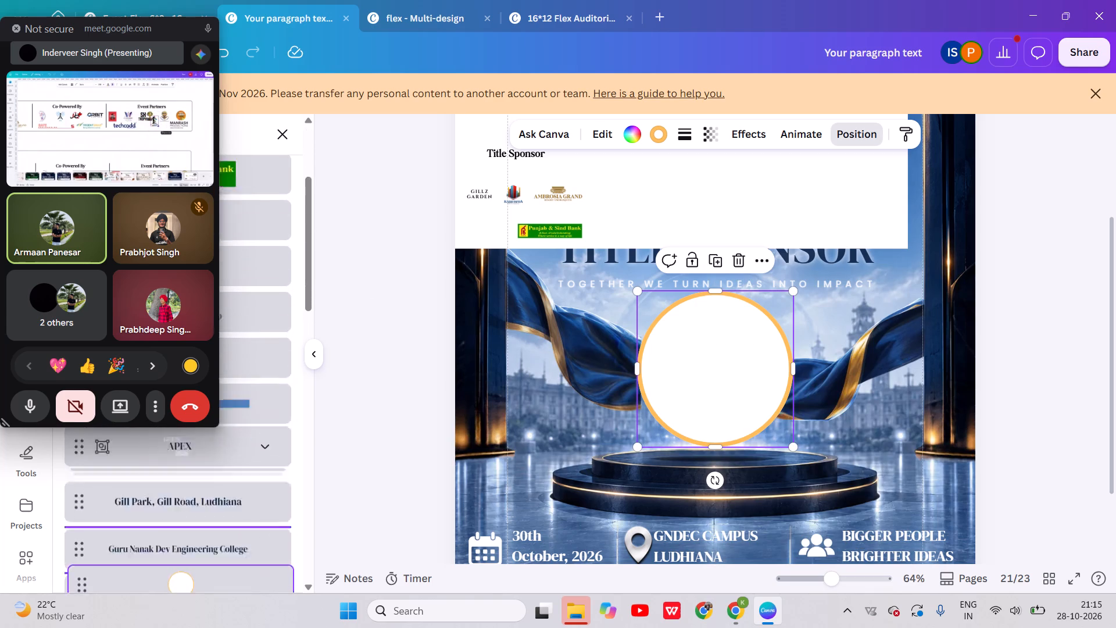
left_click_drag(267, 583, 251, 487)
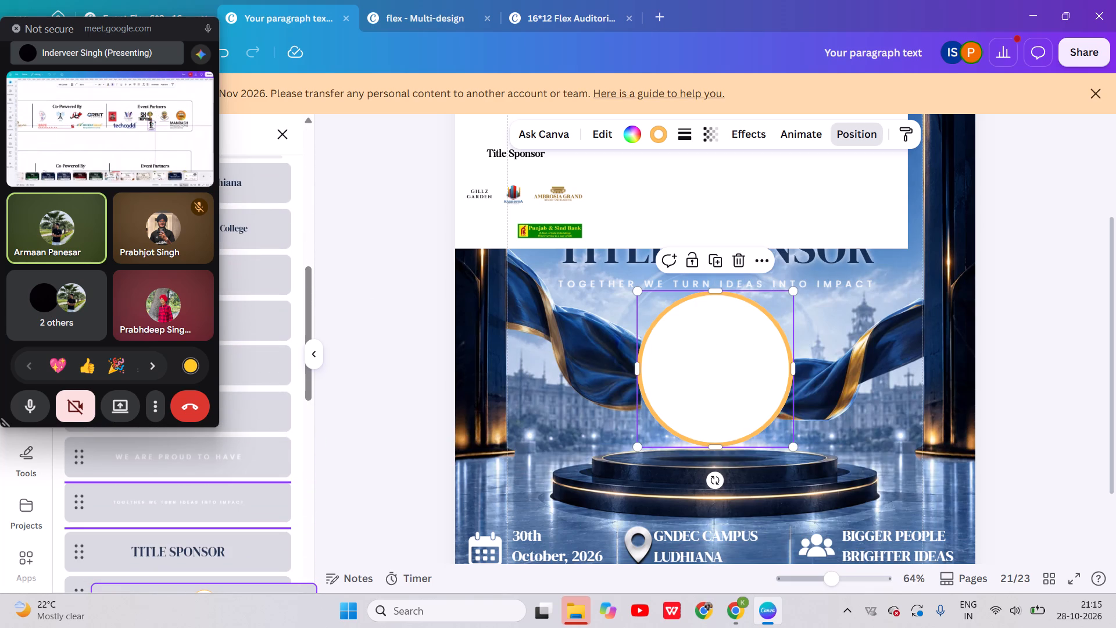
left_click_drag(251, 487, 252, 448)
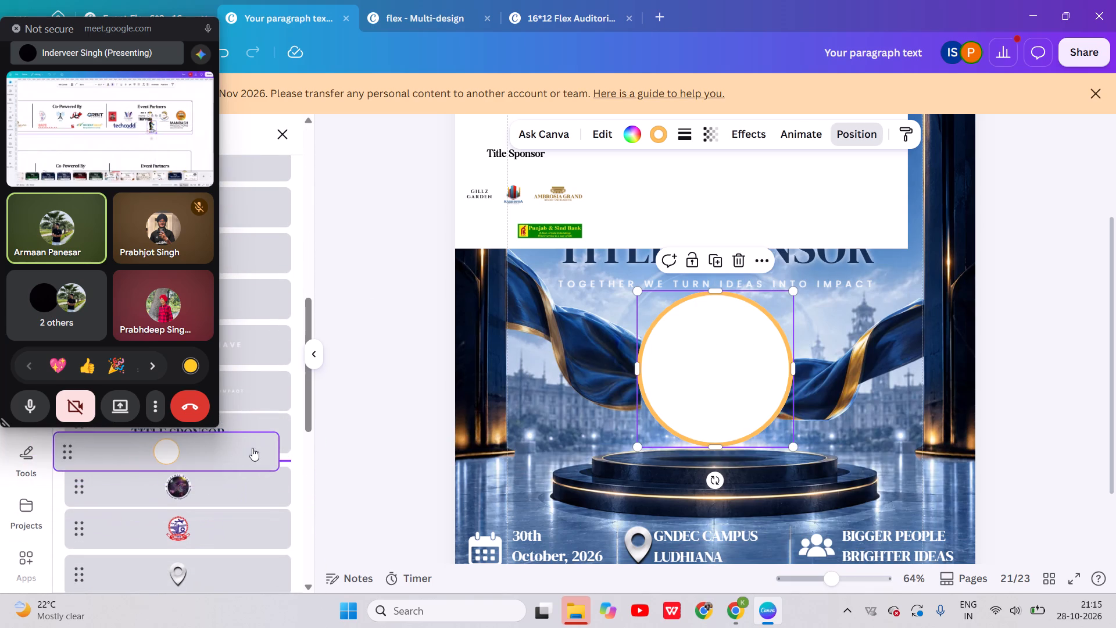
left_click(1053, 349)
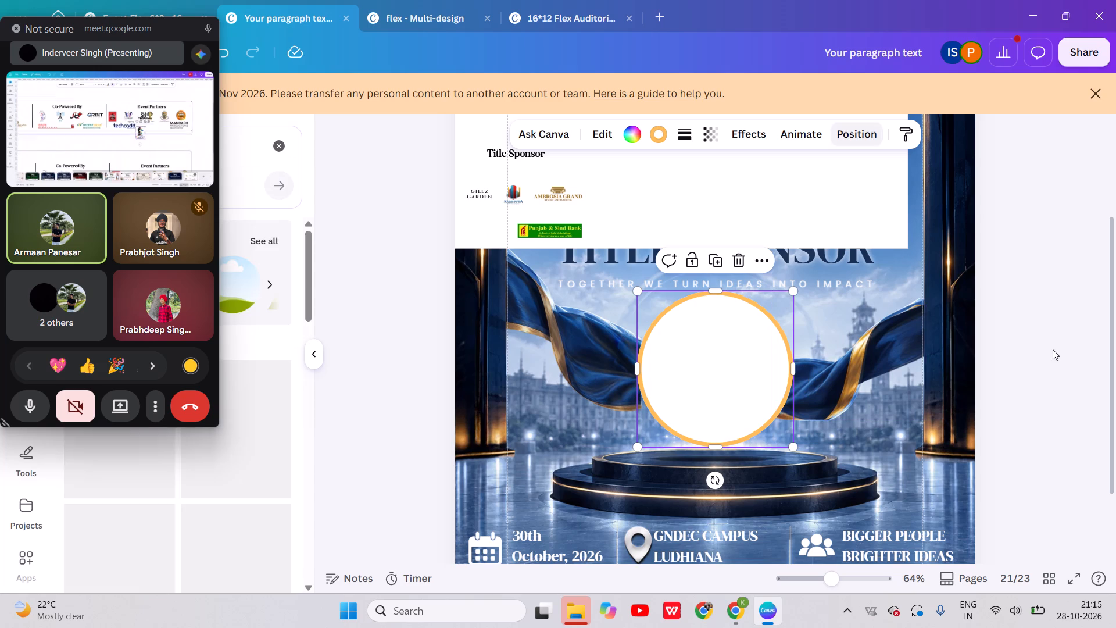
Place the Punjab & Sind Bank logo in the white circle and enlarge it proportionally to about 305 by 69, nearly the circle's width.
left_click_drag(577, 230, 747, 378)
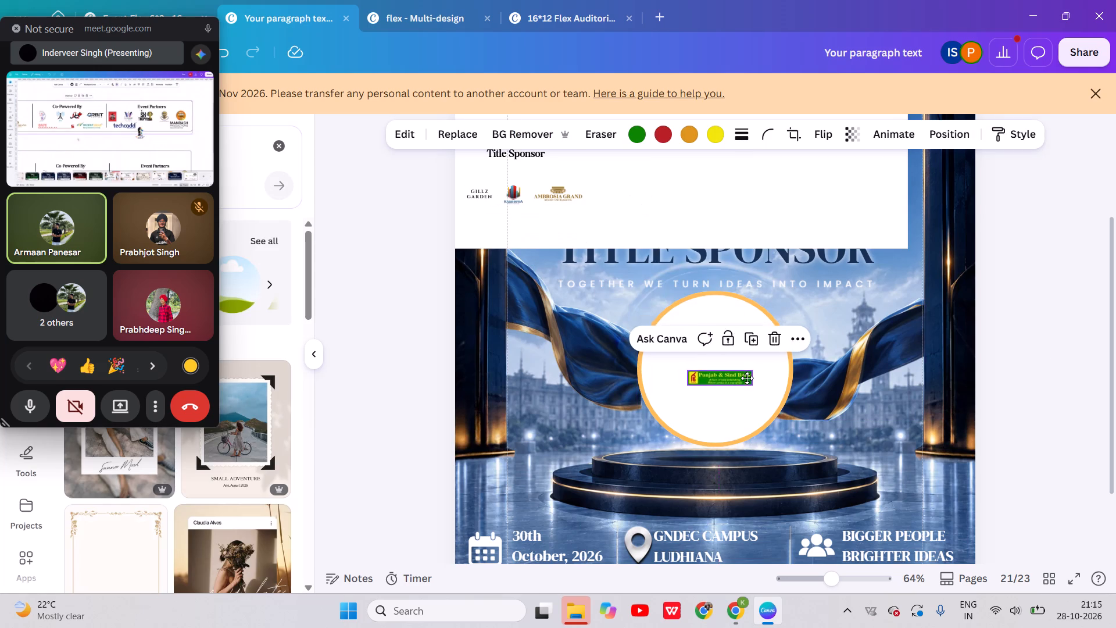
left_click_drag(747, 378, 746, 378)
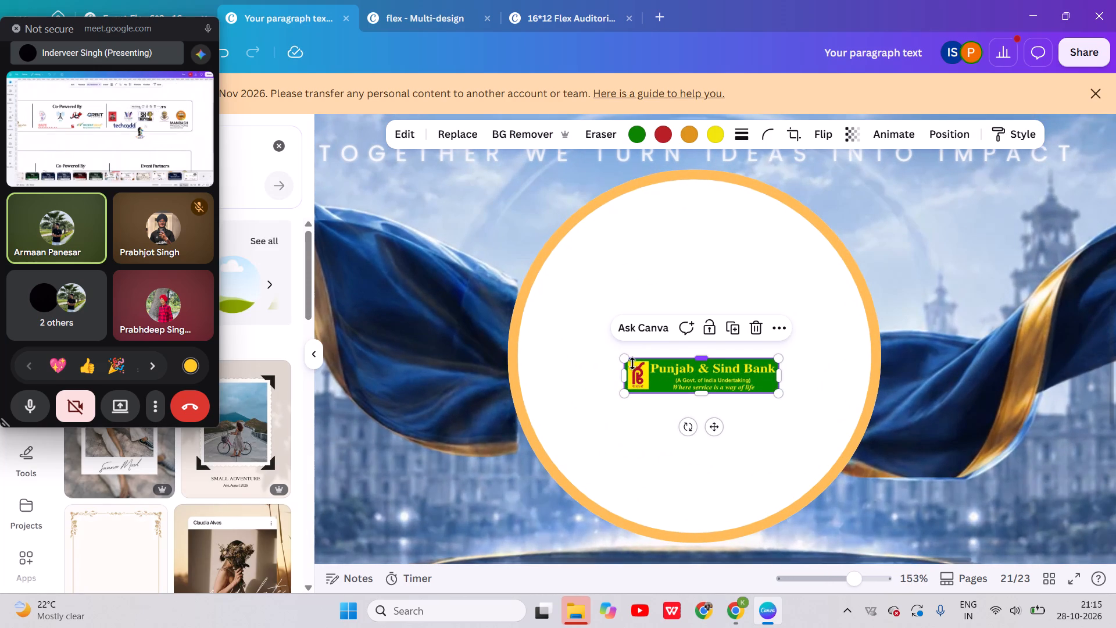
left_click(632, 363)
left_click(625, 360)
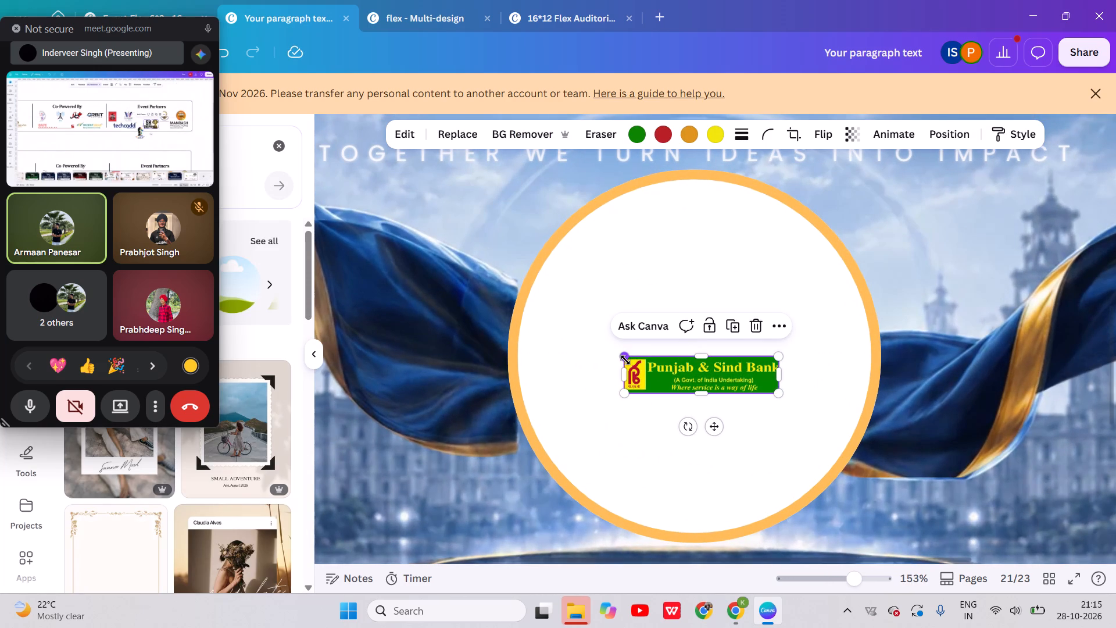
key("ctrl+z")
left_click_drag(626, 360, 610, 347)
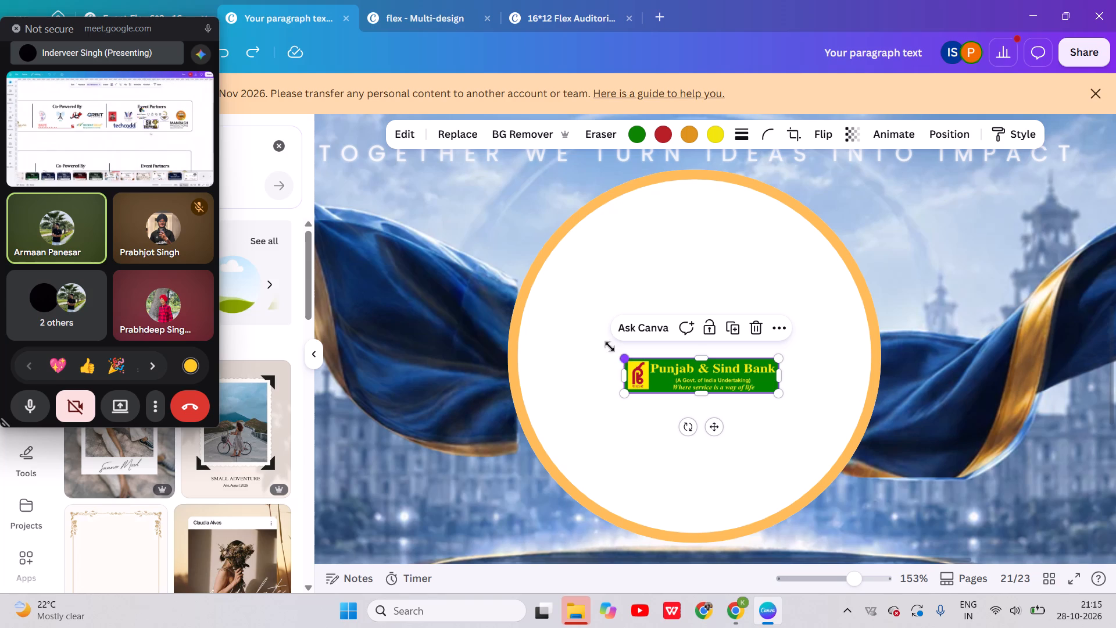
left_click_drag(610, 347, 540, 291)
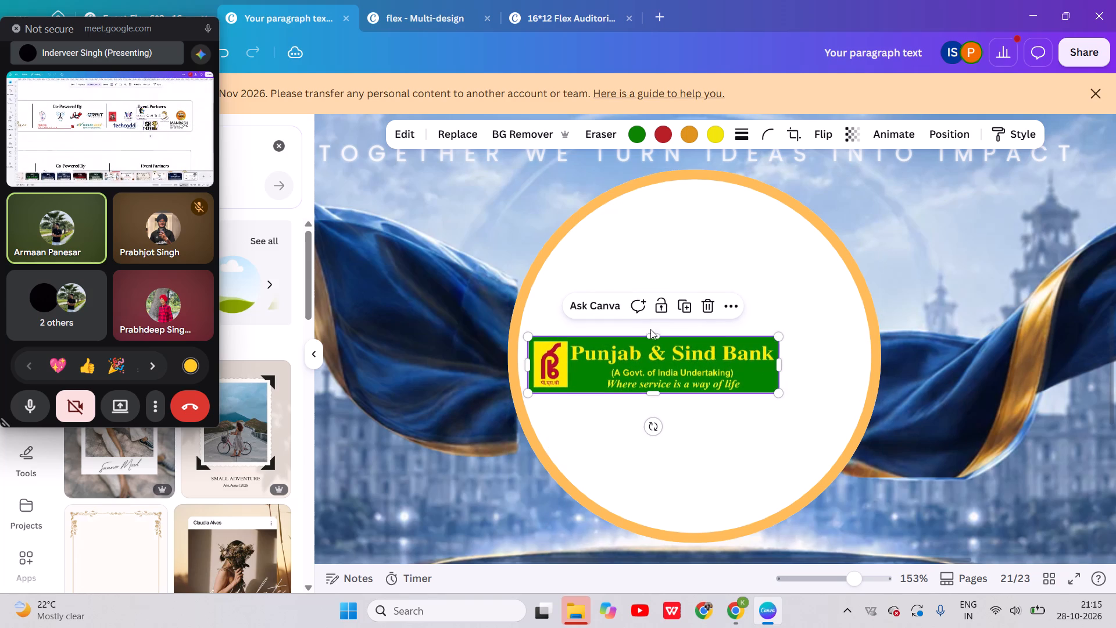
left_click_drag(776, 341, 857, 311)
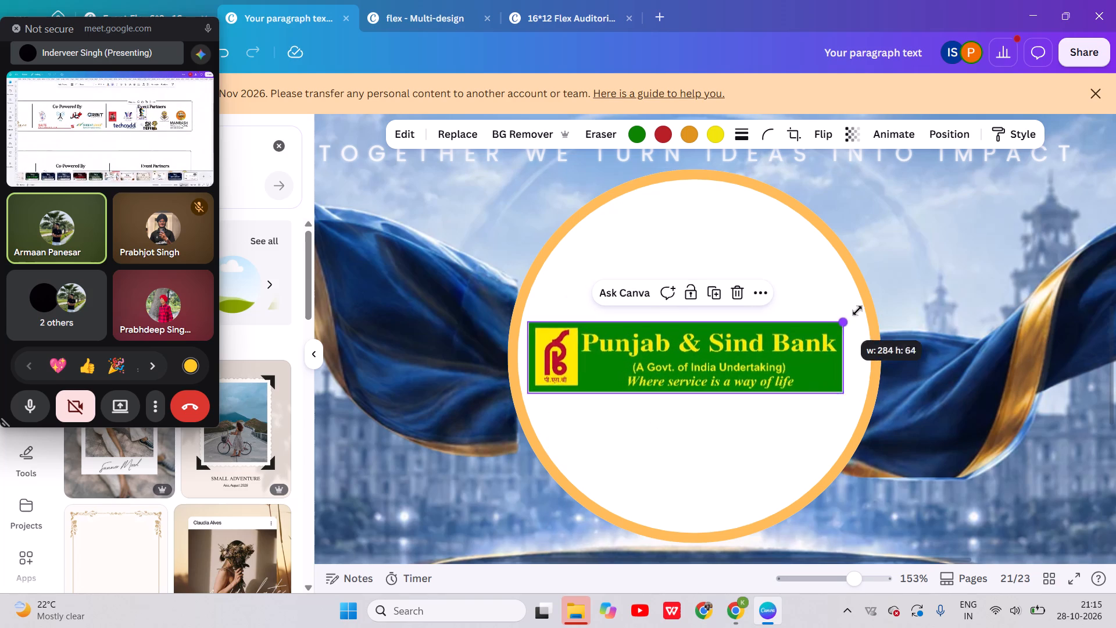
left_click_drag(857, 311, 860, 311)
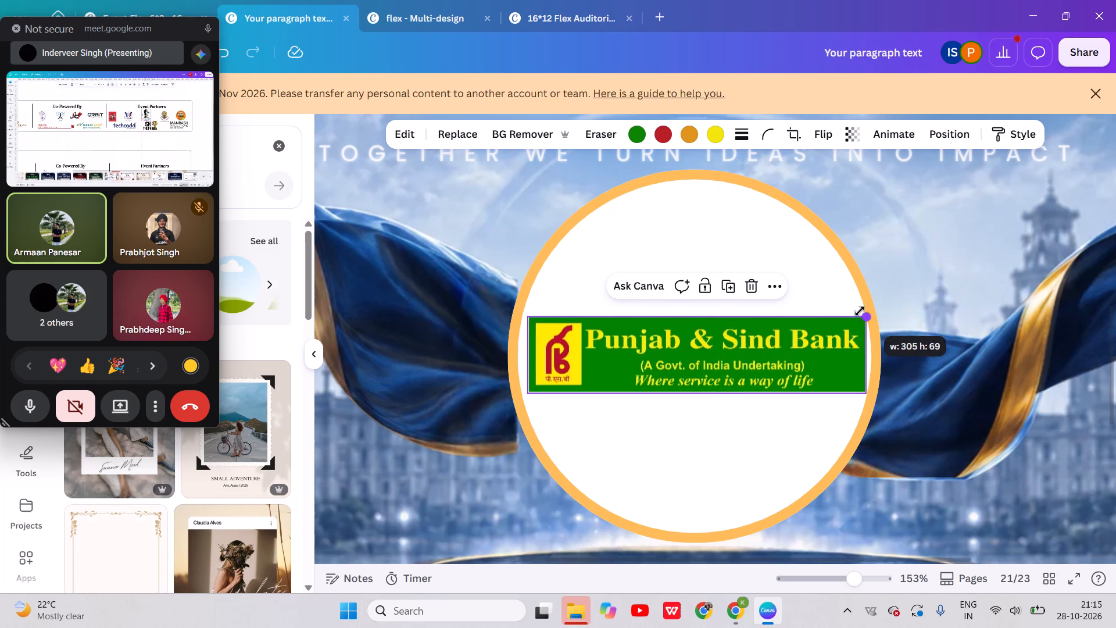
left_click_drag(860, 311, 858, 312)
left_click(889, 412)
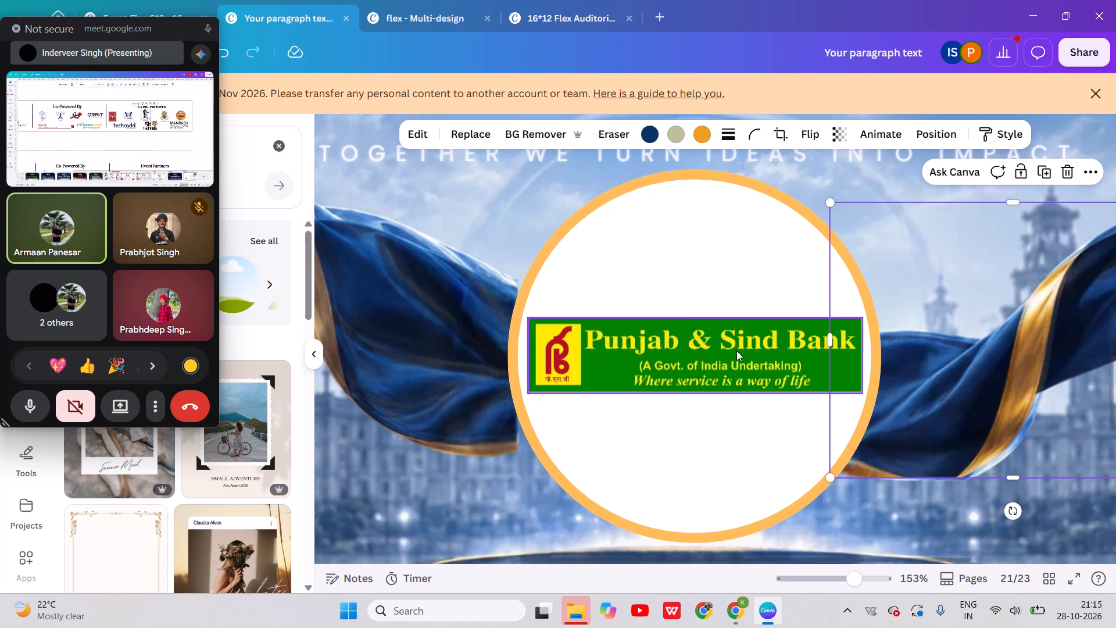
Centre the Punjab & Sind Bank logo horizontally on the page and nudge it slightly down within the circle.
right_click(736, 351)
left_click(784, 260)
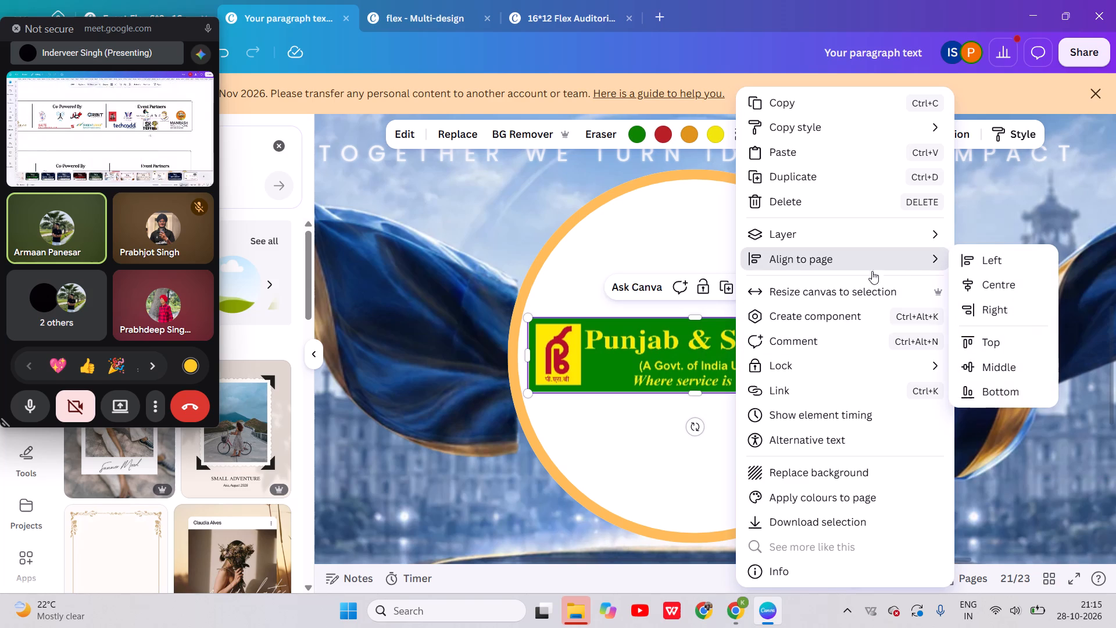
left_click(963, 288)
left_click(941, 292)
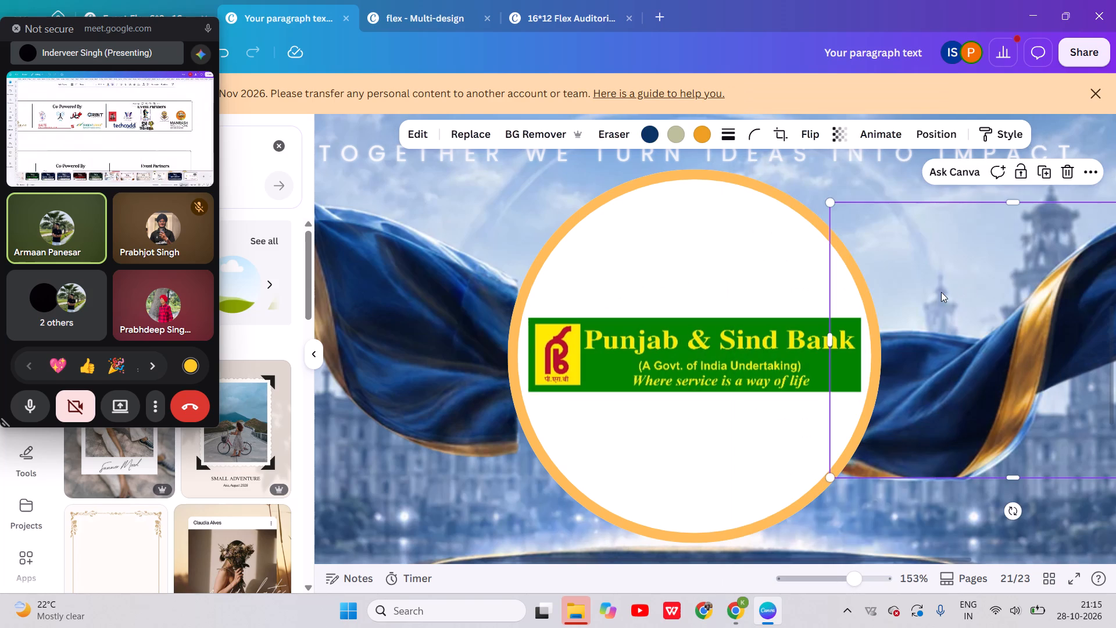
left_click(725, 359)
key("Down")
key("Down")
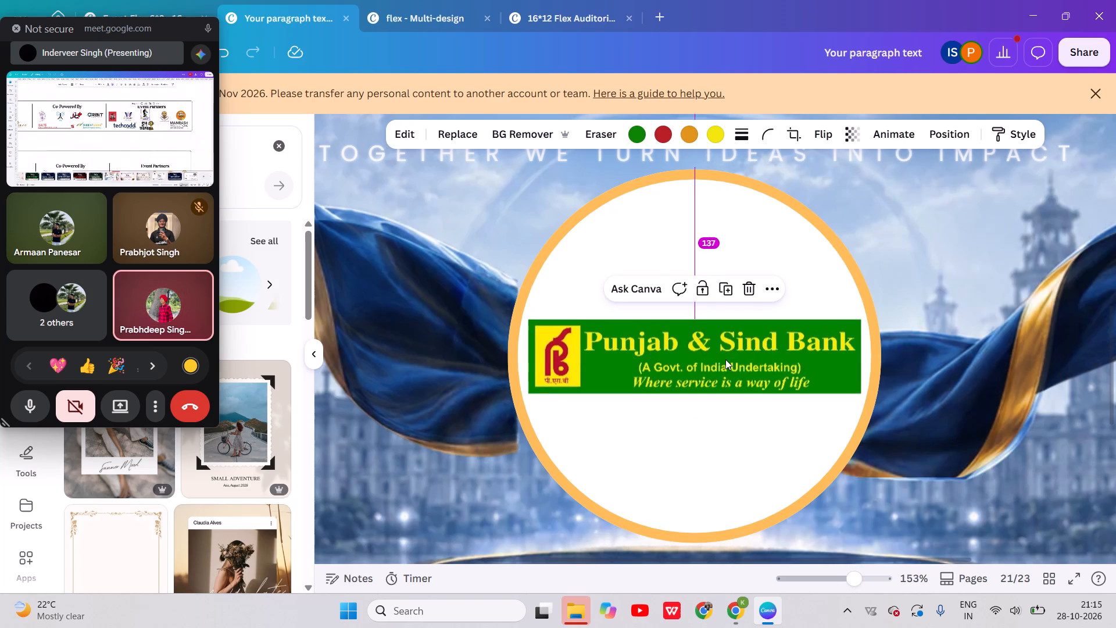
key("Up")
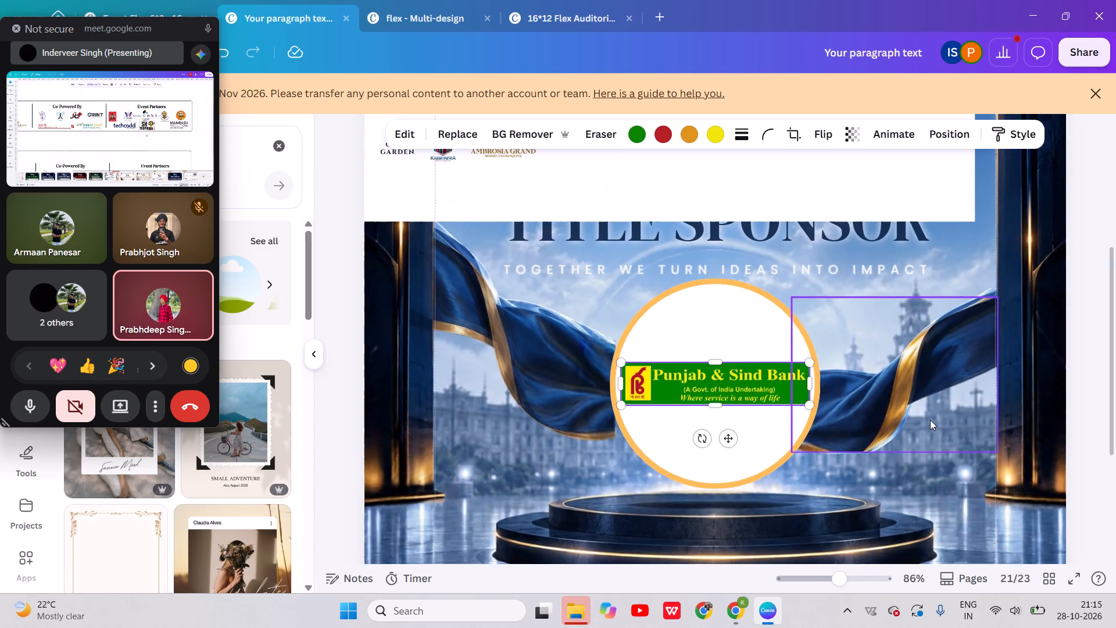
scroll(858, 336, "up", 1)
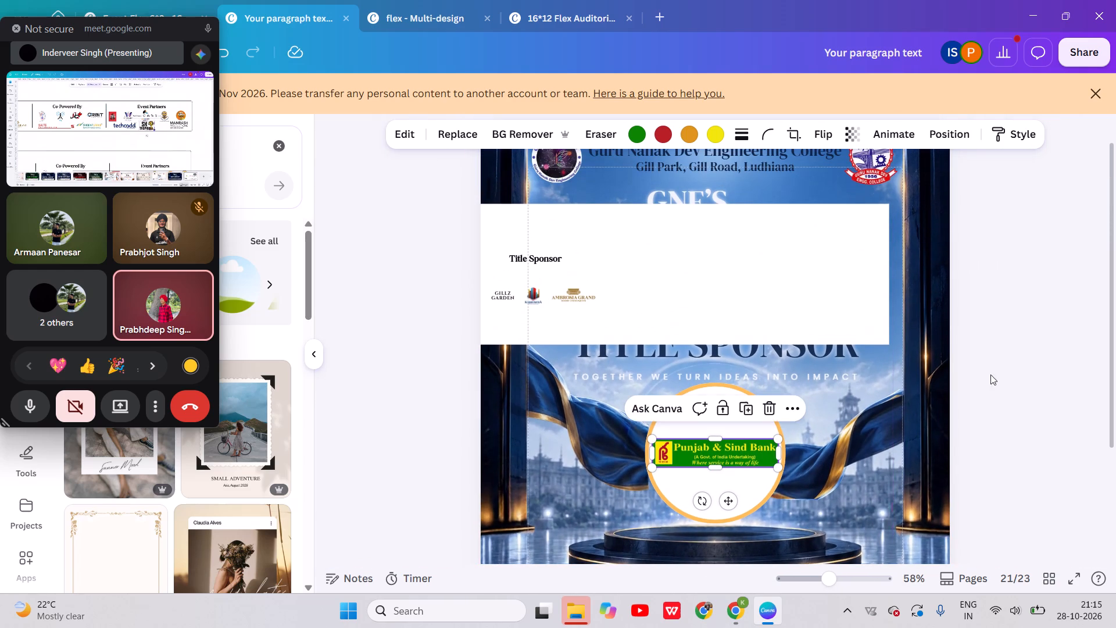
left_click(1001, 376)
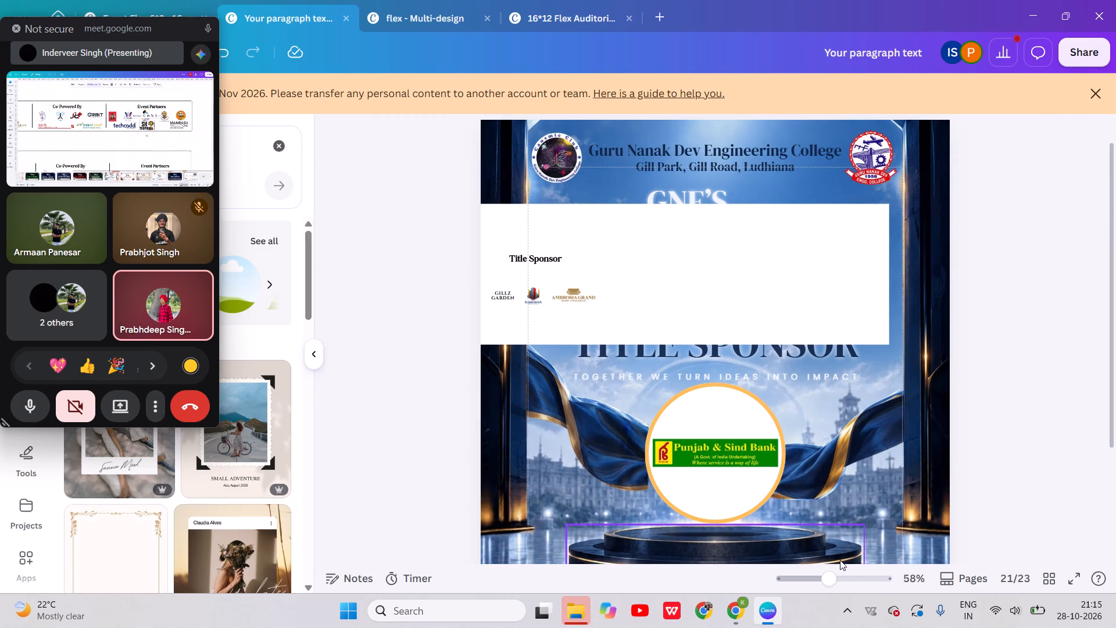
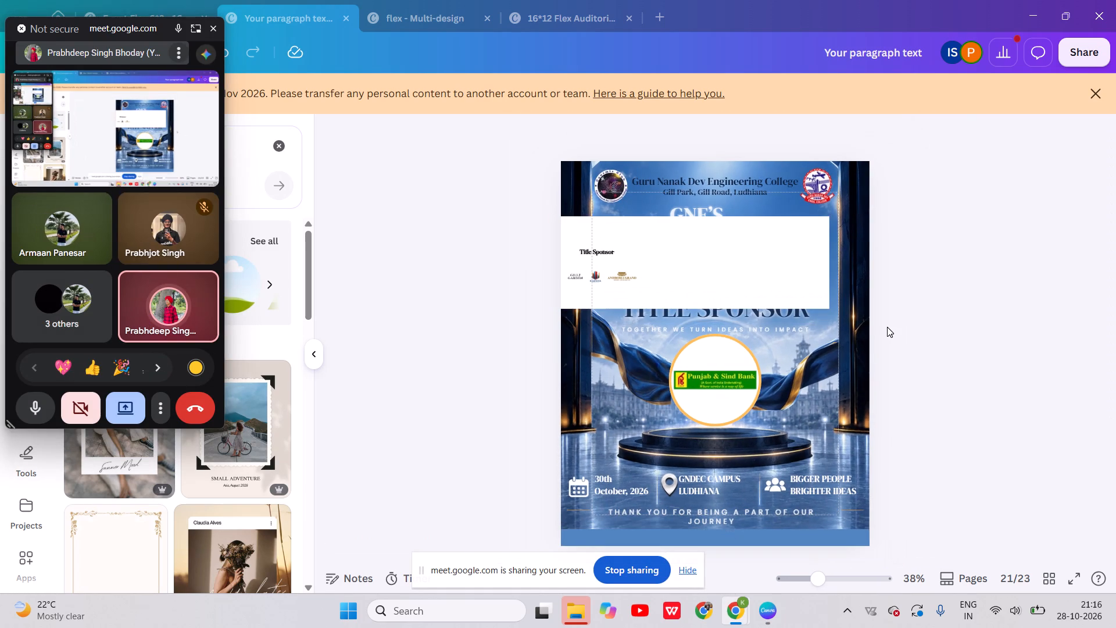
Duplicate the Title Sponsor poster page that has the Punjab & Sind Bank logo in its white circle.
key("Right")
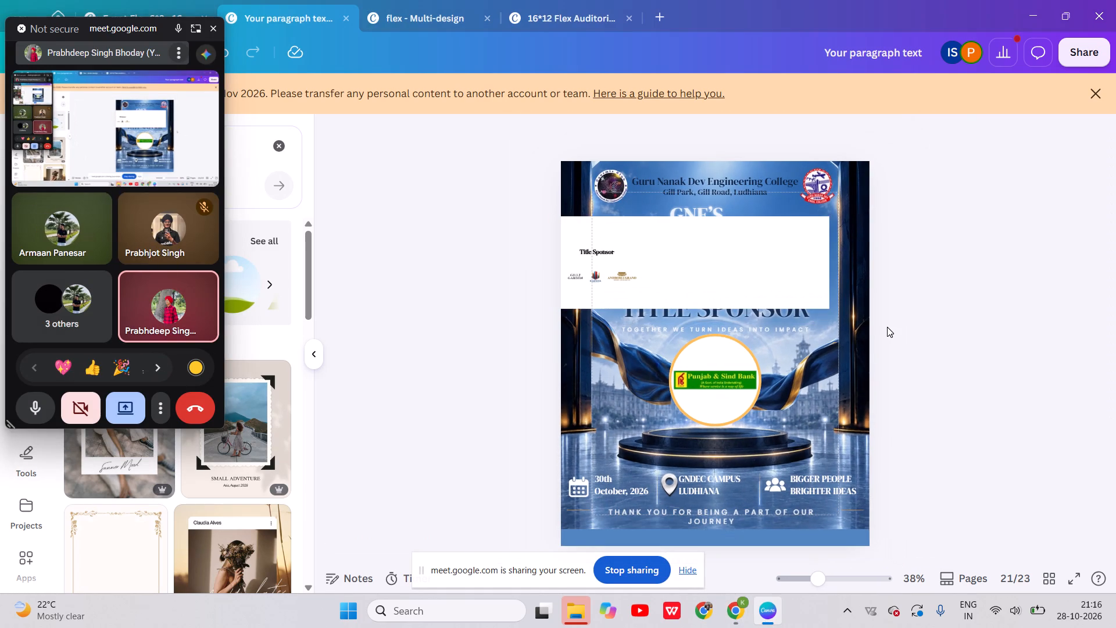
key("Left")
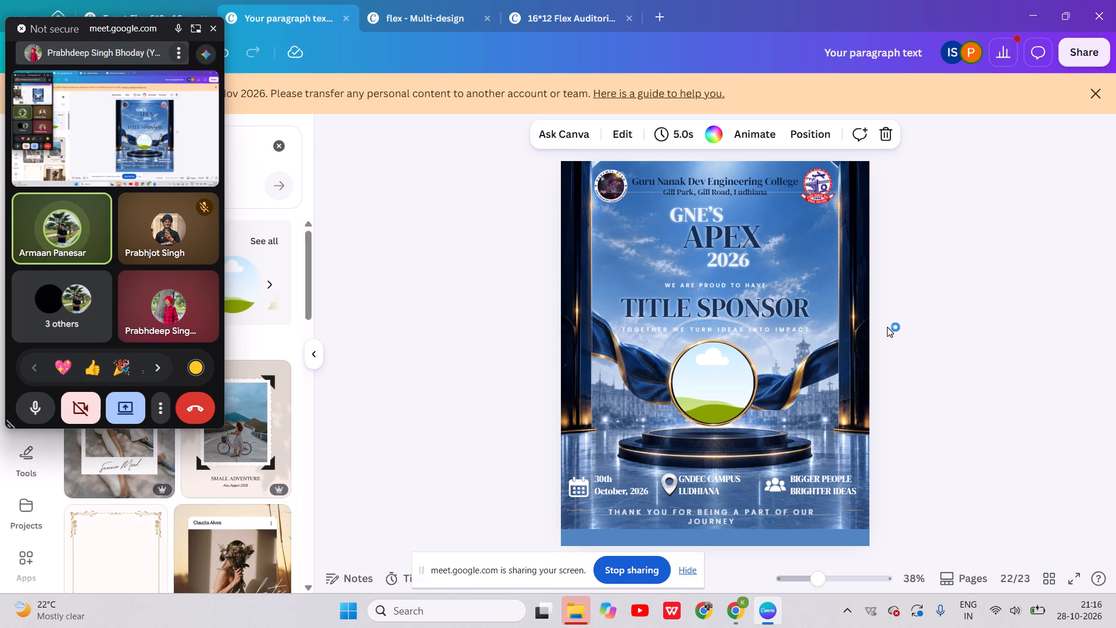
scroll(798, 216, "up", 1)
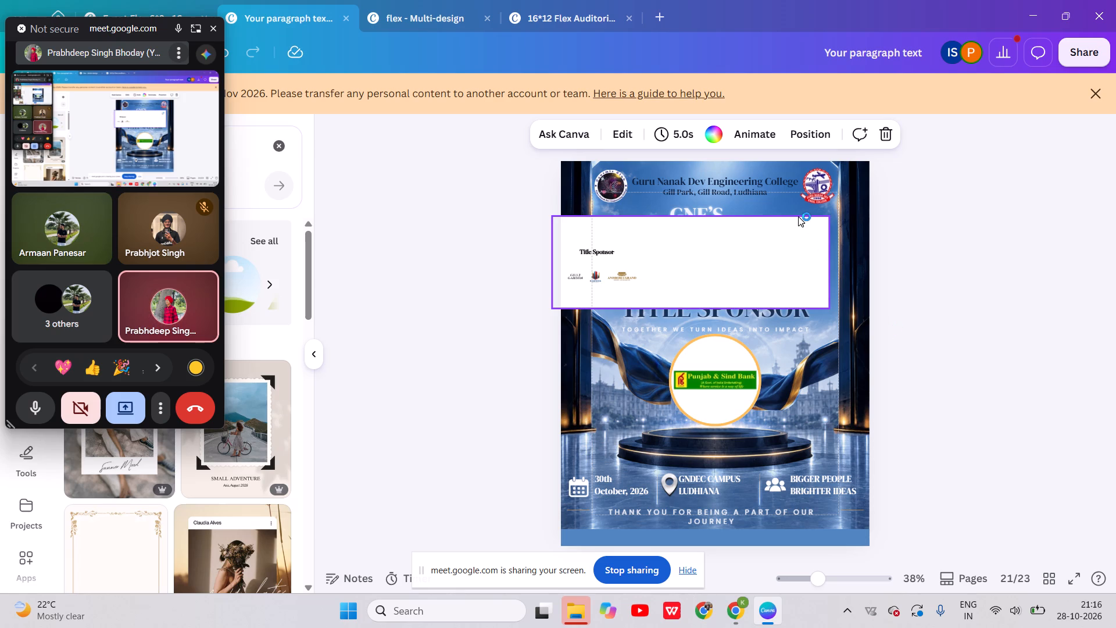
scroll(798, 216, "up", 1)
left_click(881, 232)
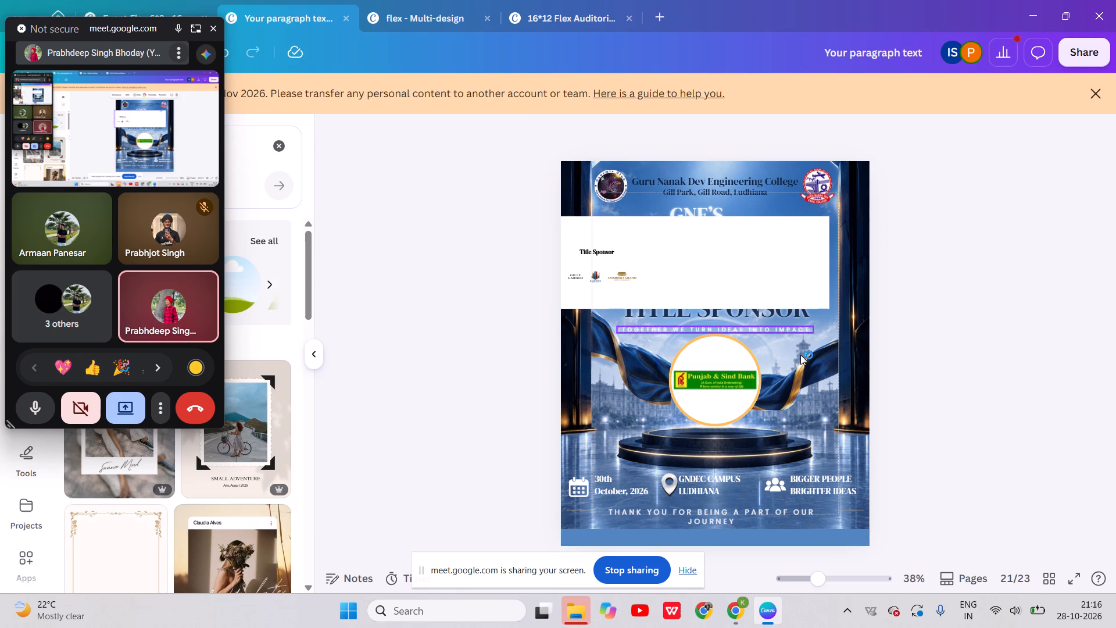
right_click(804, 426)
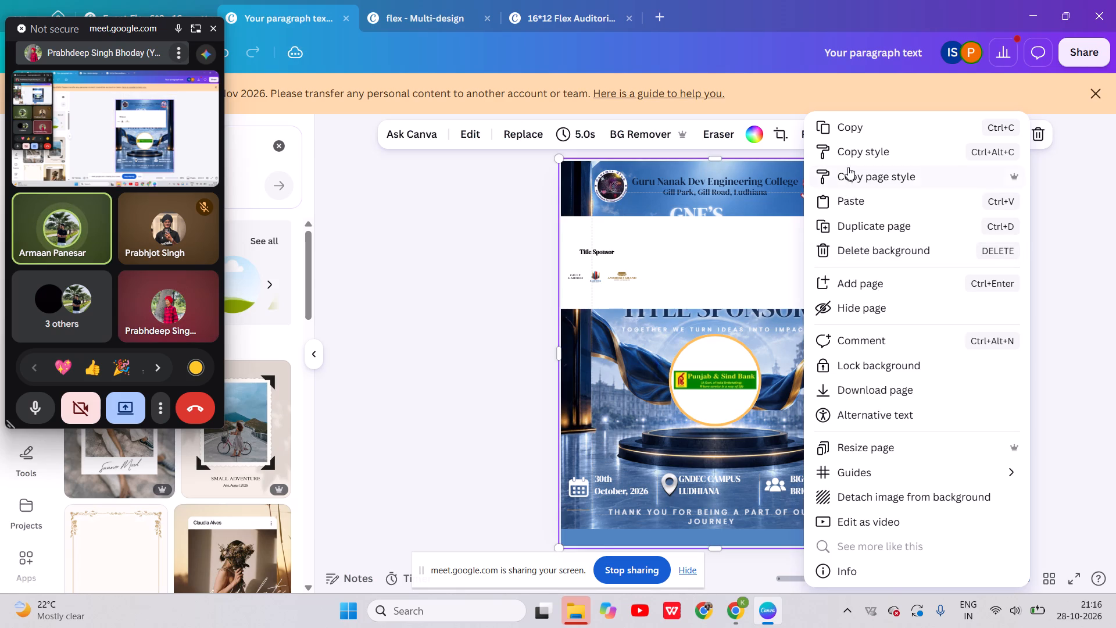
left_click(850, 222)
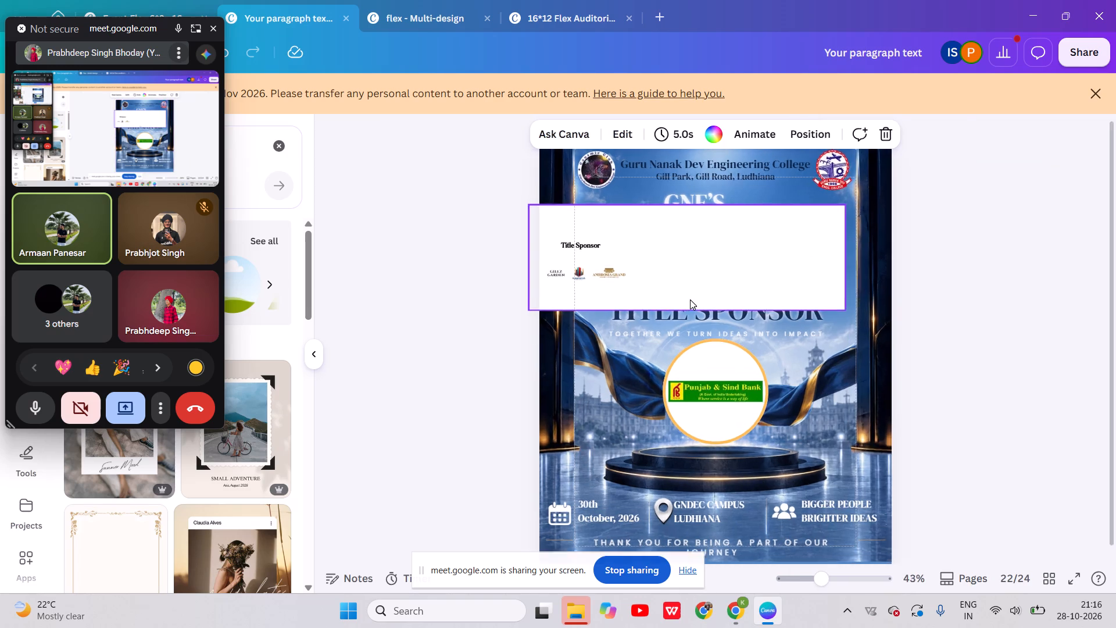
Delete the Punjab & Sind Bank logo from the white circle on the duplicated page.
left_click(719, 488)
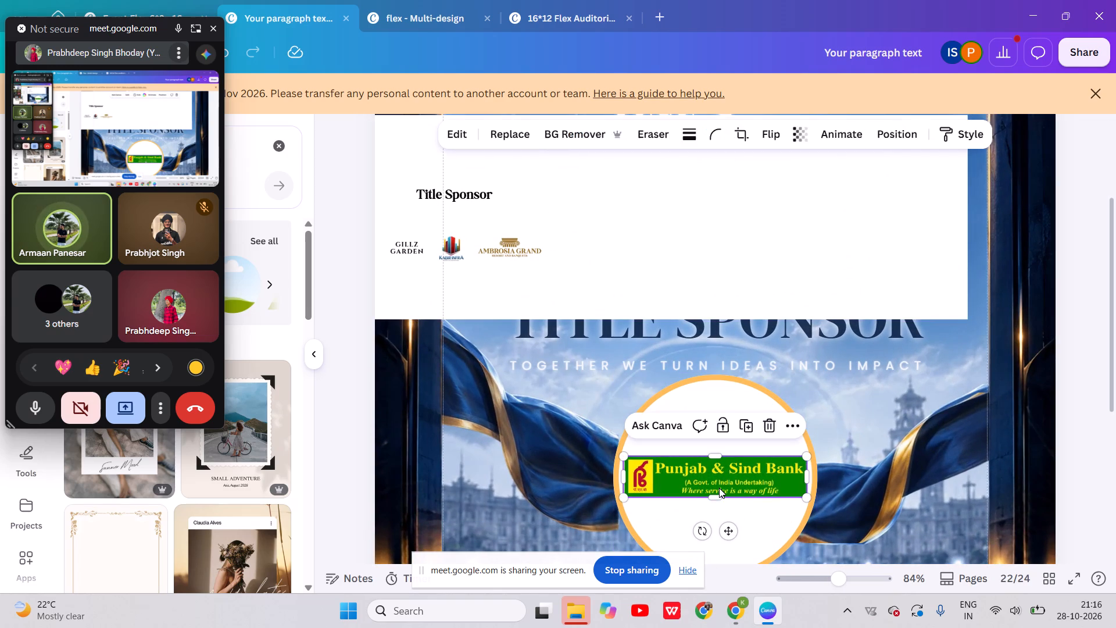
key("BackSpace")
Move the Ambrosia Grand logo from the white strip into the white circle and enlarge it proportionally to about 290 by 86.
left_click_drag(517, 252, 523, 255)
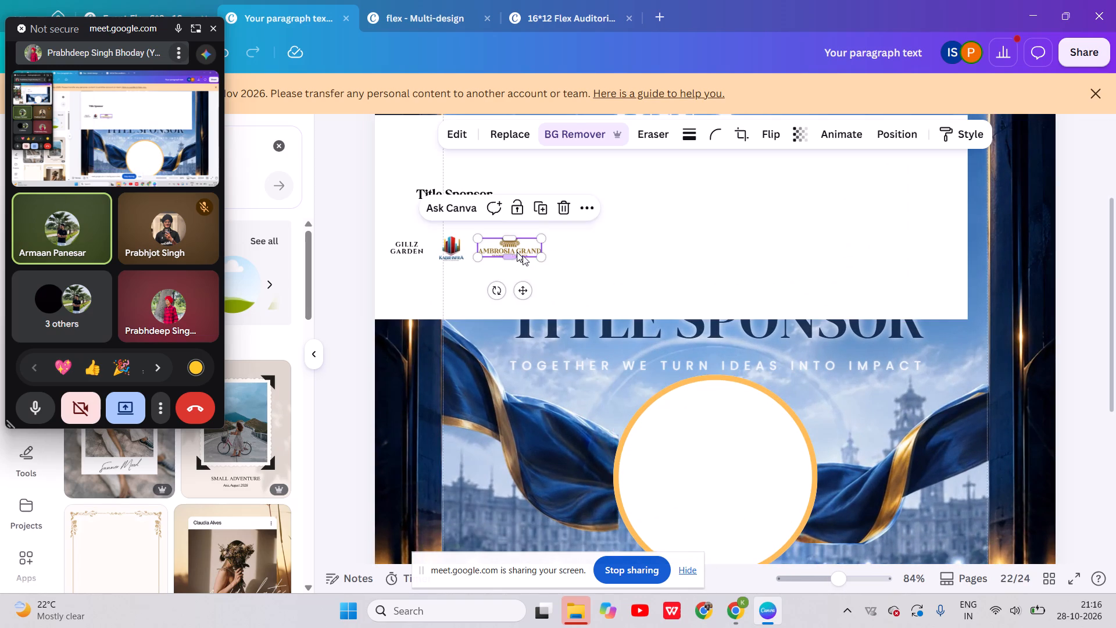
left_click_drag(523, 255, 725, 482)
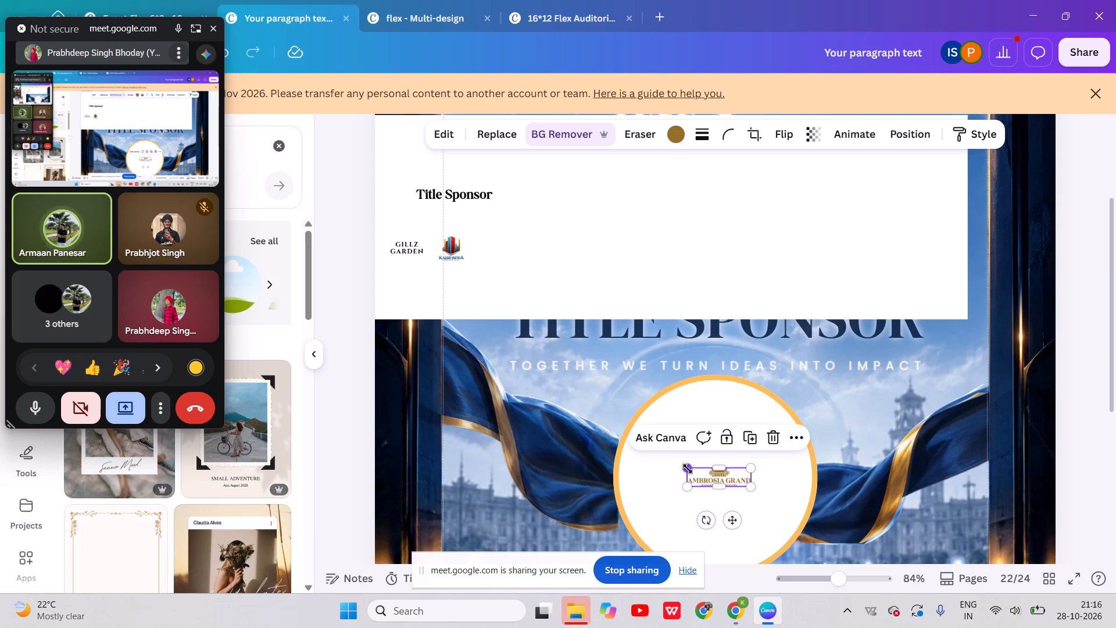
left_click_drag(688, 469, 622, 441)
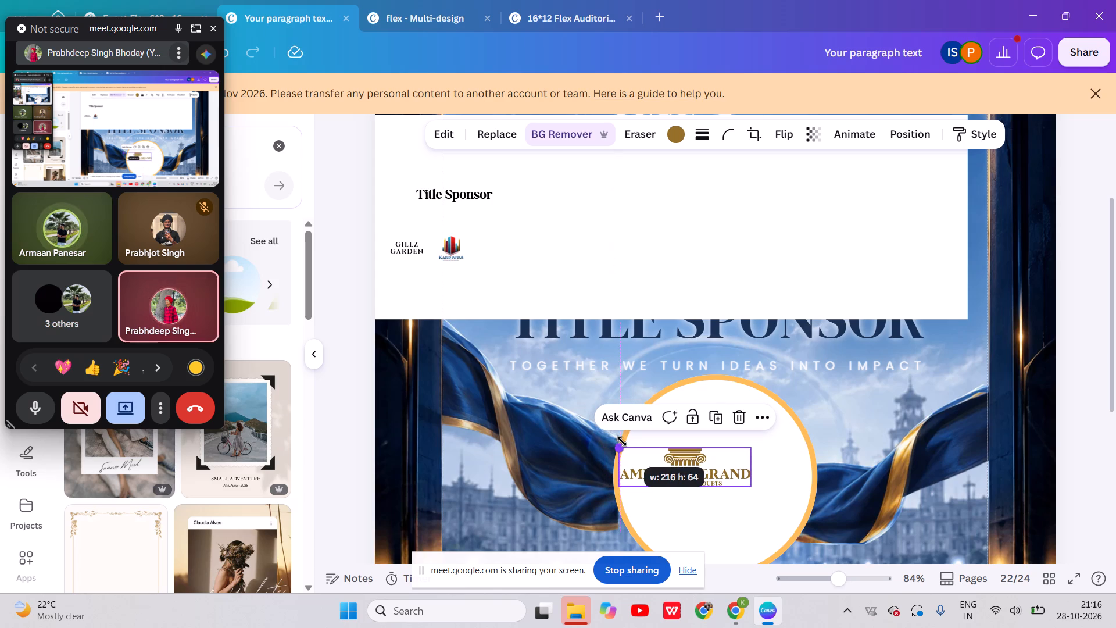
left_click_drag(622, 441, 629, 445)
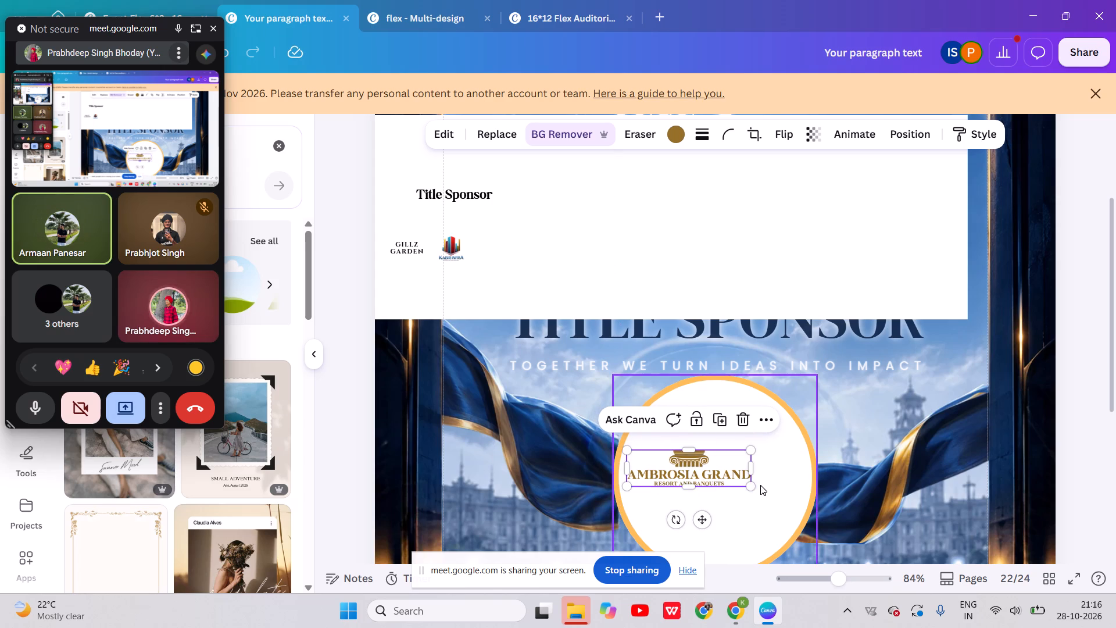
left_click_drag(750, 484, 802, 522)
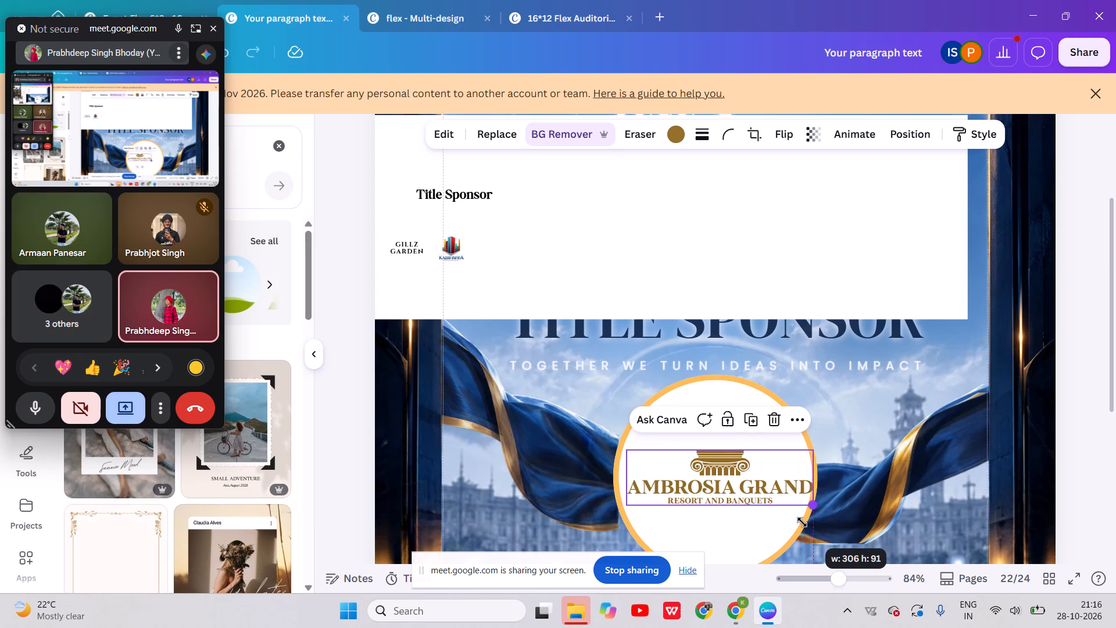
left_click_drag(802, 522, 799, 522)
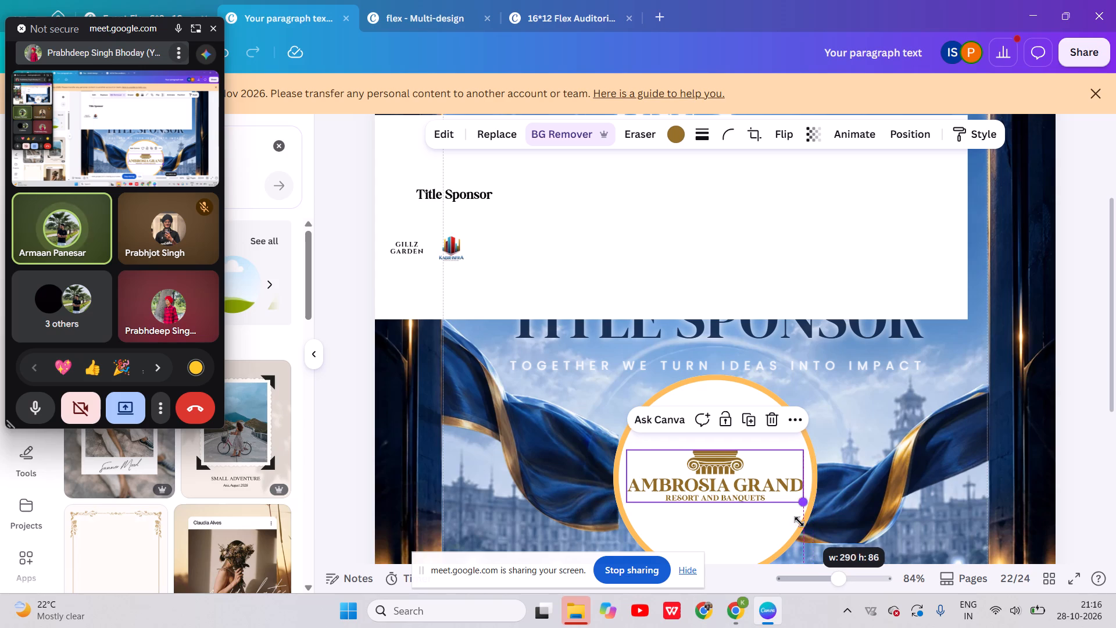
left_click_drag(799, 522, 799, 521)
Centre the Ambrosia Grand logo horizontally on the page, keeping its proportional size.
right_click(771, 486)
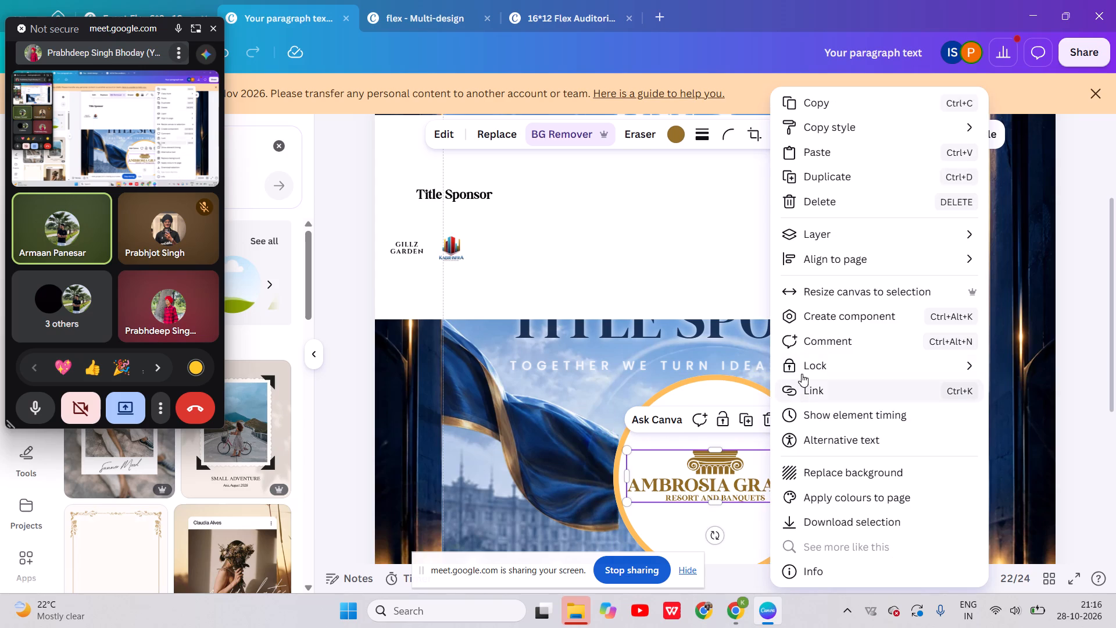
left_click(846, 258)
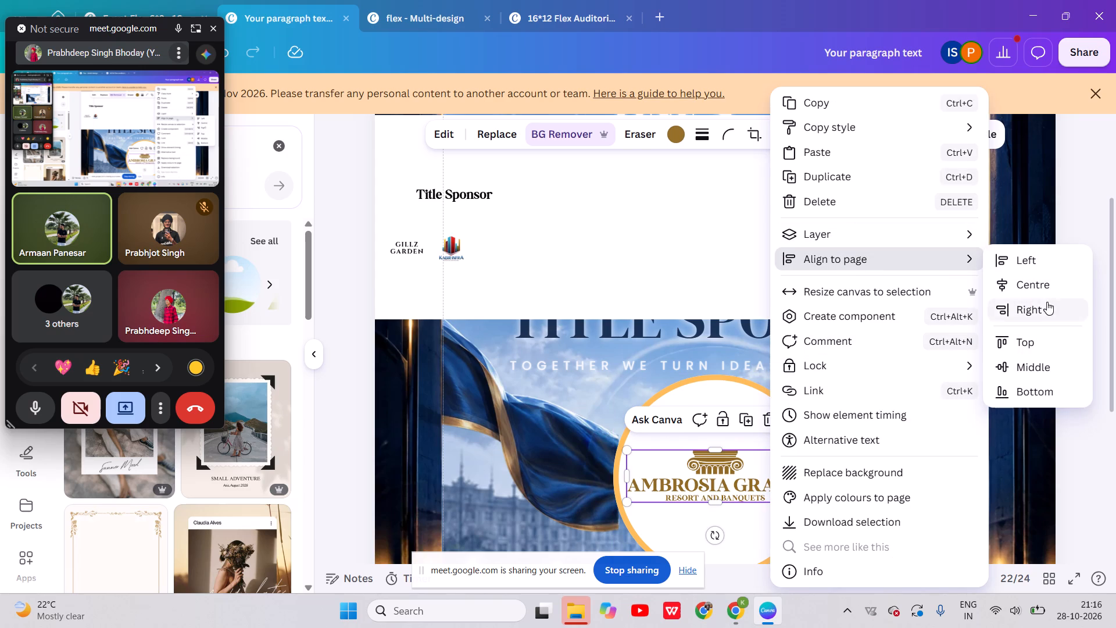
left_click(1033, 284)
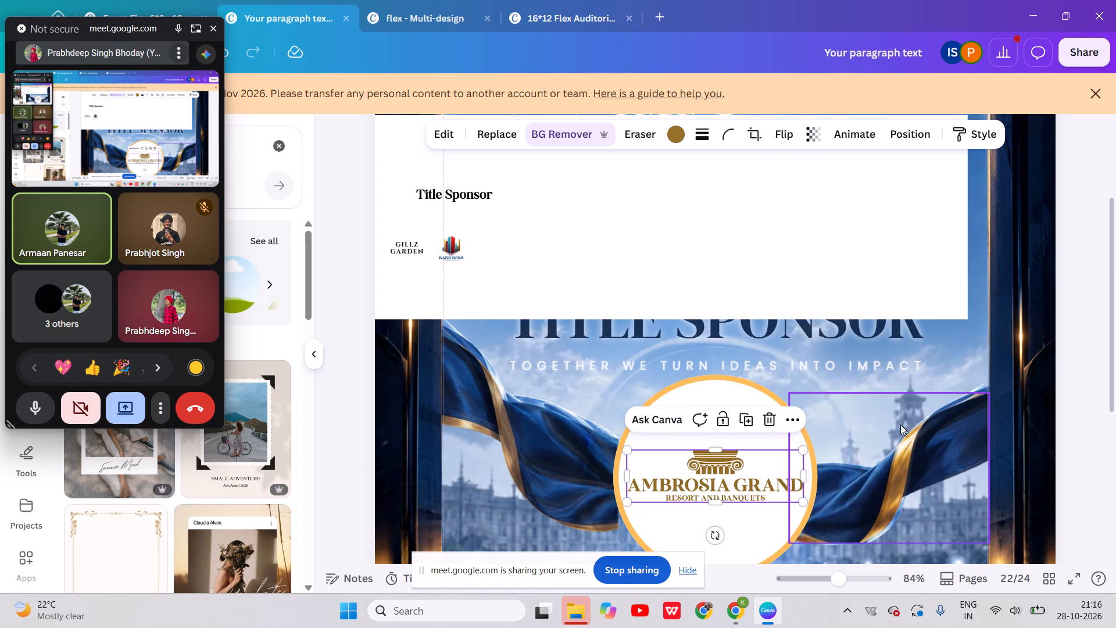
left_click(712, 448)
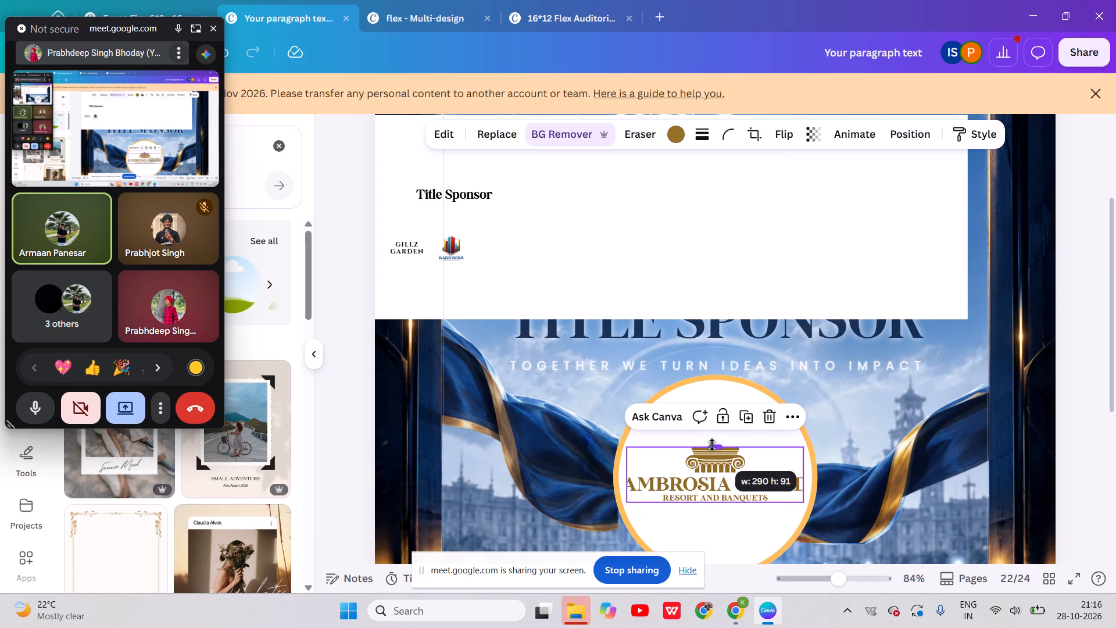
key("ctrl+z")
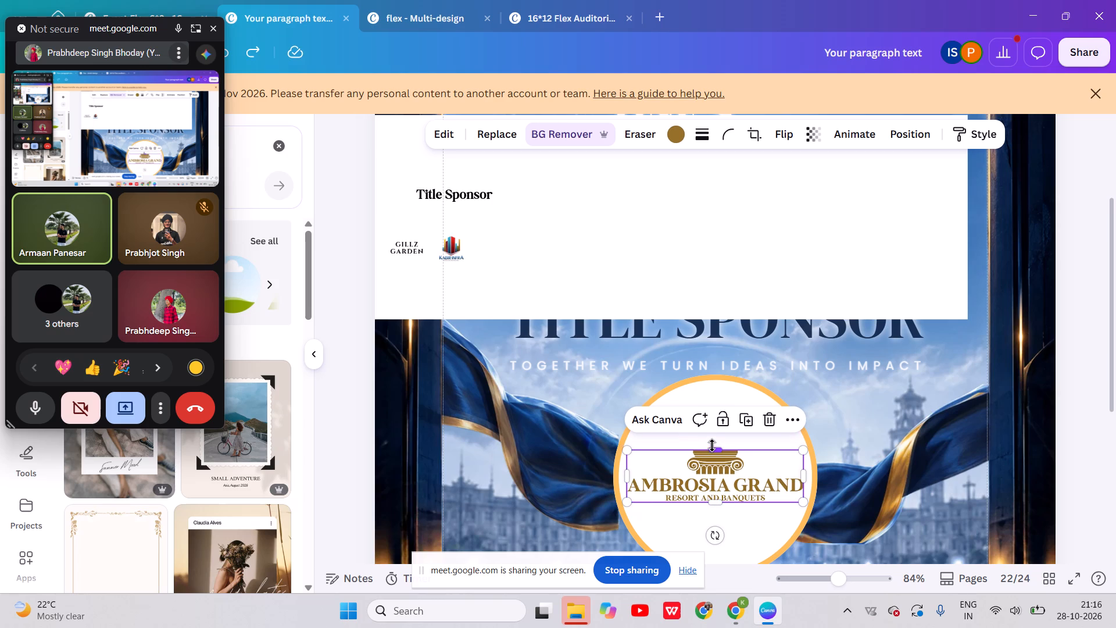
Nudge the Ambrosia Grand logo slightly down within the white circle and deselect it.
left_click(938, 519)
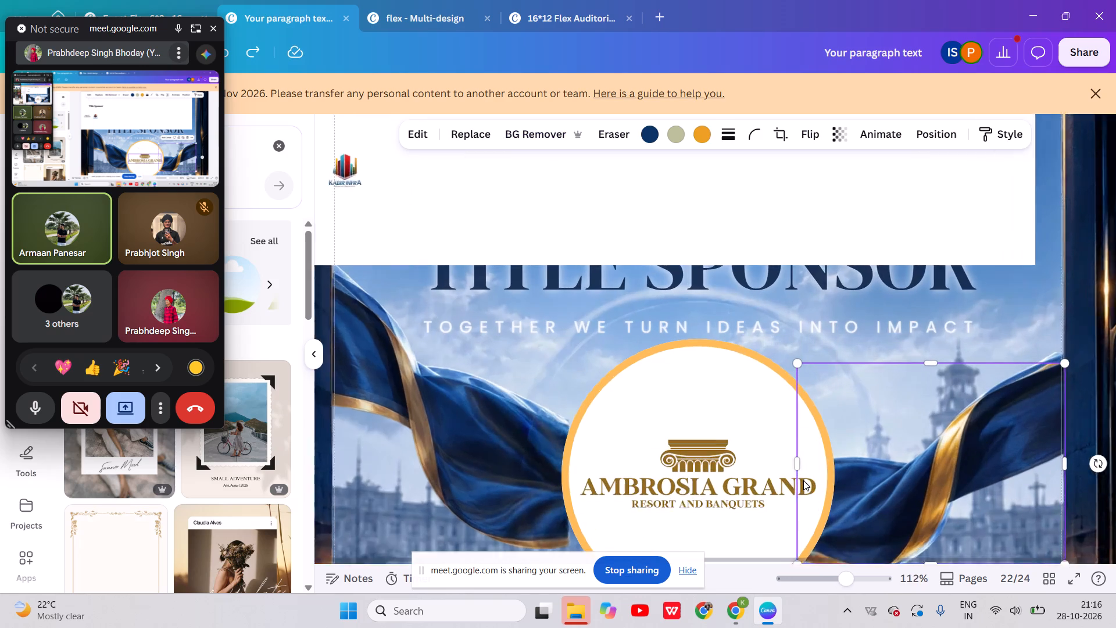
left_click(774, 481)
key("Up")
key("Up")
key("Down")
key("Down")
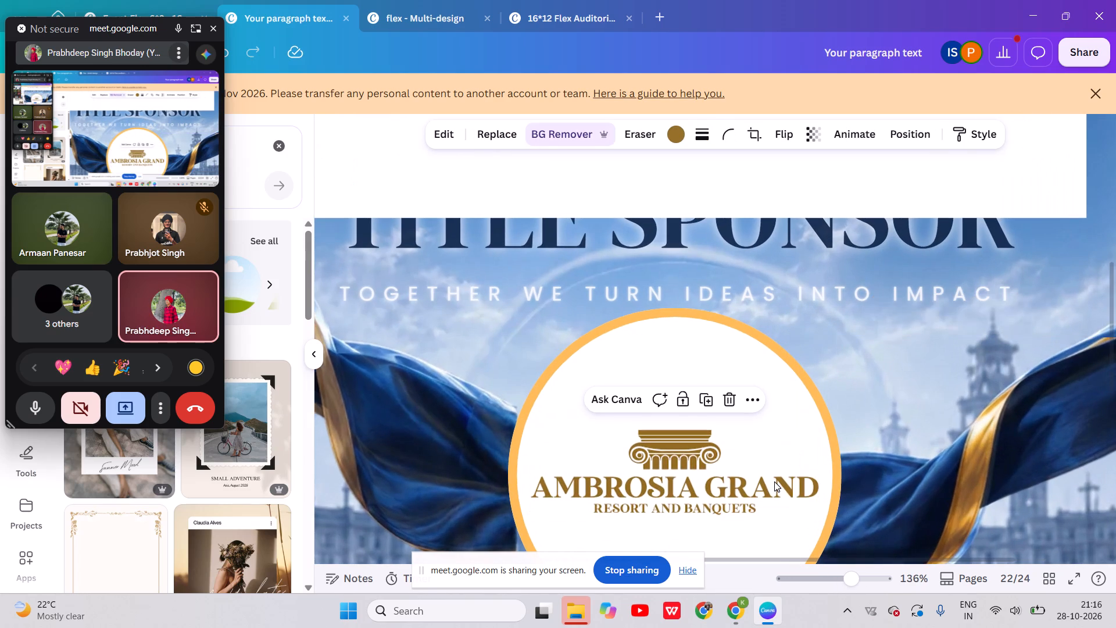
key("Down")
key("Down")
key("Up")
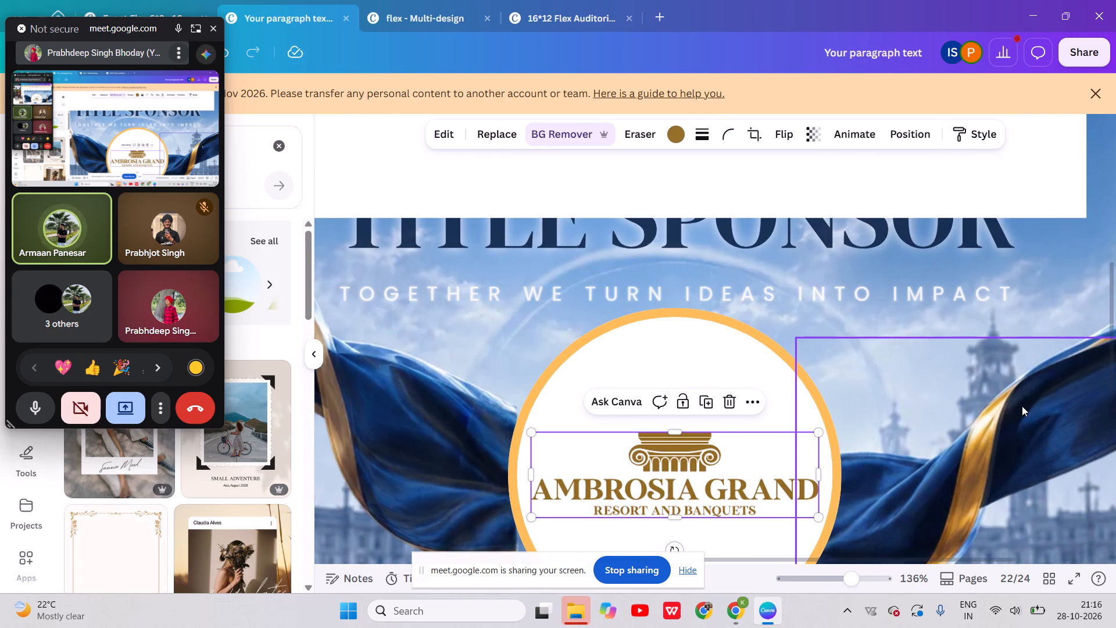
right_click(1022, 406)
left_click(1081, 416)
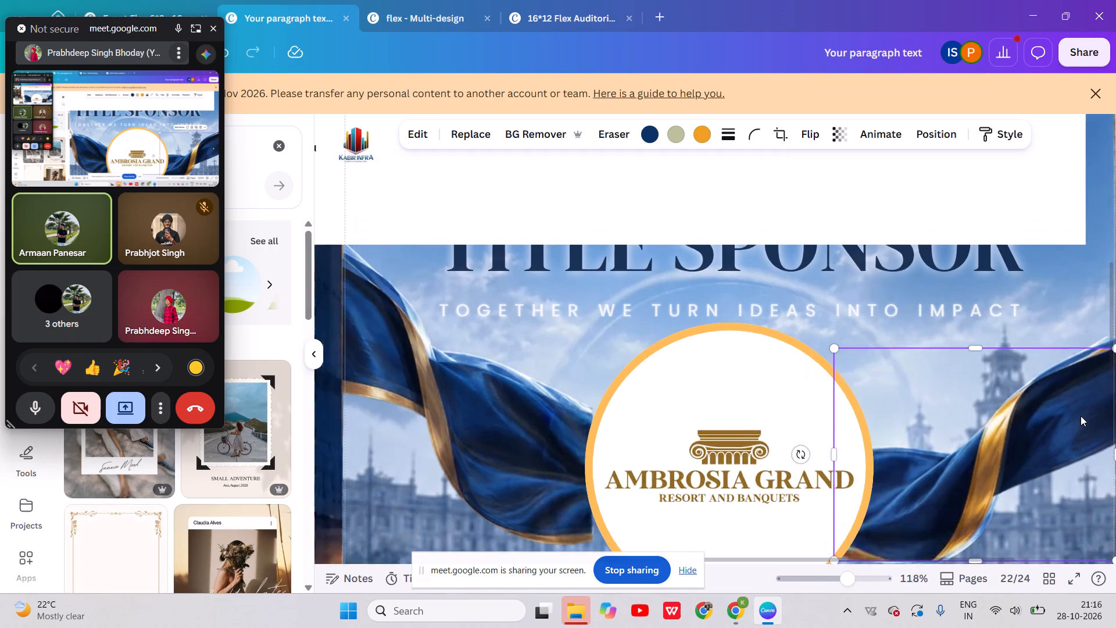